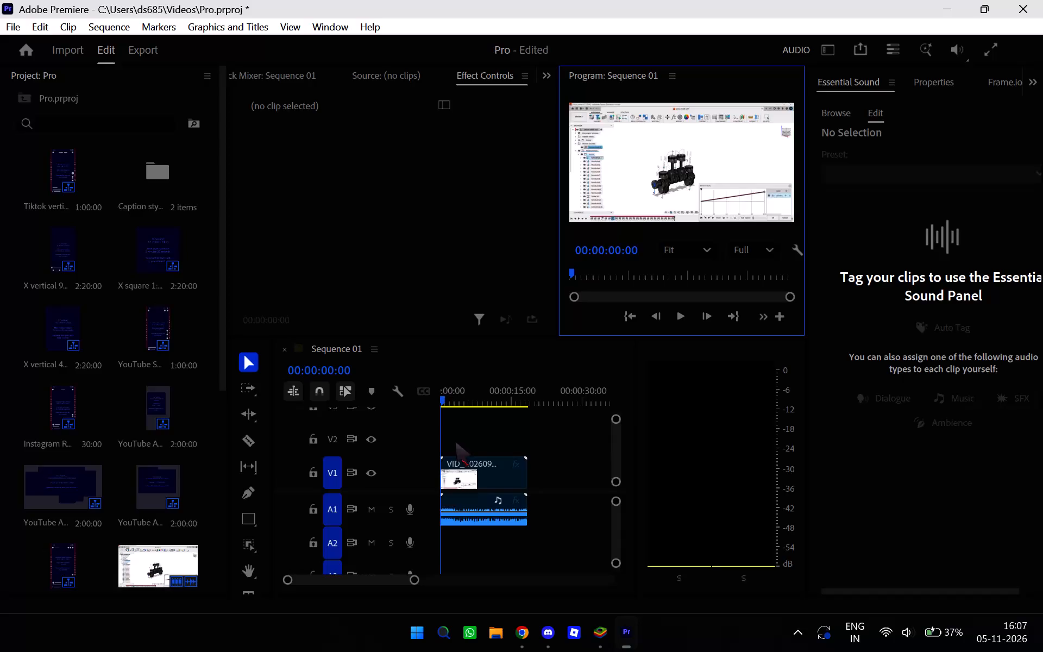
# Play the opening seconds of Sequence 01, then return the playhead to 00:00:00:00.
pyautogui.click(687, 321)
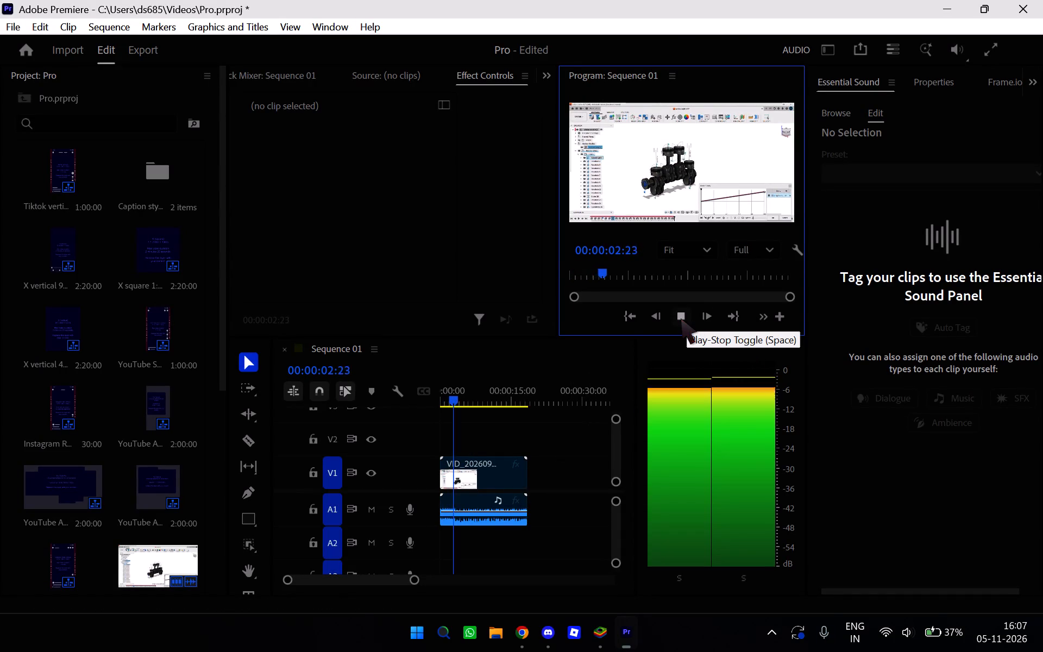
pyautogui.moveTo(463, 398); pyautogui.dragTo(421, 410)
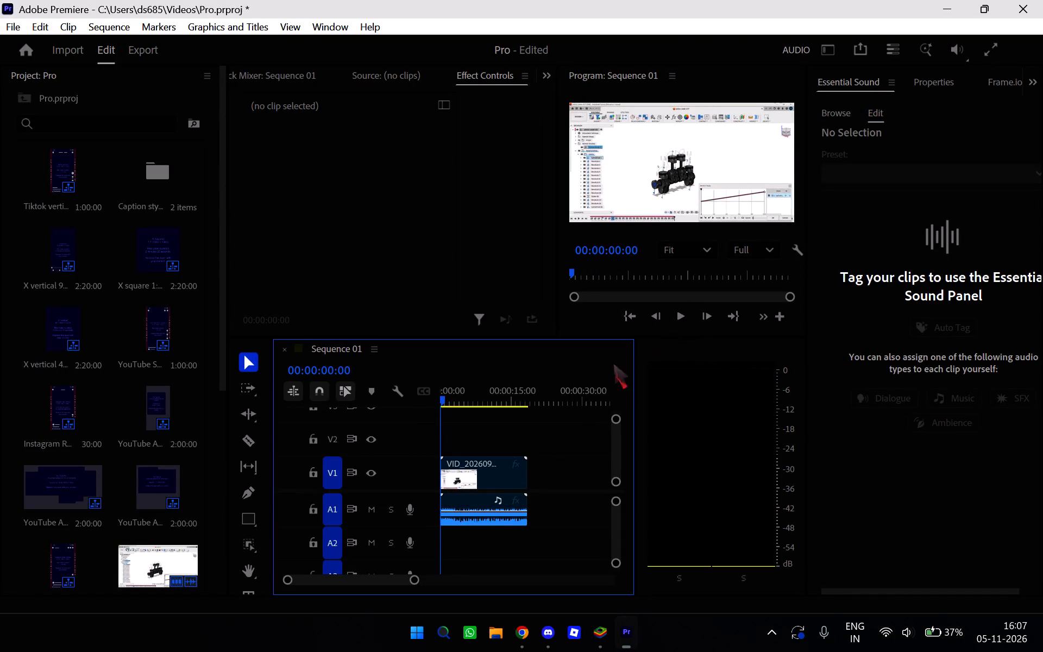
# Clear the VID_20260903_161343.mp4 video and audio clip from Sequence 01, then try pasting into the empty timeline.
pyautogui.rightClick(482, 509)
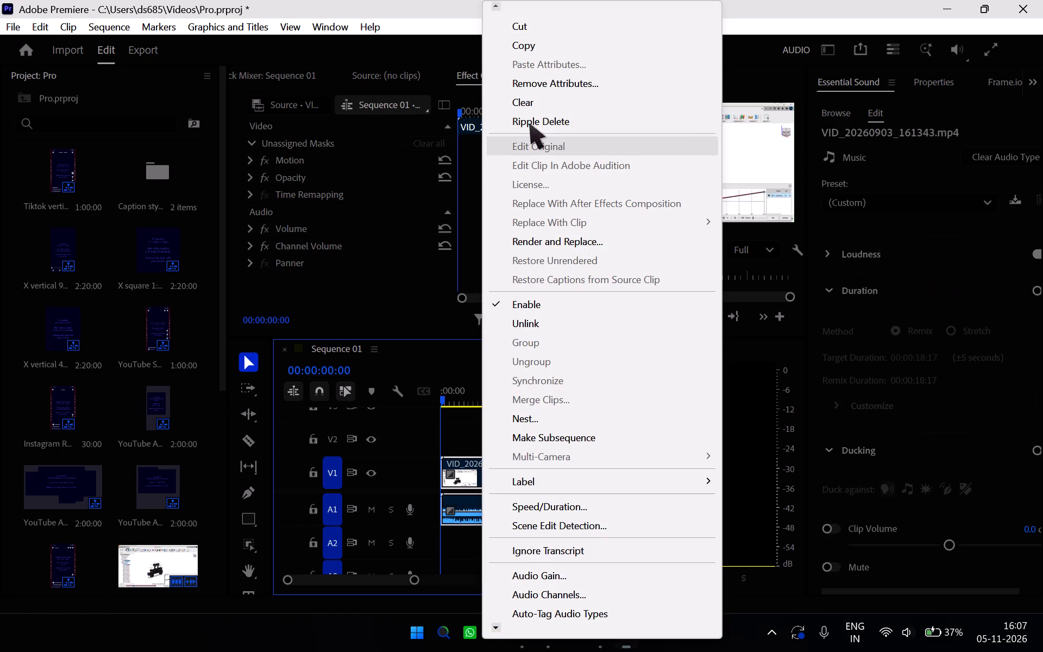
pyautogui.click(534, 103)
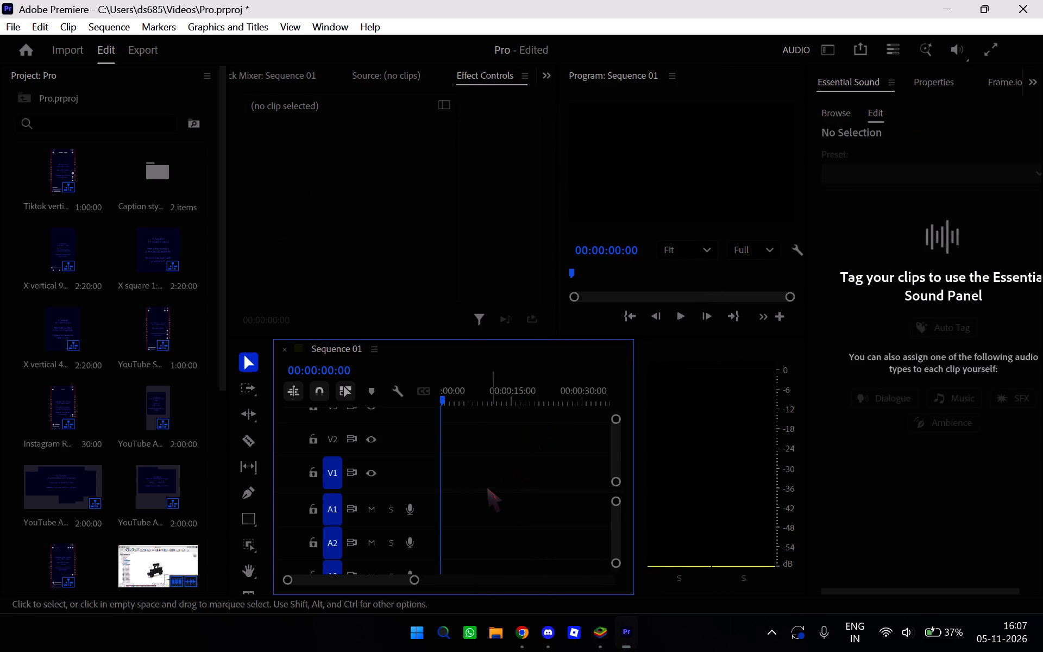
pyautogui.hotkey('ctrl', 'v')
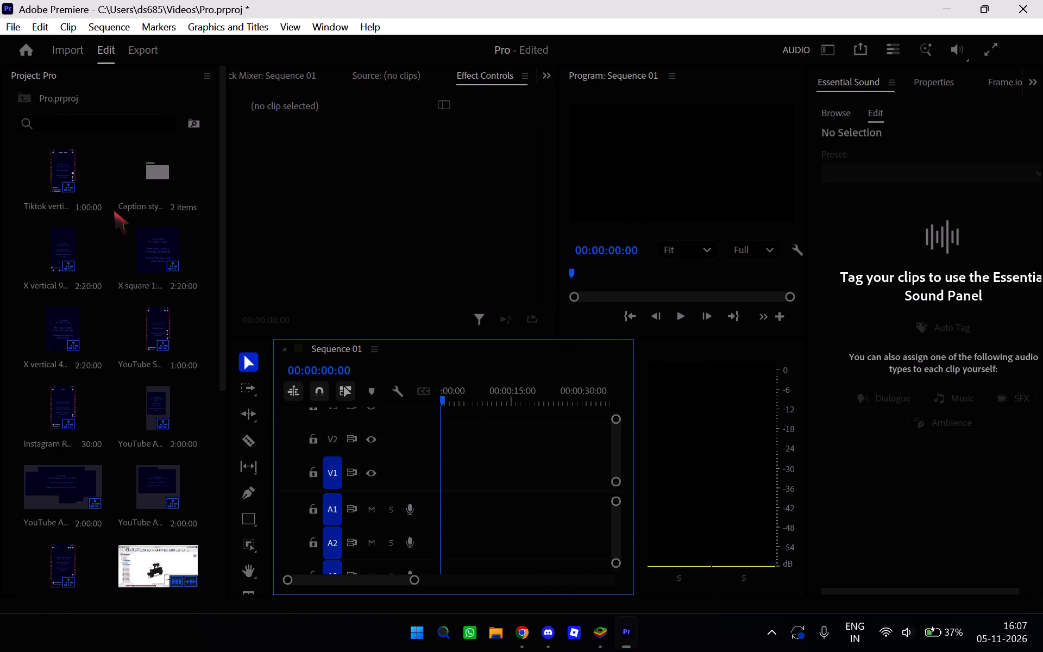
# Place the VID_20260903_161343.mp4 clip from the project bin at the start of tracks V1 and A1.
pyautogui.scroll(-4, 114, 210)
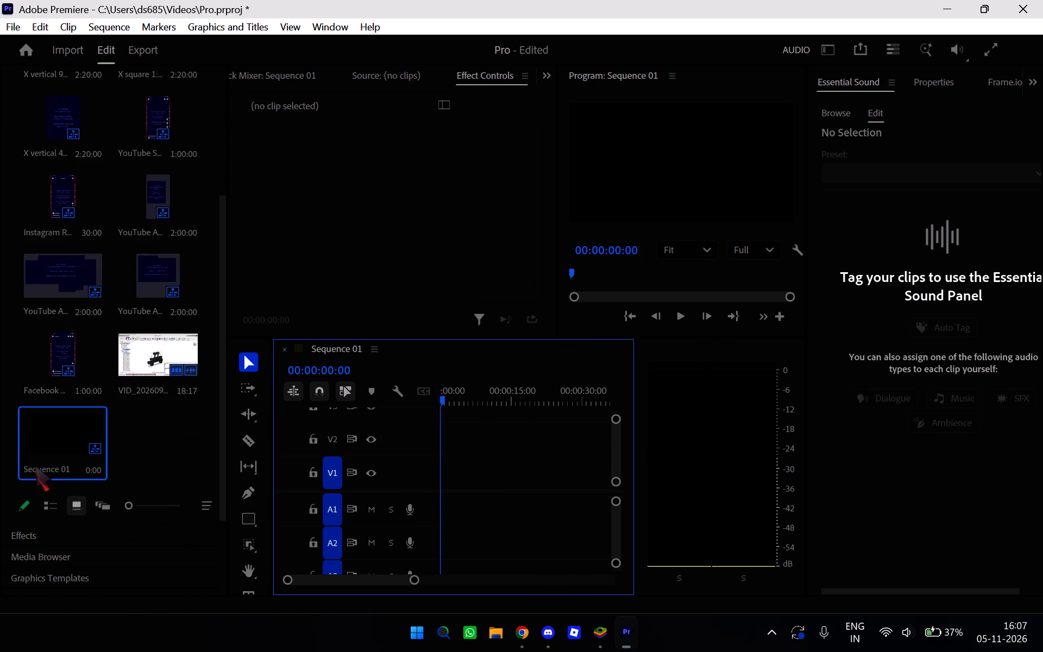
pyautogui.doubleClick(134, 356)
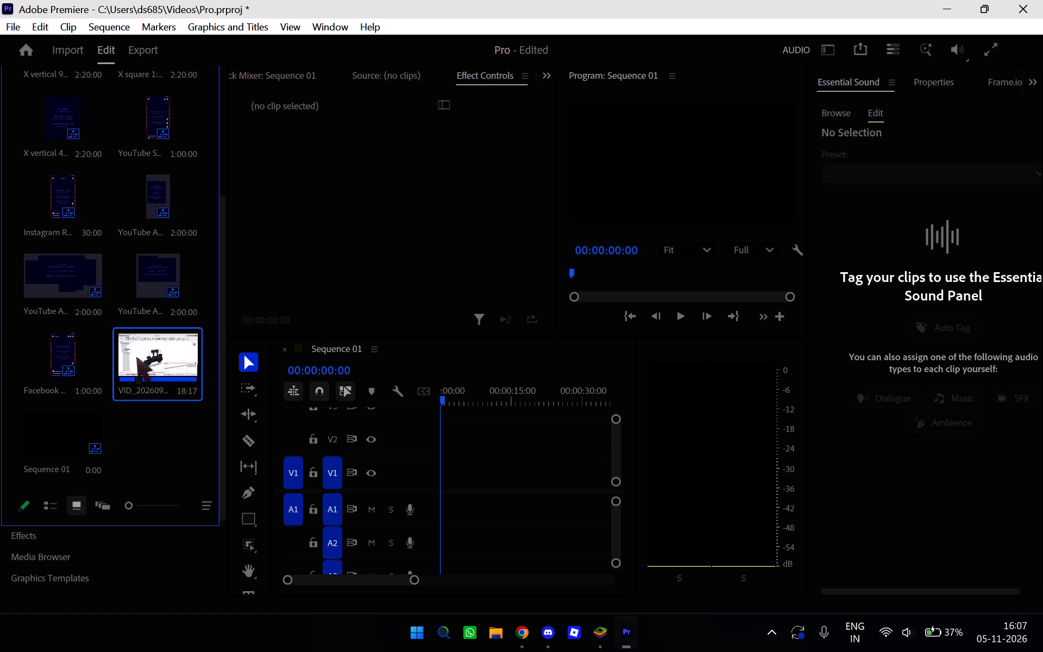
pyautogui.moveTo(158, 354); pyautogui.dragTo(497, 368)
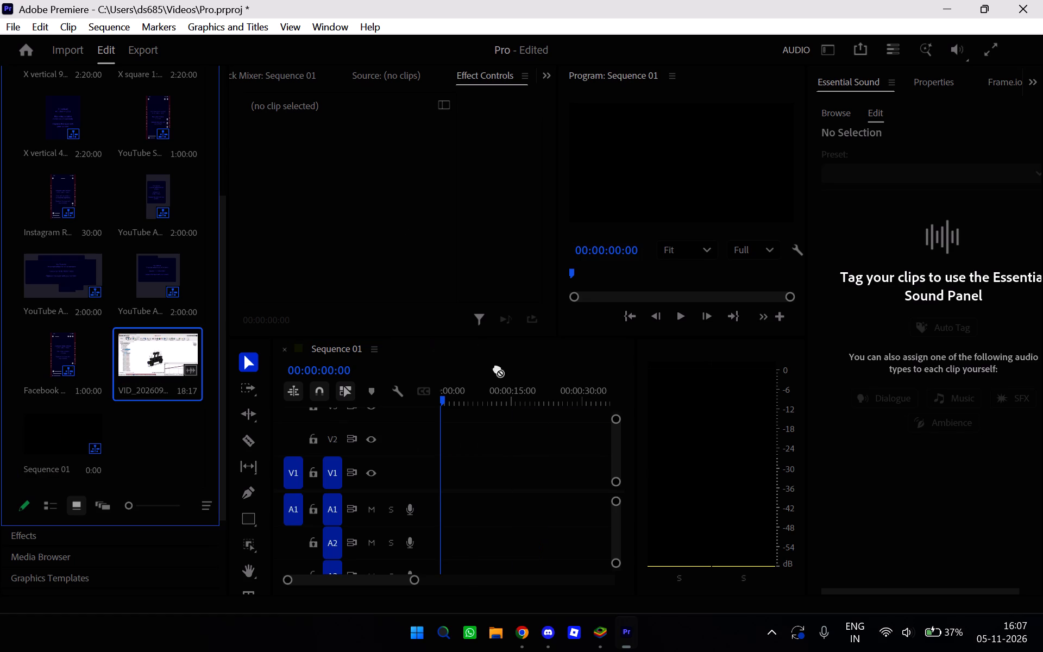
pyautogui.moveTo(497, 368); pyautogui.dragTo(441, 475)
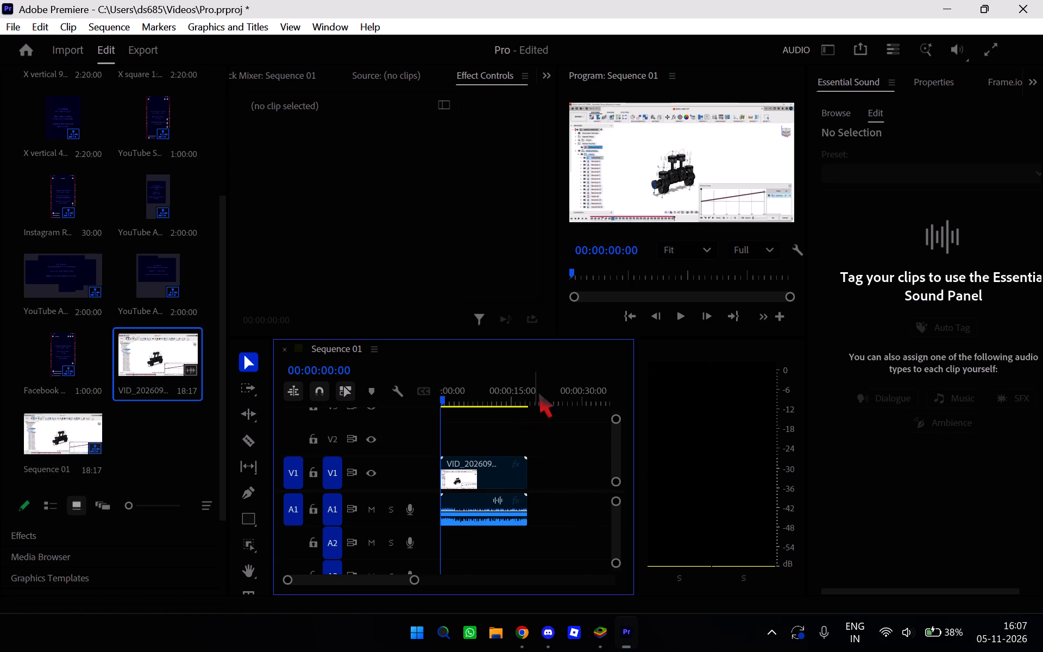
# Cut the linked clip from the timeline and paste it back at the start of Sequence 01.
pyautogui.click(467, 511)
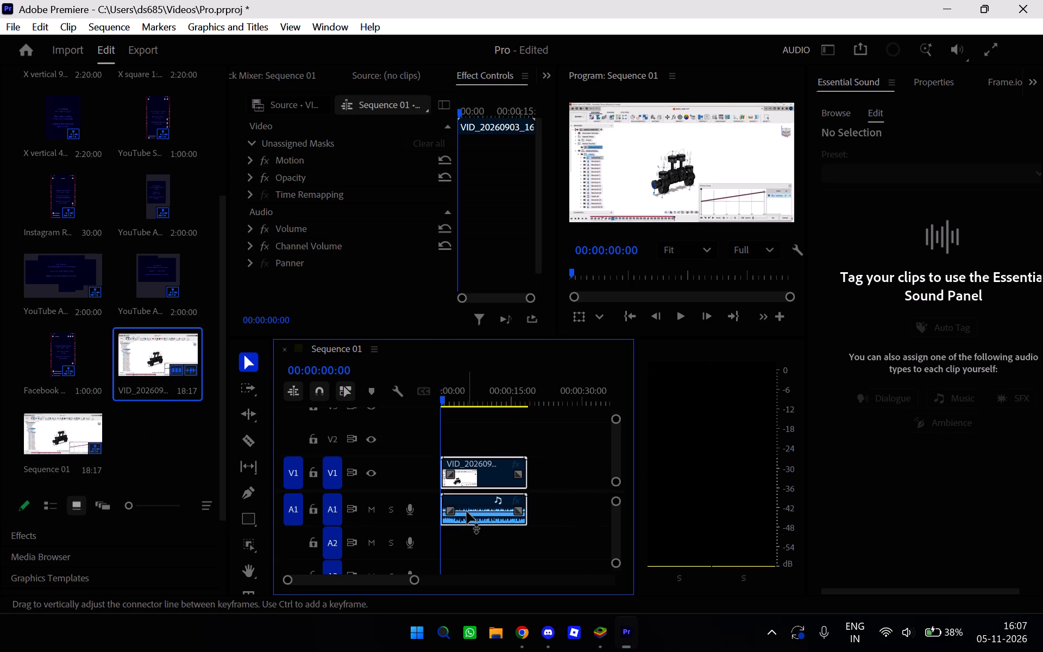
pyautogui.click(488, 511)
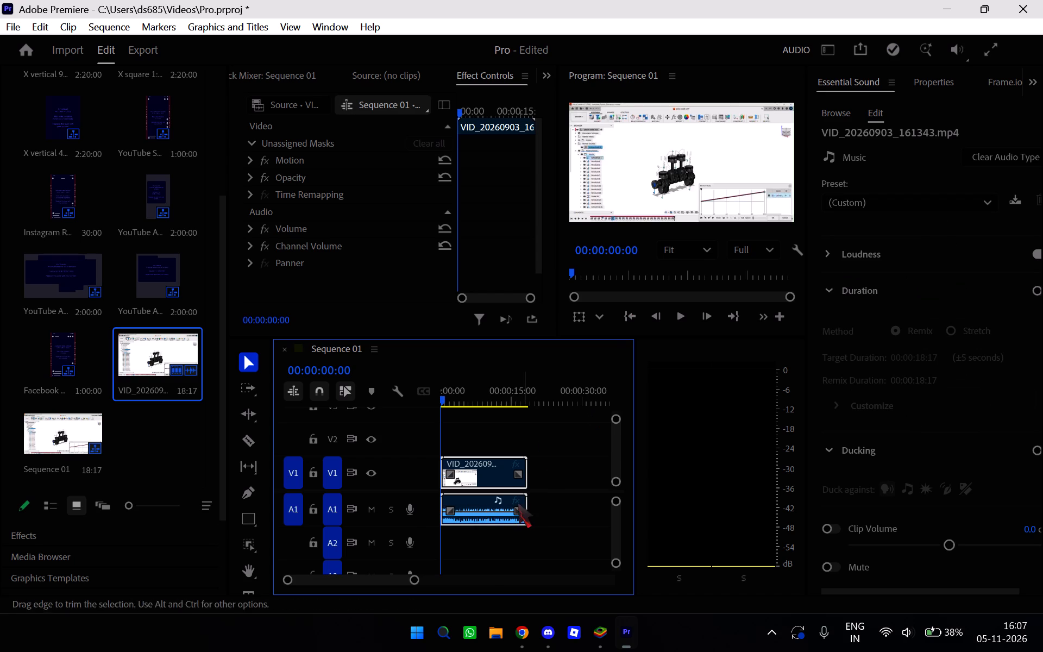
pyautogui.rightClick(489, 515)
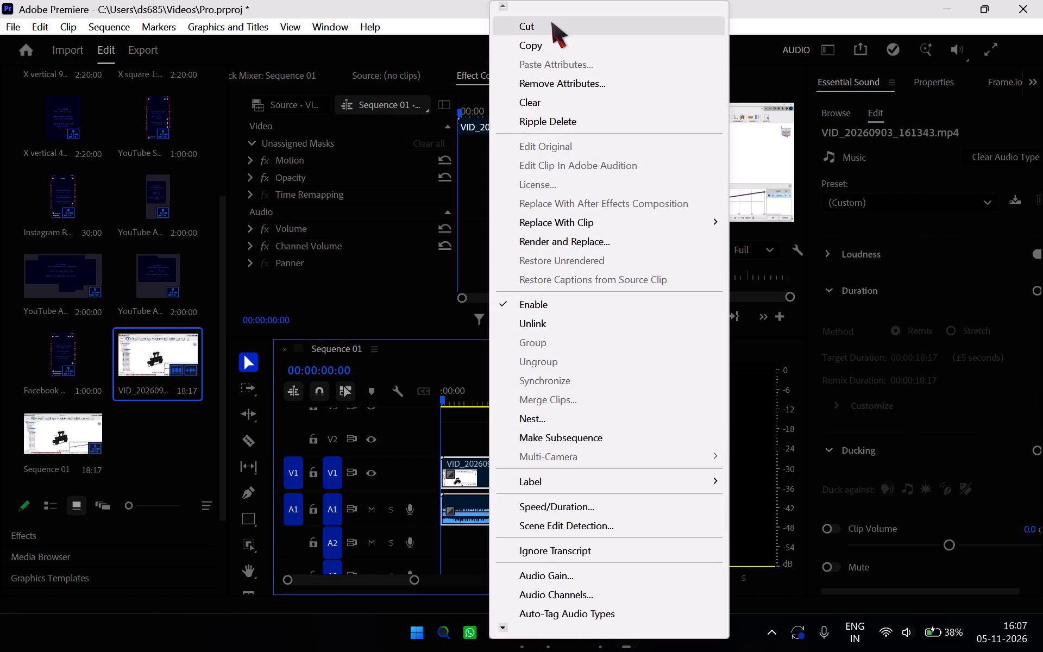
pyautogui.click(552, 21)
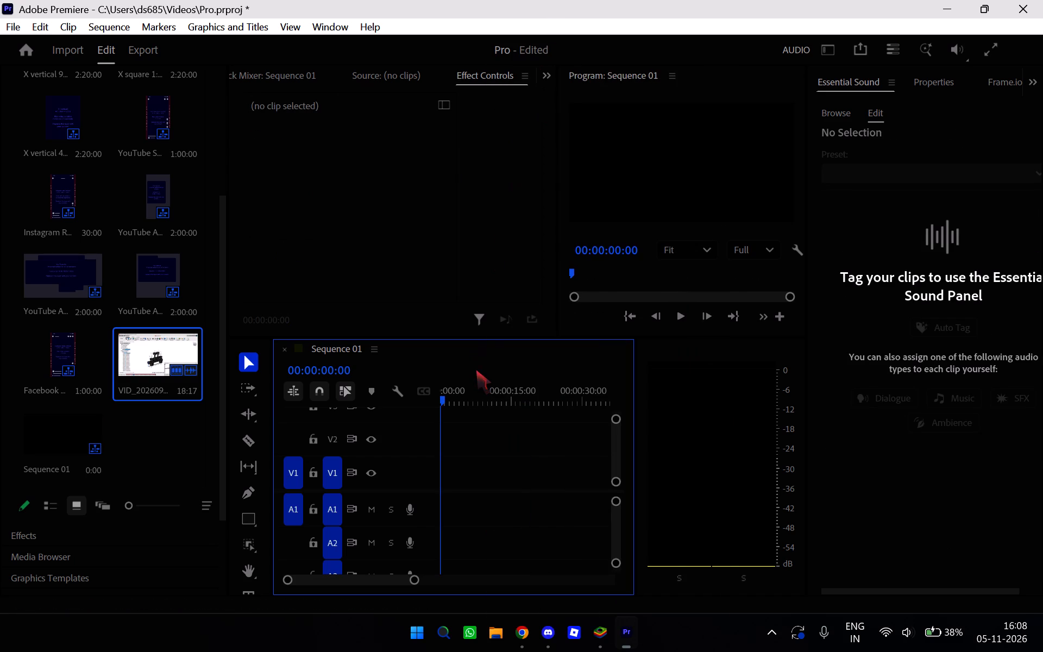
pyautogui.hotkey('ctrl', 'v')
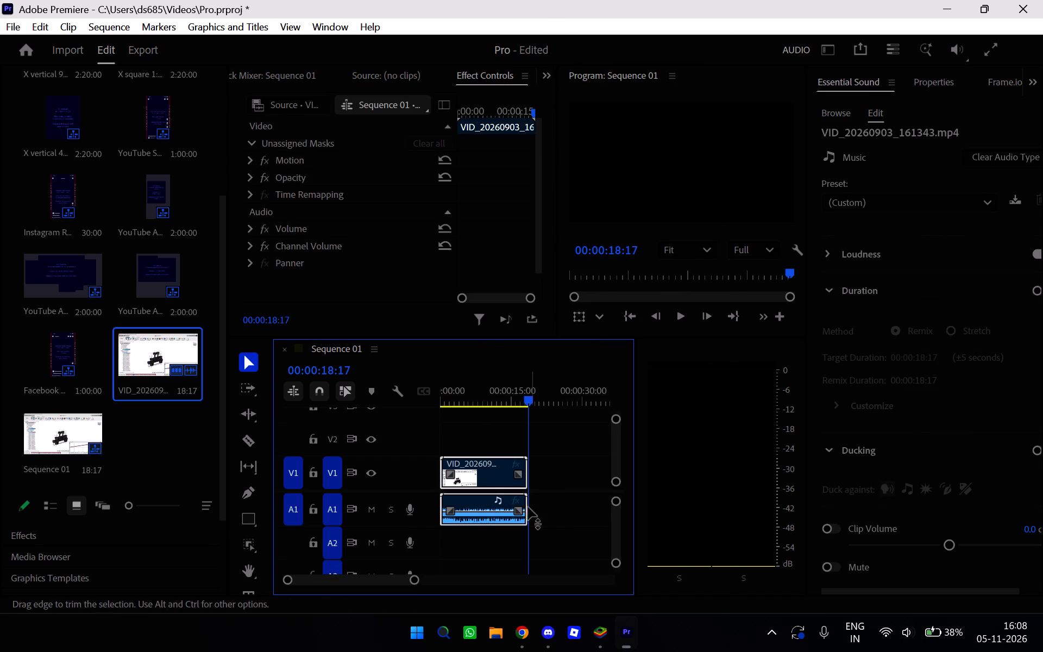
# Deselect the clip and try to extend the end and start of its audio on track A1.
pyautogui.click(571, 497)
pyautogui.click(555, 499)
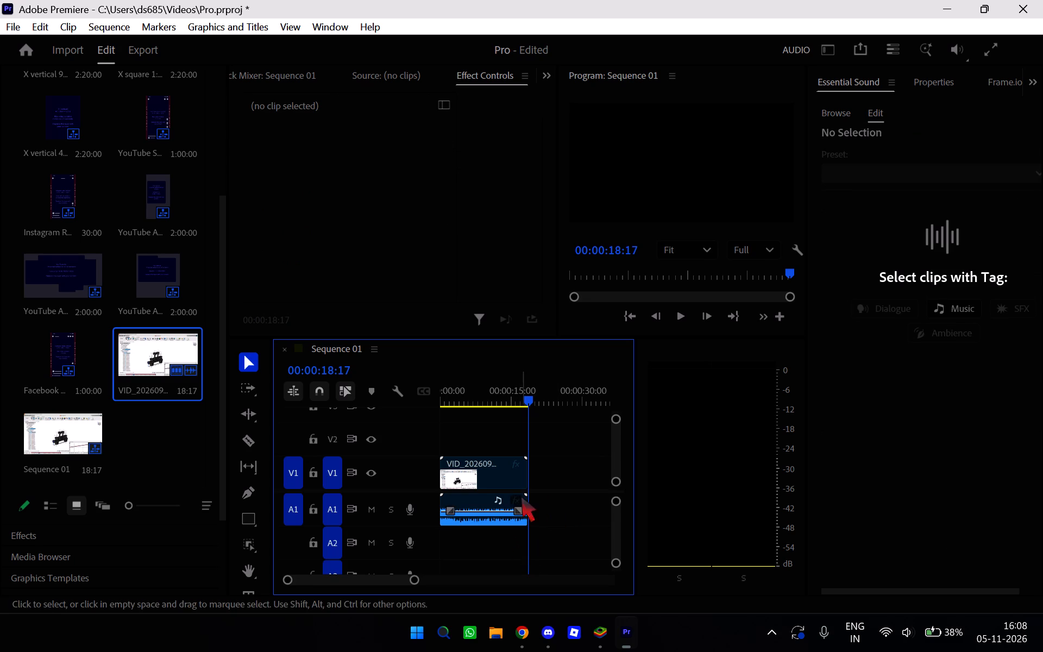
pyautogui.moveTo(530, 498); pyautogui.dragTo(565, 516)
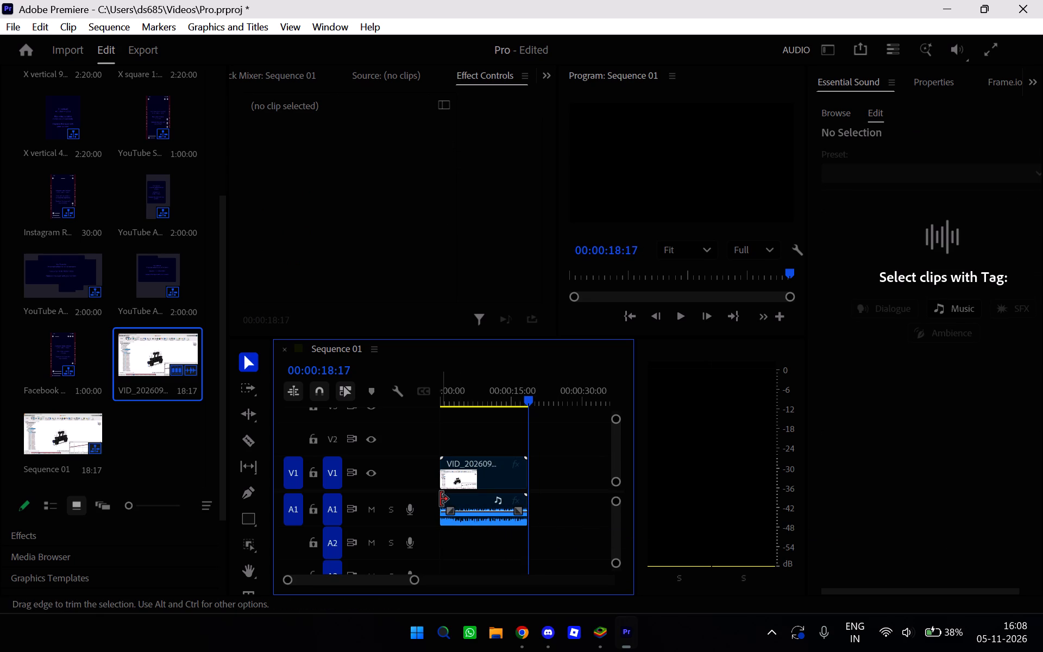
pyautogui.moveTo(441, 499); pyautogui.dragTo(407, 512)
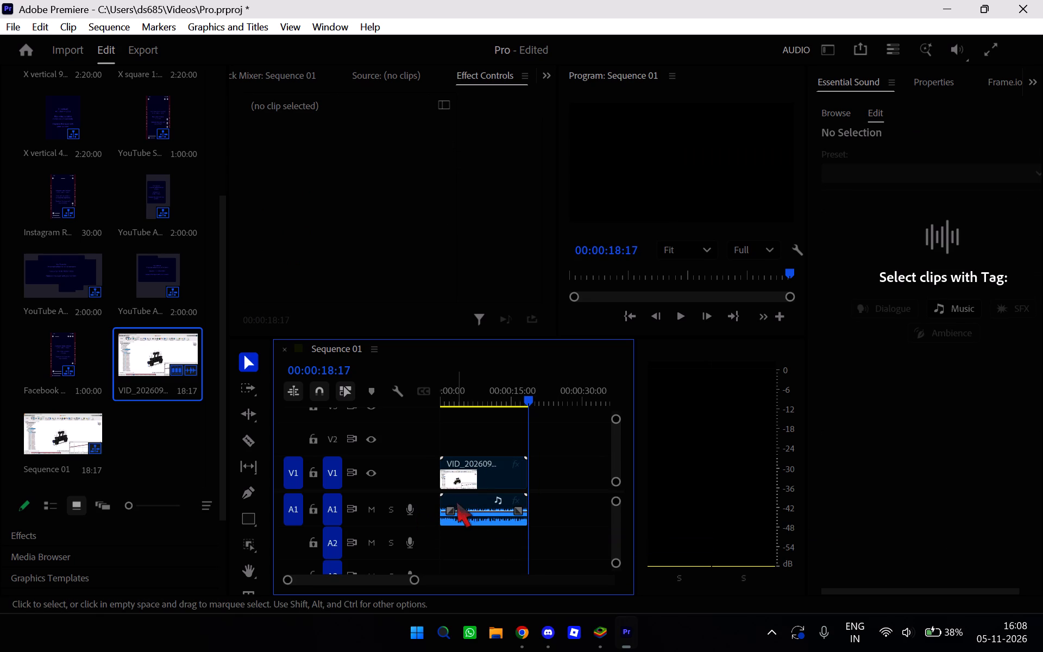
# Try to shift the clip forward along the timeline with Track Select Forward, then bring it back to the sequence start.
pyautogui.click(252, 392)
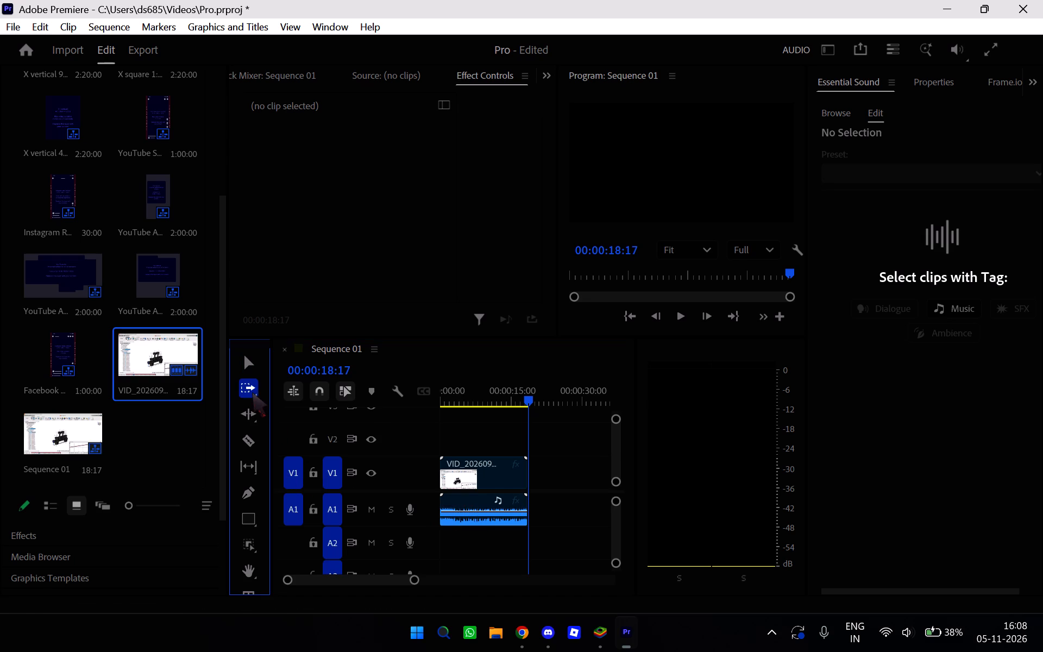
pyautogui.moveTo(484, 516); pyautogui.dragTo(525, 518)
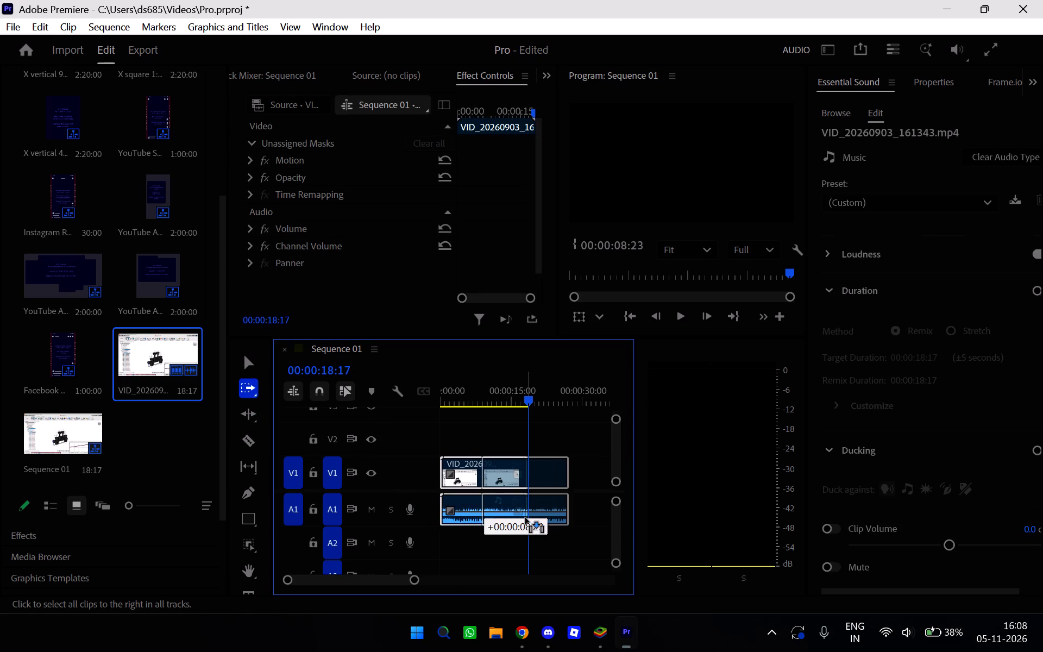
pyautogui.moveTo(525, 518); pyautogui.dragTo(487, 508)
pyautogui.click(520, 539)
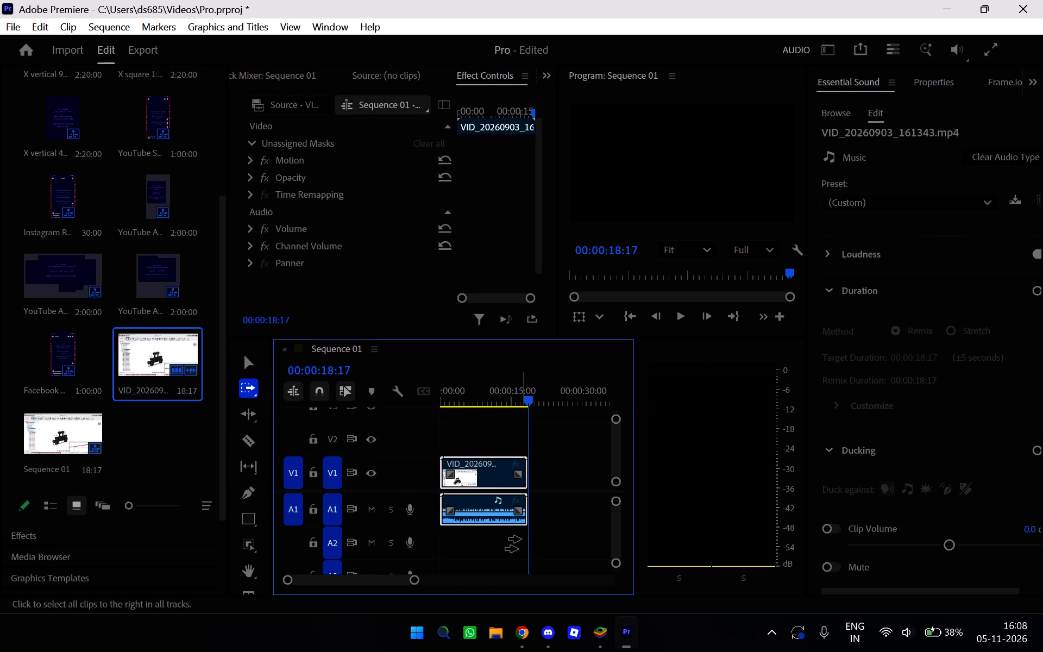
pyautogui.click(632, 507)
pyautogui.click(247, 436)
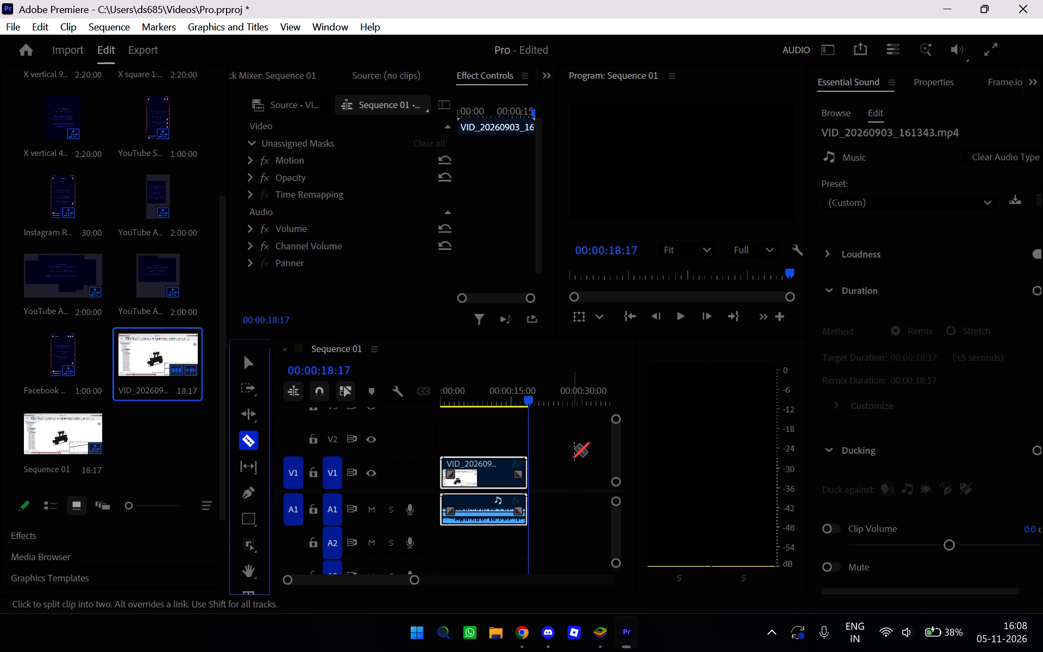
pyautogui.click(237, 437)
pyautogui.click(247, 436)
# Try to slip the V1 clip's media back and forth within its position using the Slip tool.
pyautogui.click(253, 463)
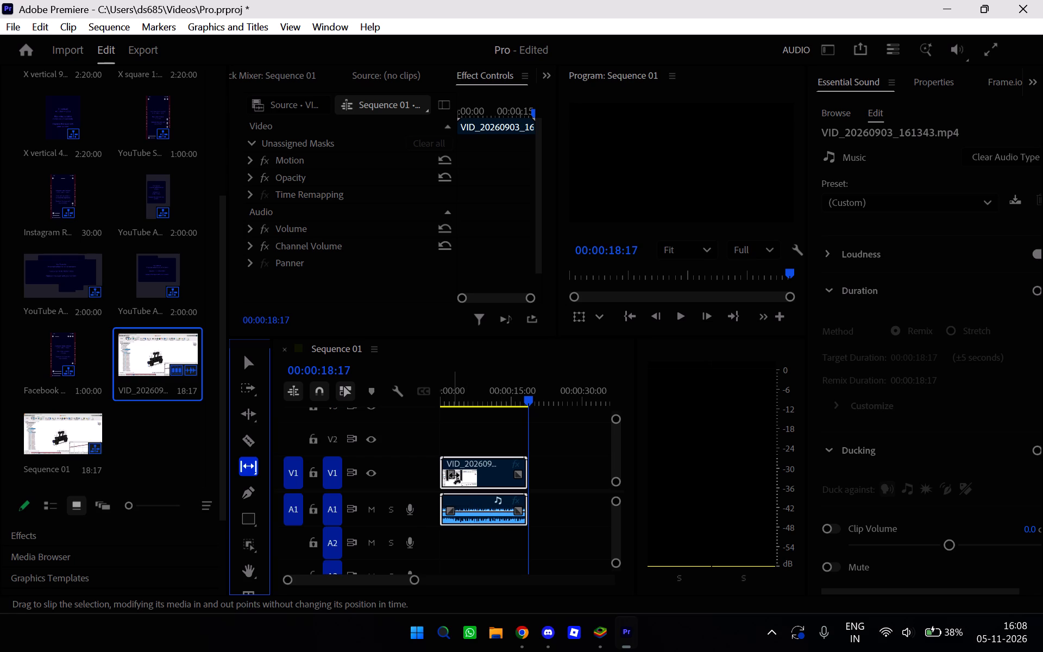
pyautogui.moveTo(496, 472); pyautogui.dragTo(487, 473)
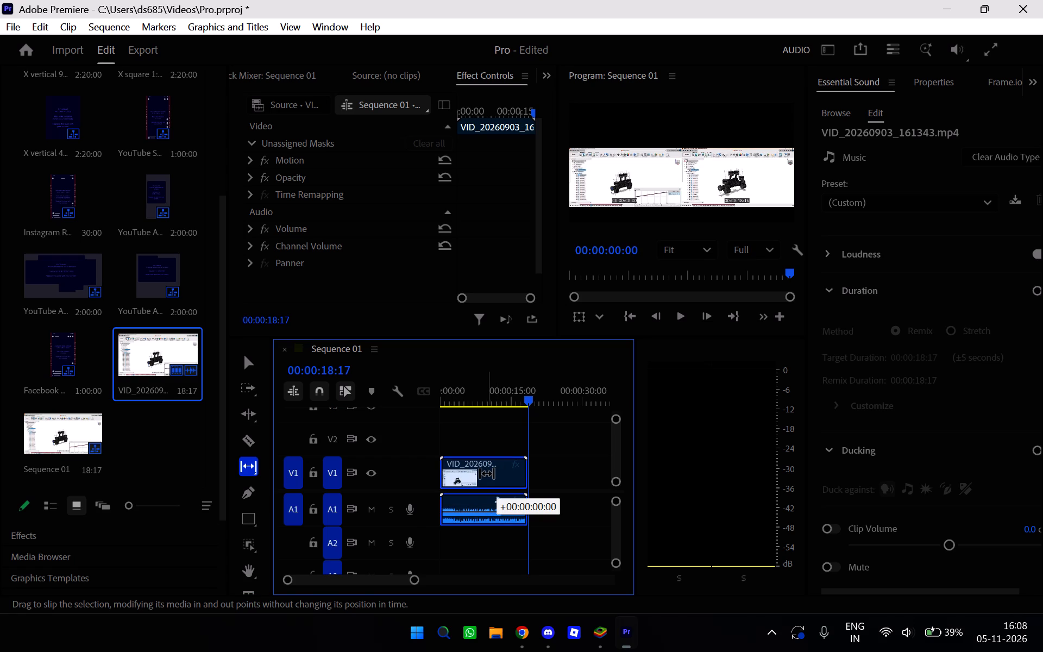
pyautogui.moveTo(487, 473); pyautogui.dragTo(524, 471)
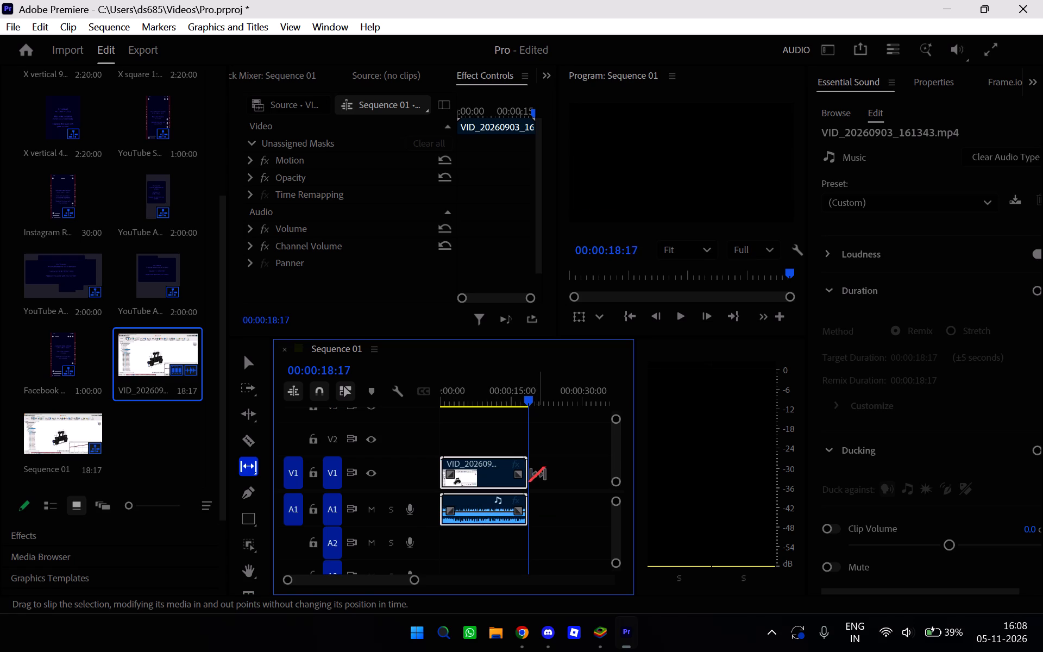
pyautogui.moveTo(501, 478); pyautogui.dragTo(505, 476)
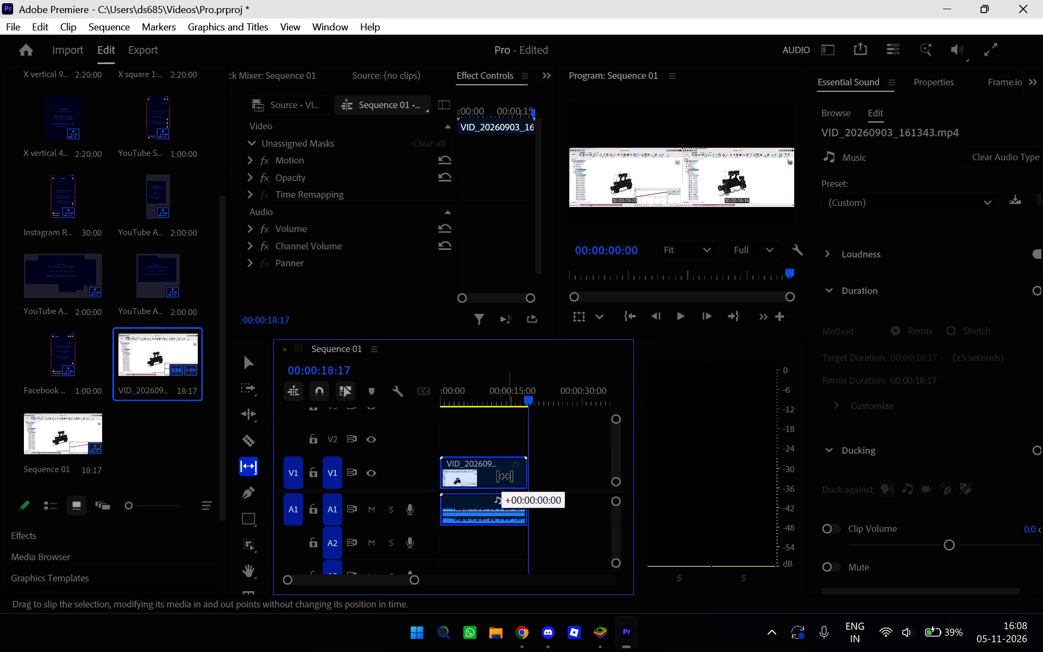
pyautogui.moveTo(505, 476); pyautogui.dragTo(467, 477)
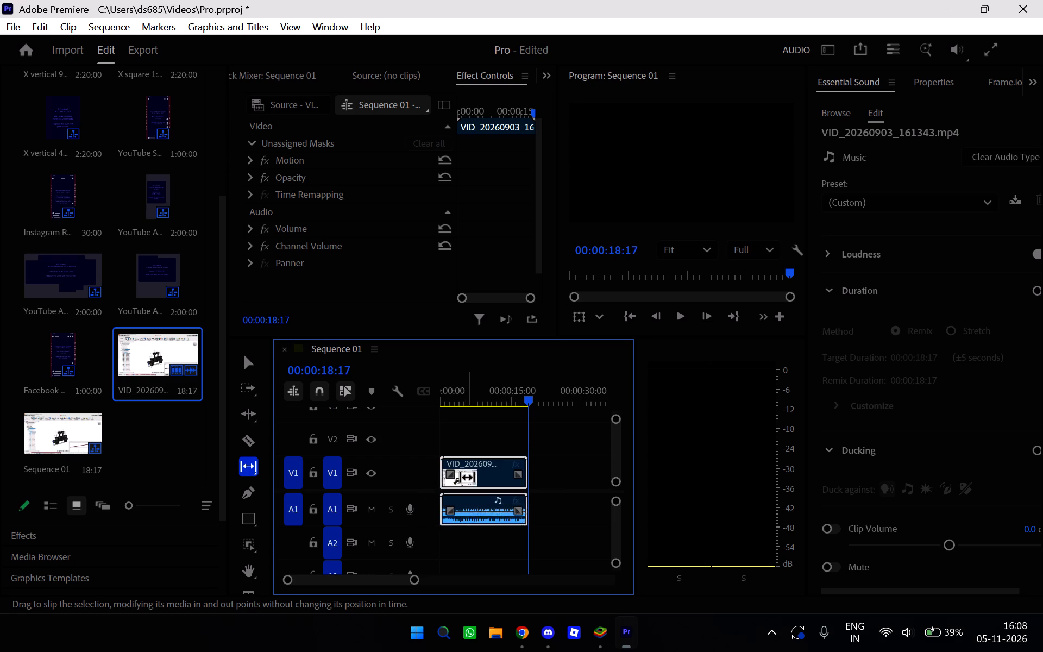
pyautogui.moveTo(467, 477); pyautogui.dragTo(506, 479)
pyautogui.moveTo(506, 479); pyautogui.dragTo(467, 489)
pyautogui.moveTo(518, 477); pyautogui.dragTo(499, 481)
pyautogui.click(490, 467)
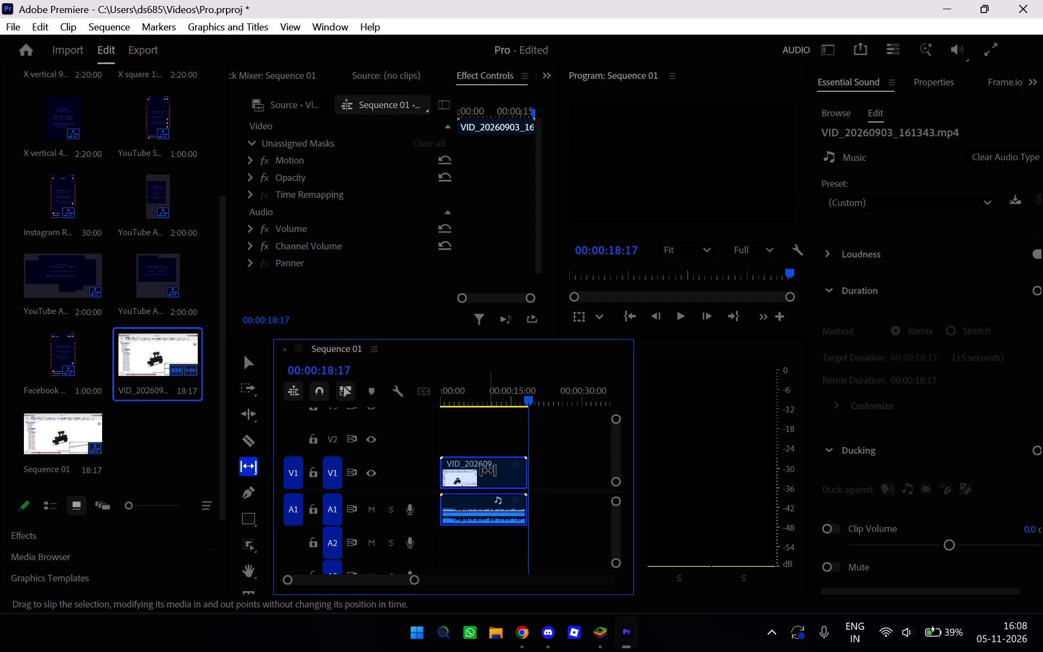
# Play and scrub through Sequence 01 to review the clip, then return the playhead to 00:00:00:00.
pyautogui.click(675, 311)
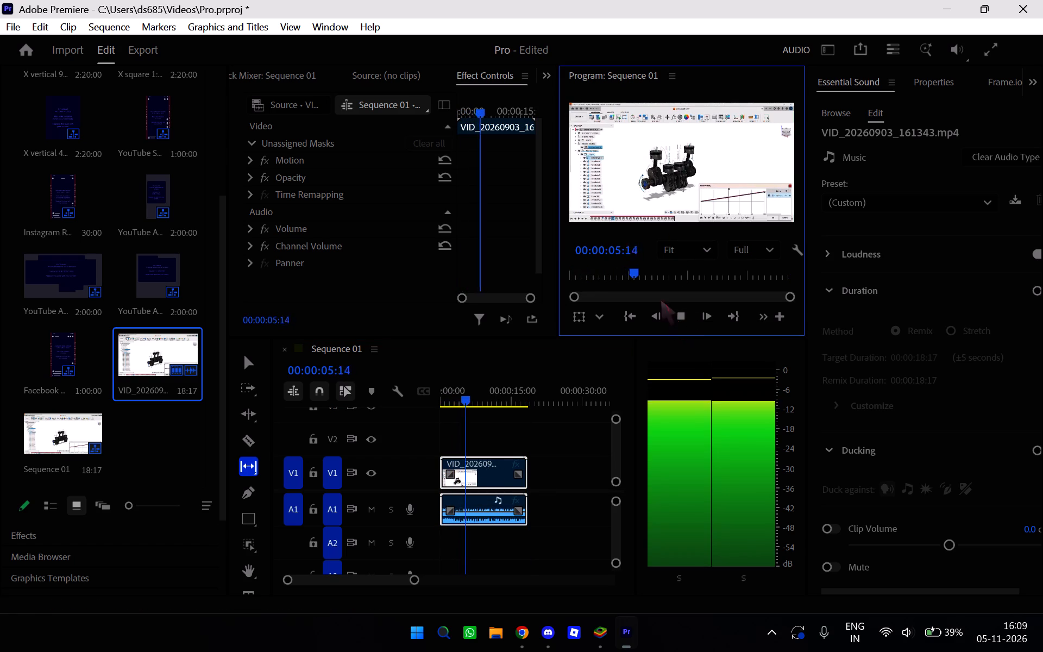
pyautogui.moveTo(640, 264); pyautogui.dragTo(754, 267)
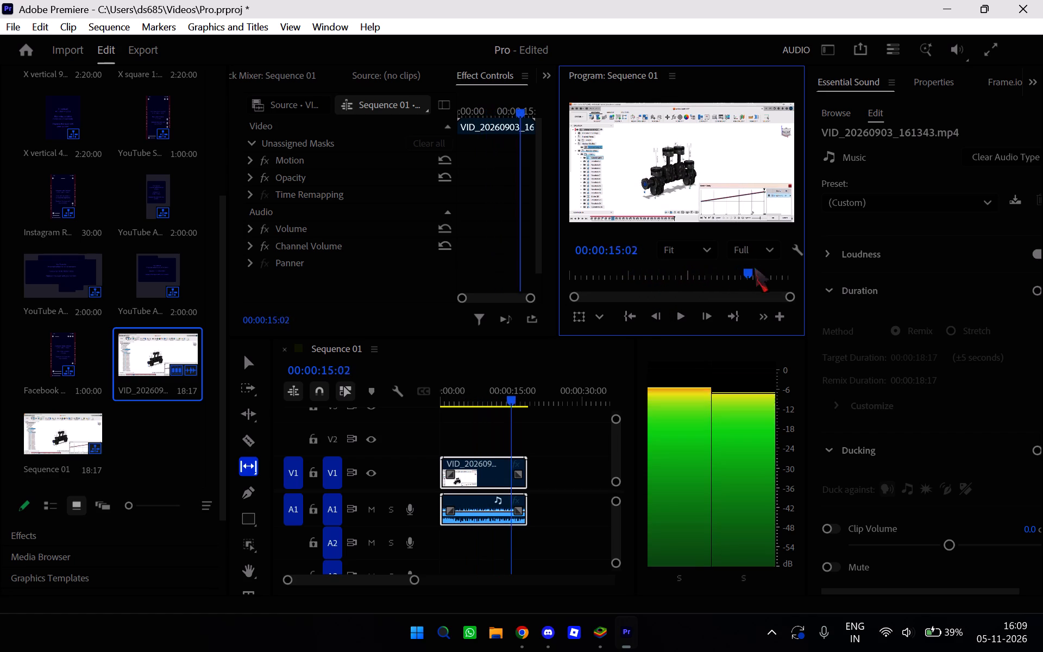
pyautogui.moveTo(754, 267); pyautogui.dragTo(668, 284)
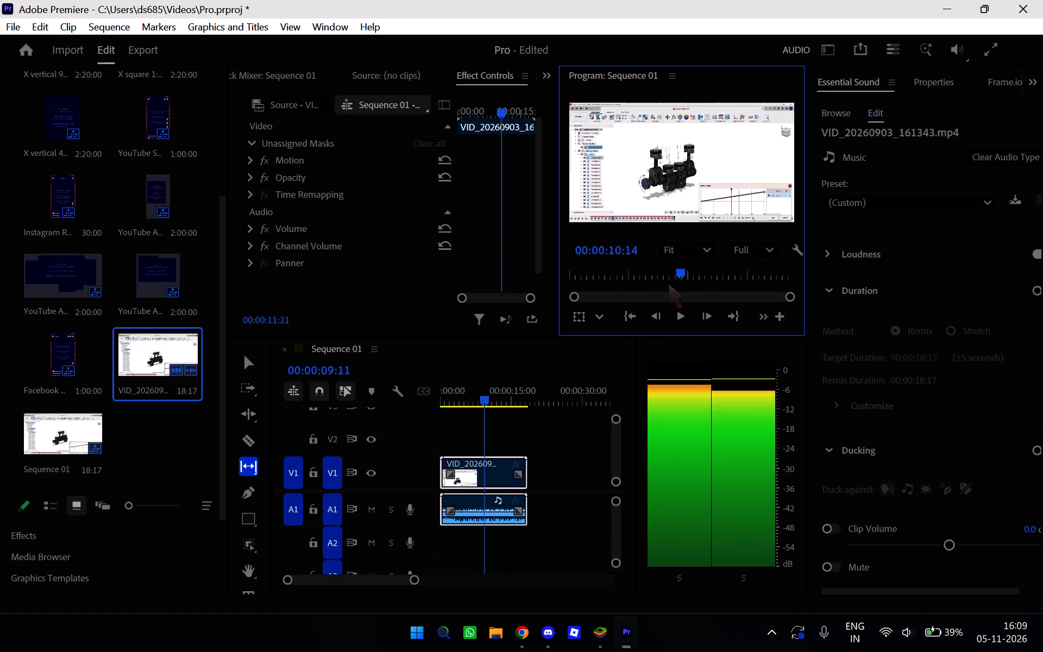
pyautogui.moveTo(668, 284); pyautogui.dragTo(715, 296)
pyautogui.moveTo(698, 298); pyautogui.dragTo(680, 303)
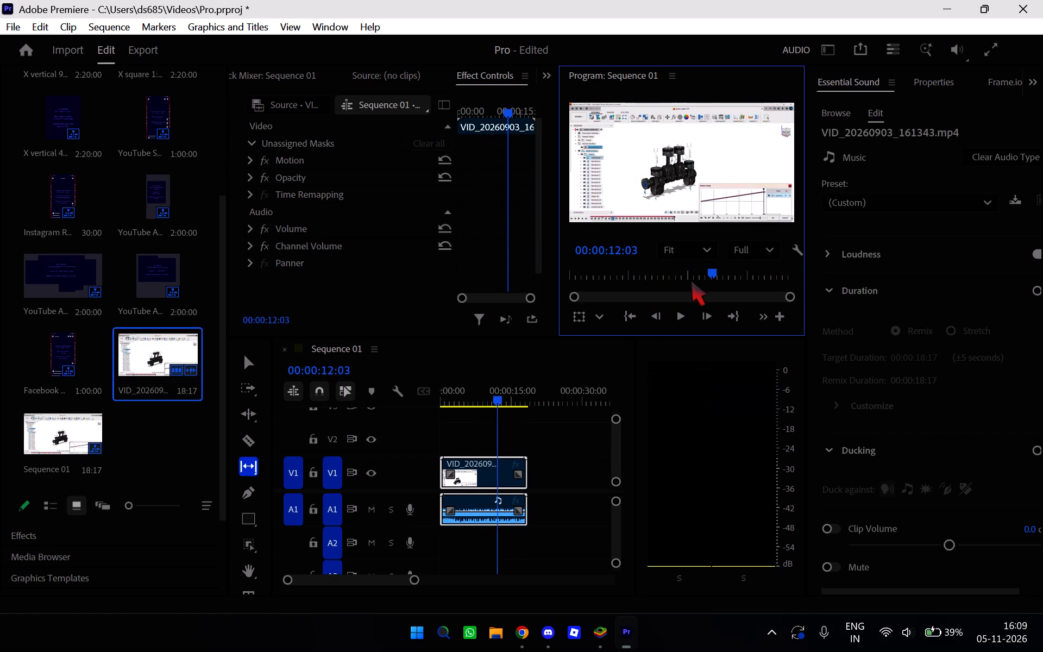
pyautogui.moveTo(714, 271); pyautogui.dragTo(571, 318)
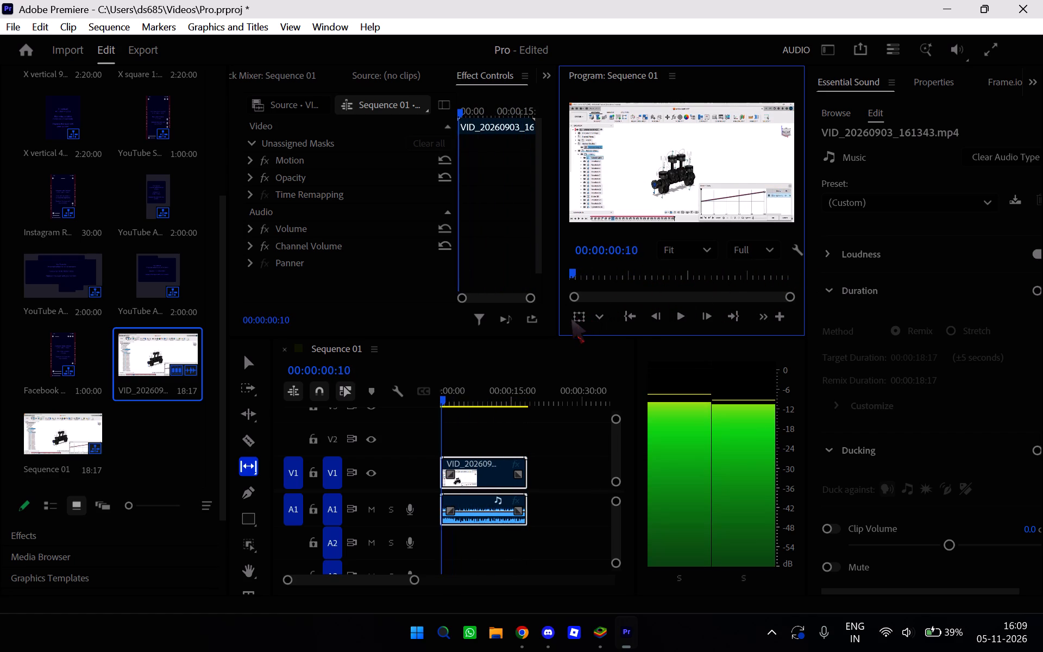
pyautogui.moveTo(571, 318); pyautogui.dragTo(559, 327)
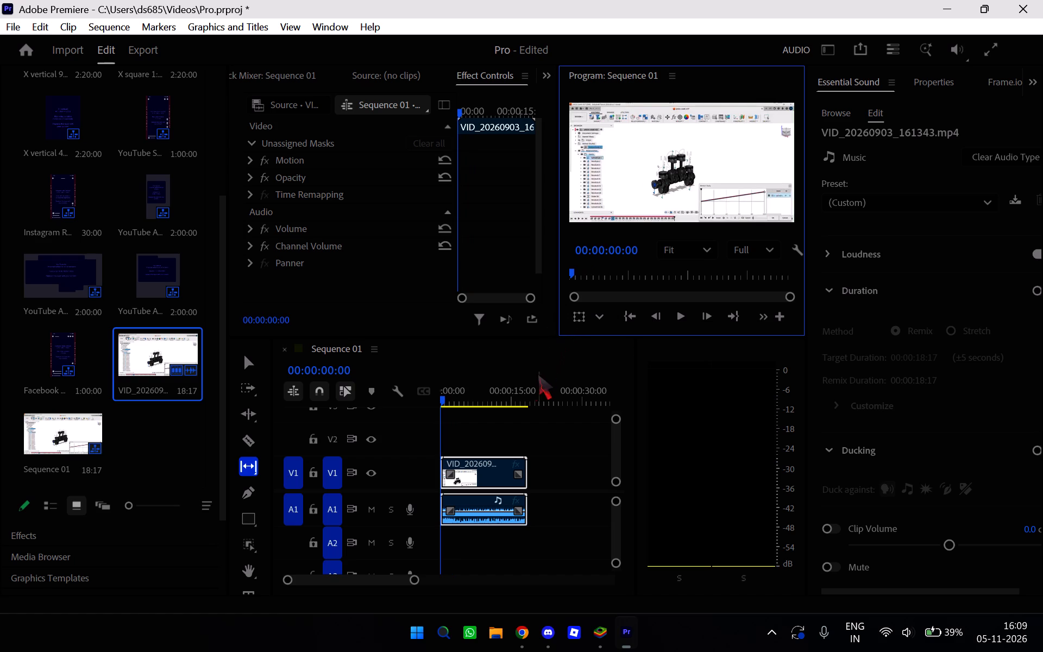
# Minimise the Premiere window to reach the desktop.
pyautogui.click(626, 637)
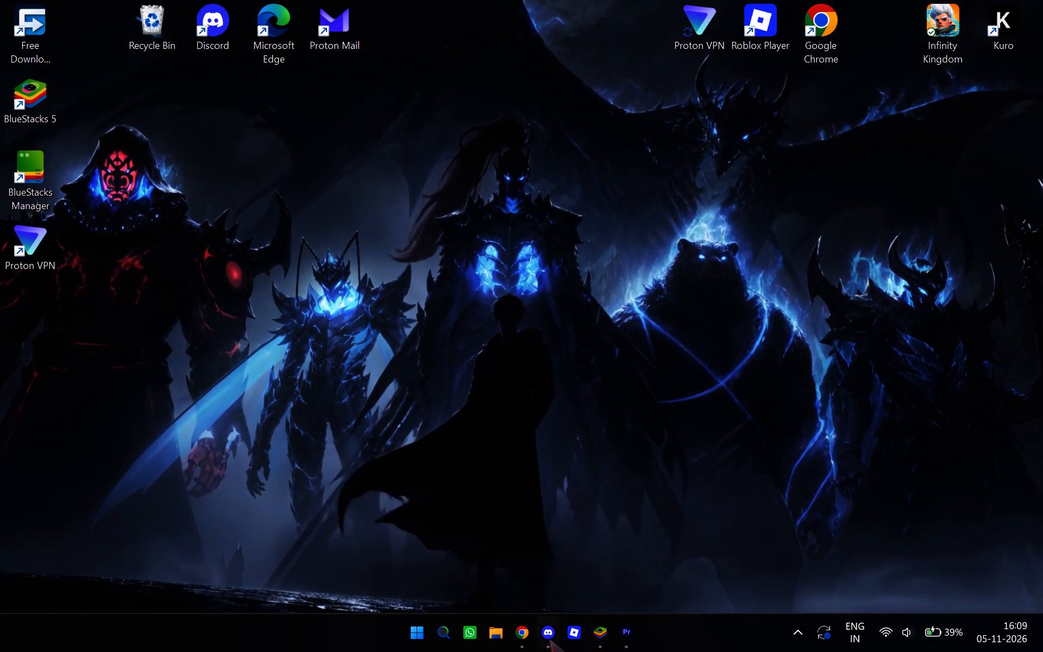
# Switch to Chrome, start playback of the open YouTube song and open a new browser tab.
pyautogui.click(517, 647)
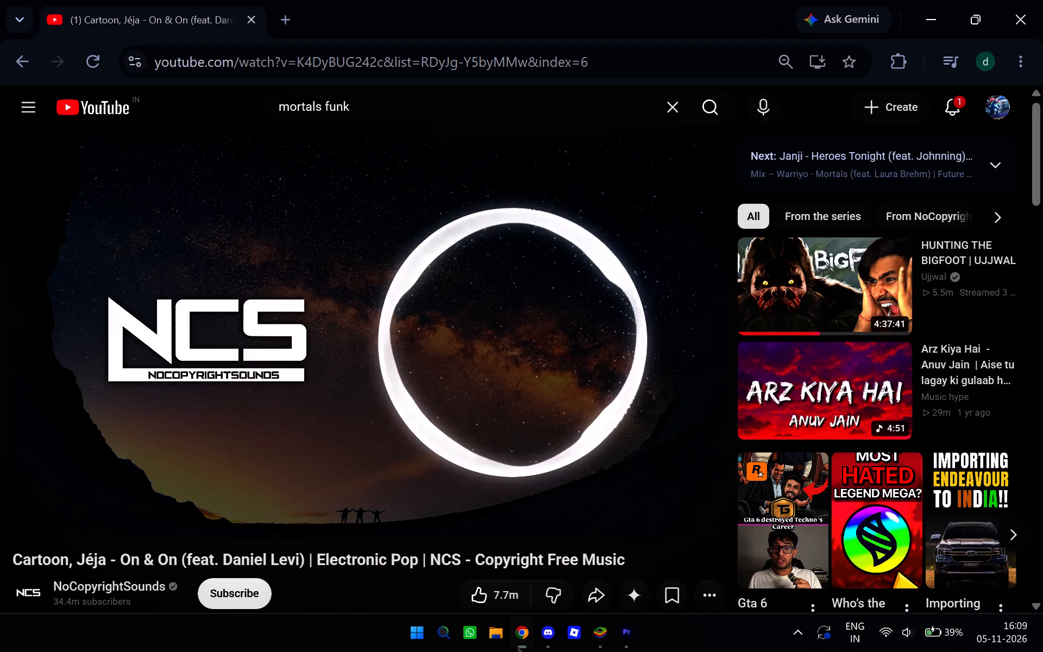
pyautogui.click(350, 191)
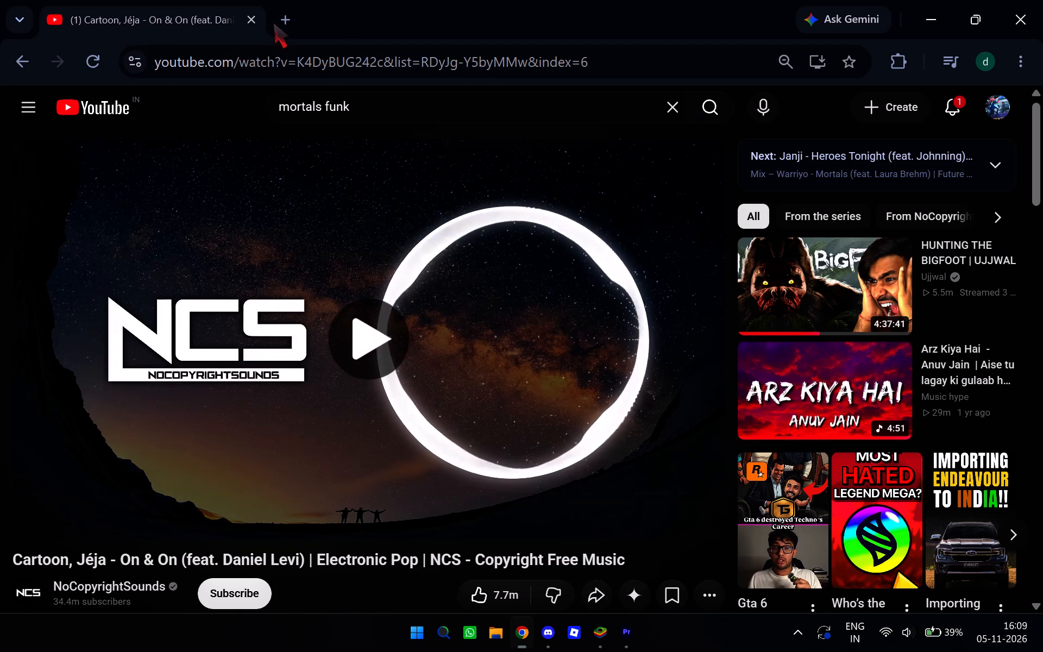
pyautogui.click(274, 22)
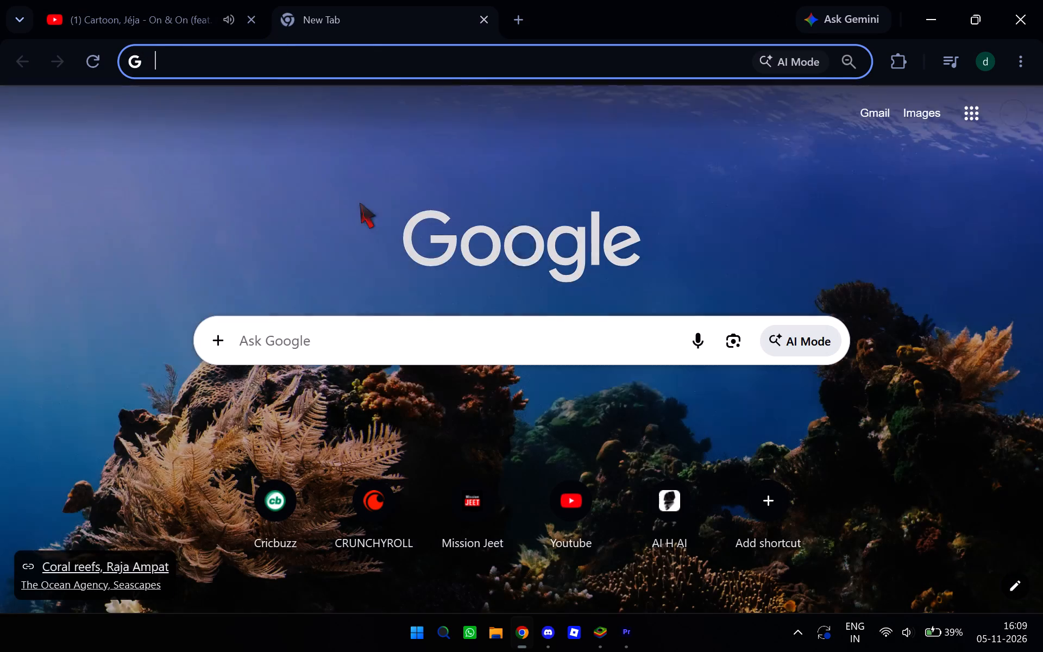
# Return to YouTube, pause the song and play the After Dark X Sweater Weather mashup from the recommended videos.
pyautogui.click(208, 20)
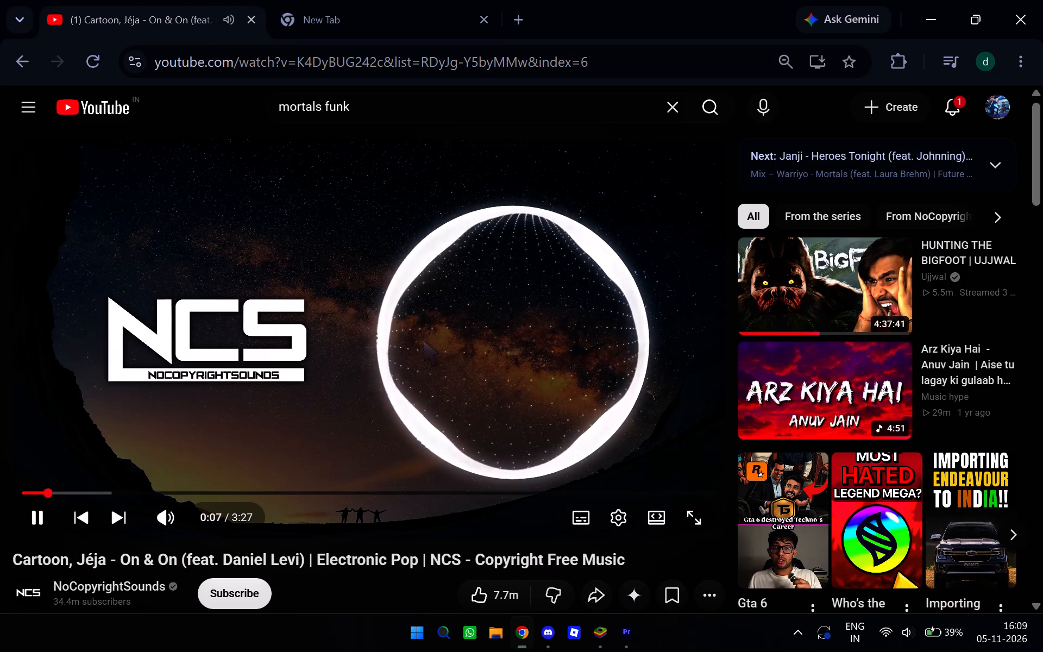
pyautogui.click(397, 321)
pyautogui.scroll(-8, 397, 321)
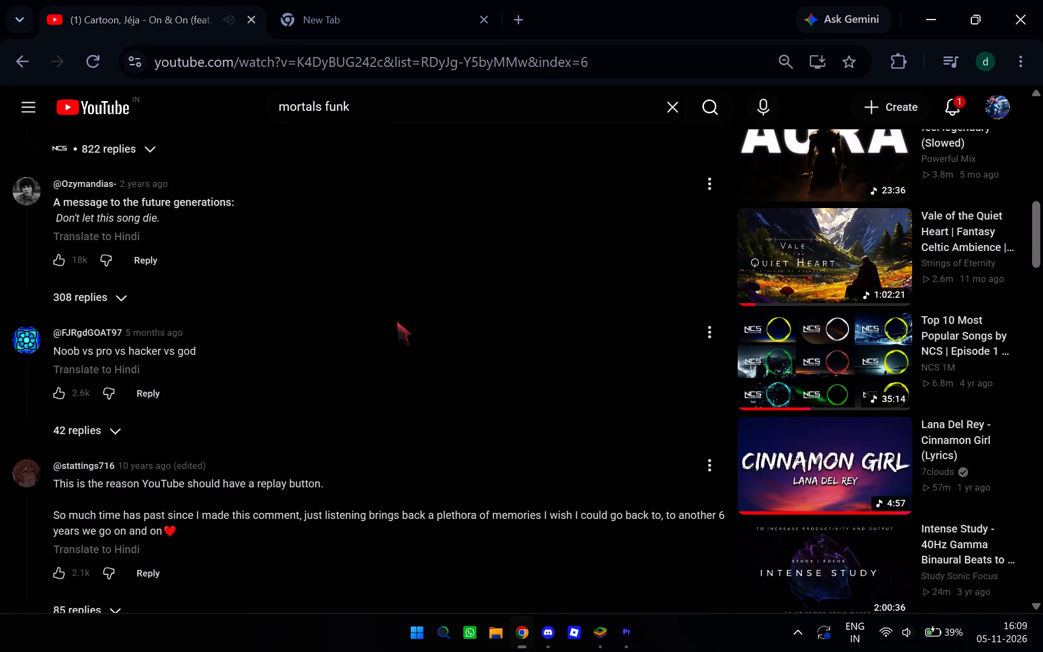
pyautogui.scroll(-4, 393, 322)
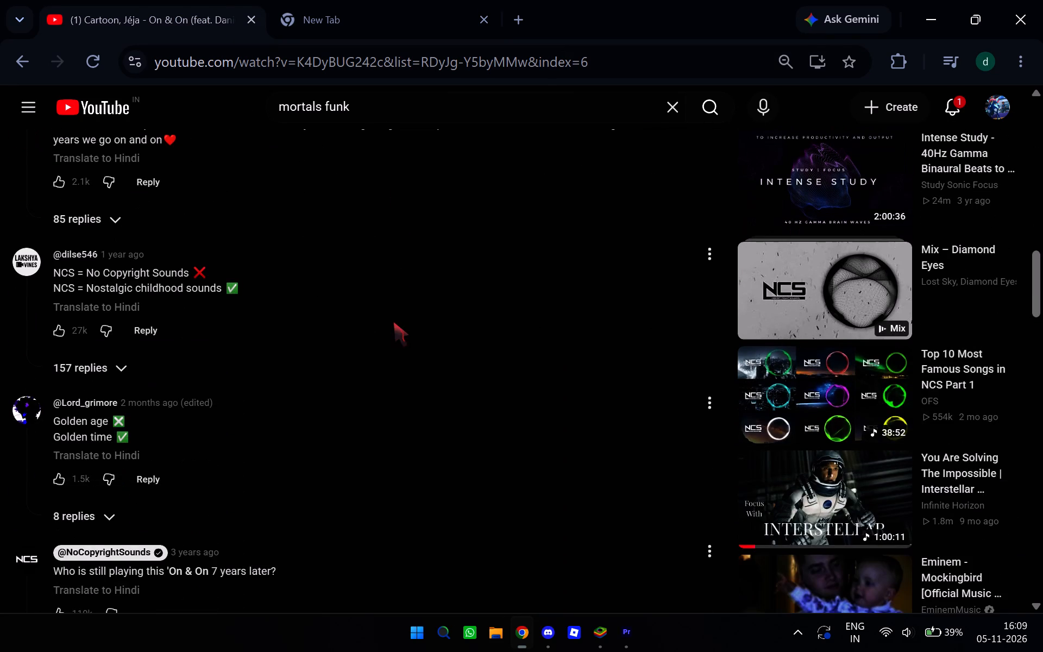
pyautogui.scroll(-6, 393, 322)
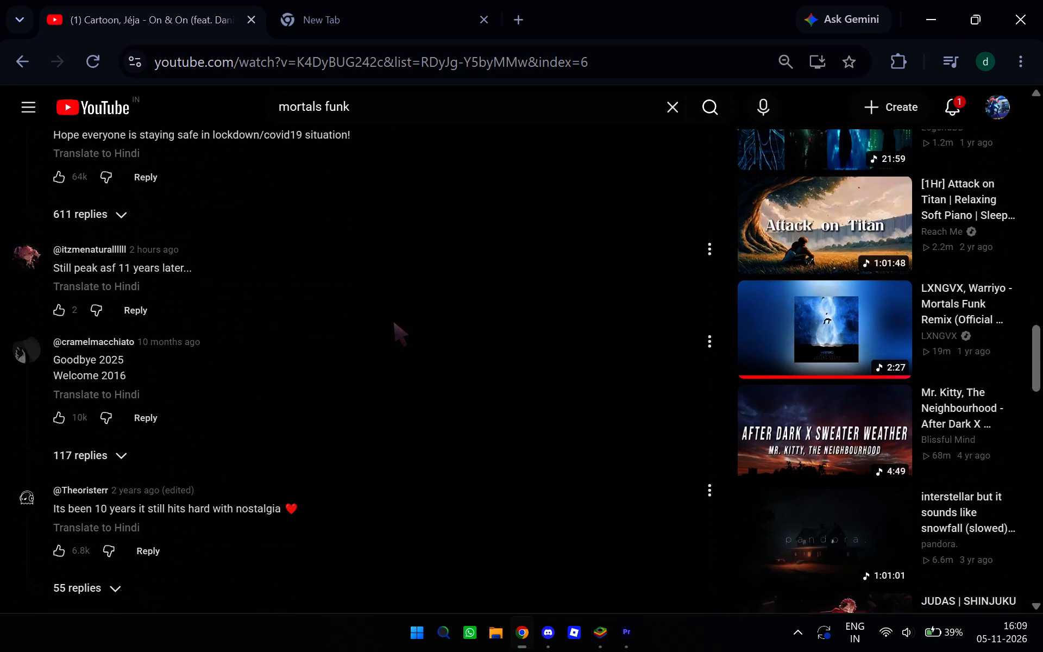
pyautogui.click(775, 433)
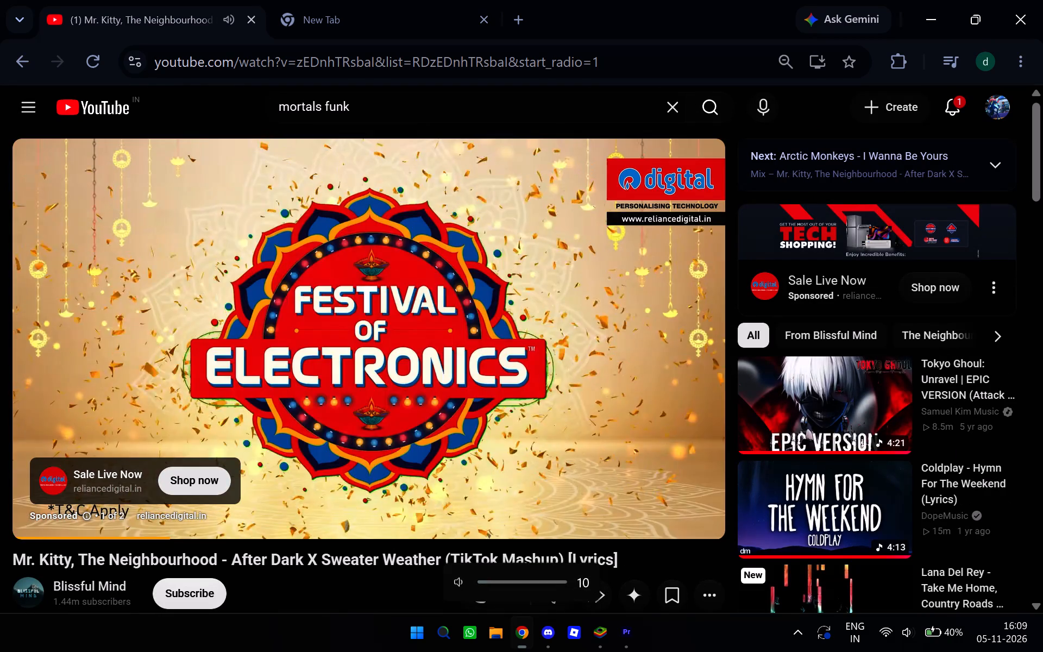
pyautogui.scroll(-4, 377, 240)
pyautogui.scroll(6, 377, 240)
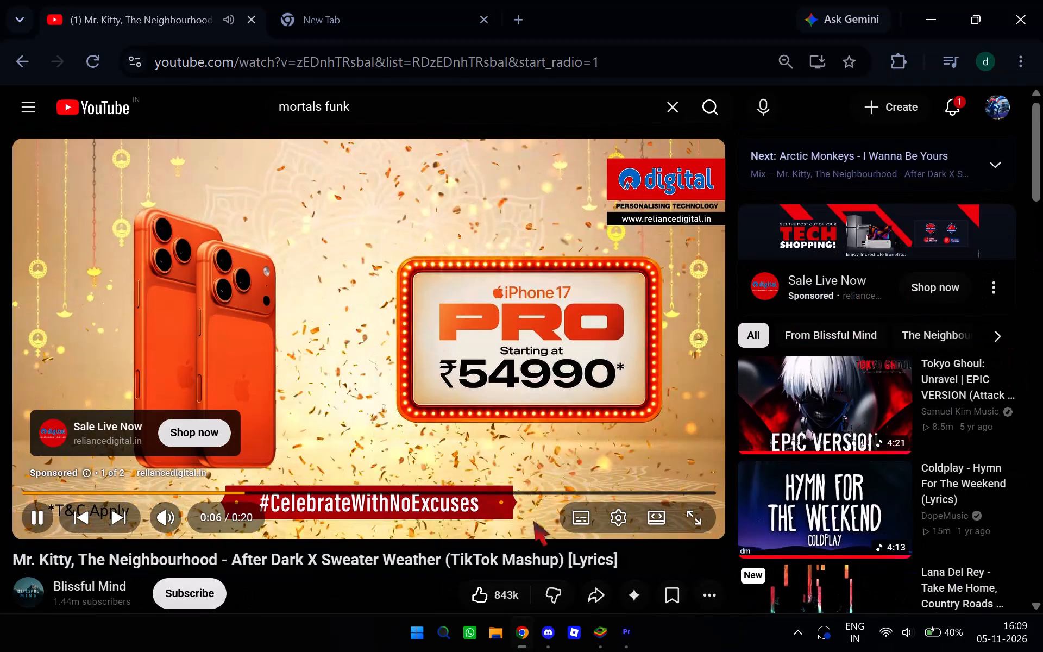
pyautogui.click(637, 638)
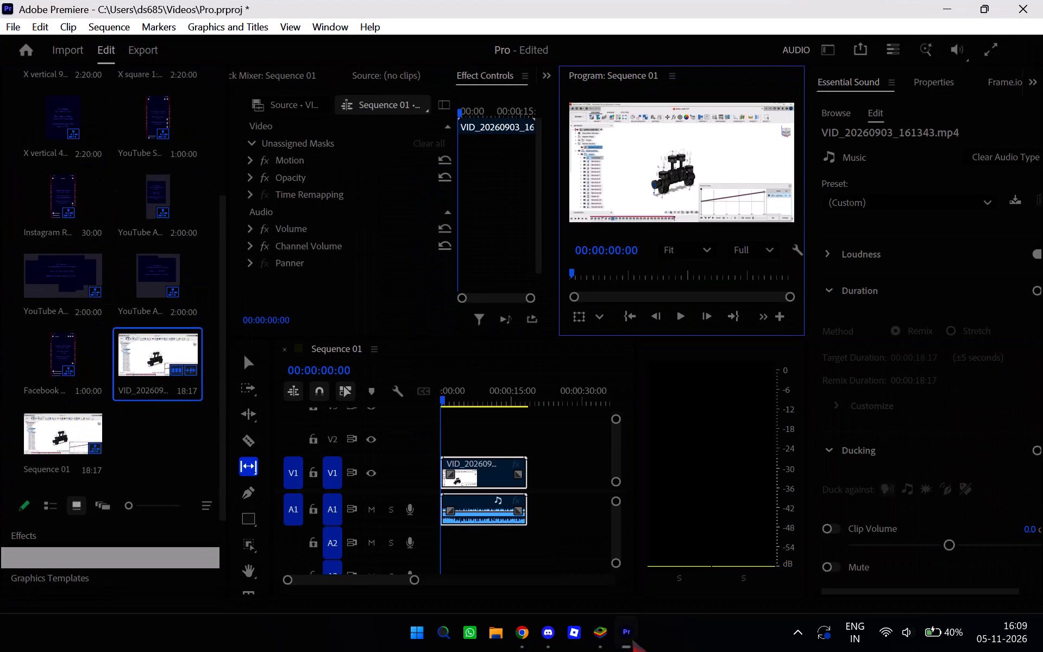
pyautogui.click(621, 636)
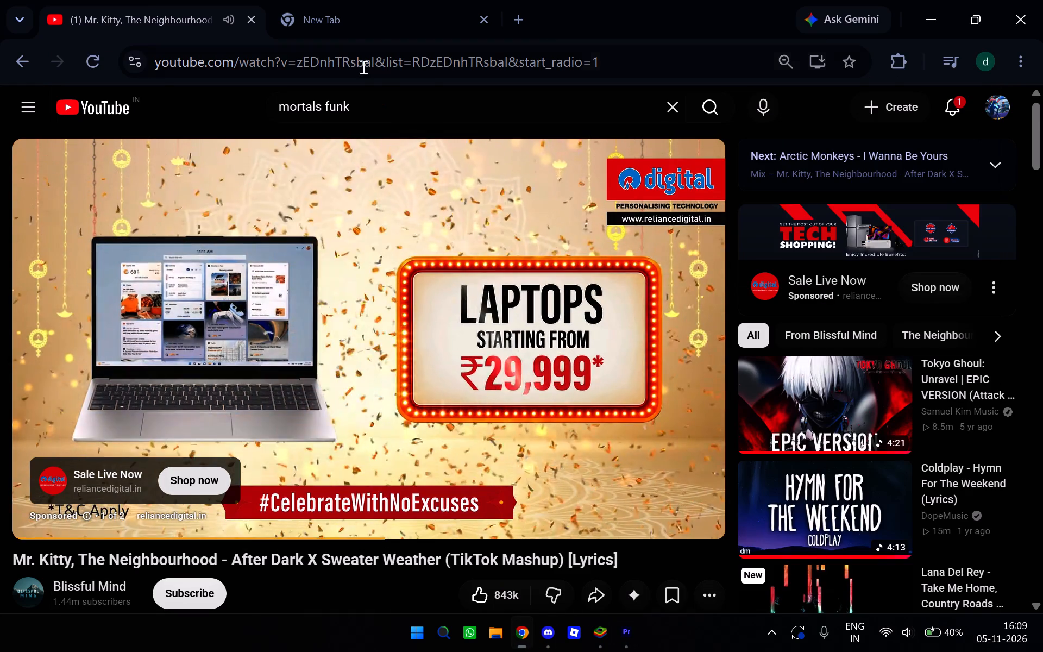
# Search Google for pexels in the new tab and open the Pexels website.
pyautogui.click(369, 26)
pyautogui.click(474, 355)
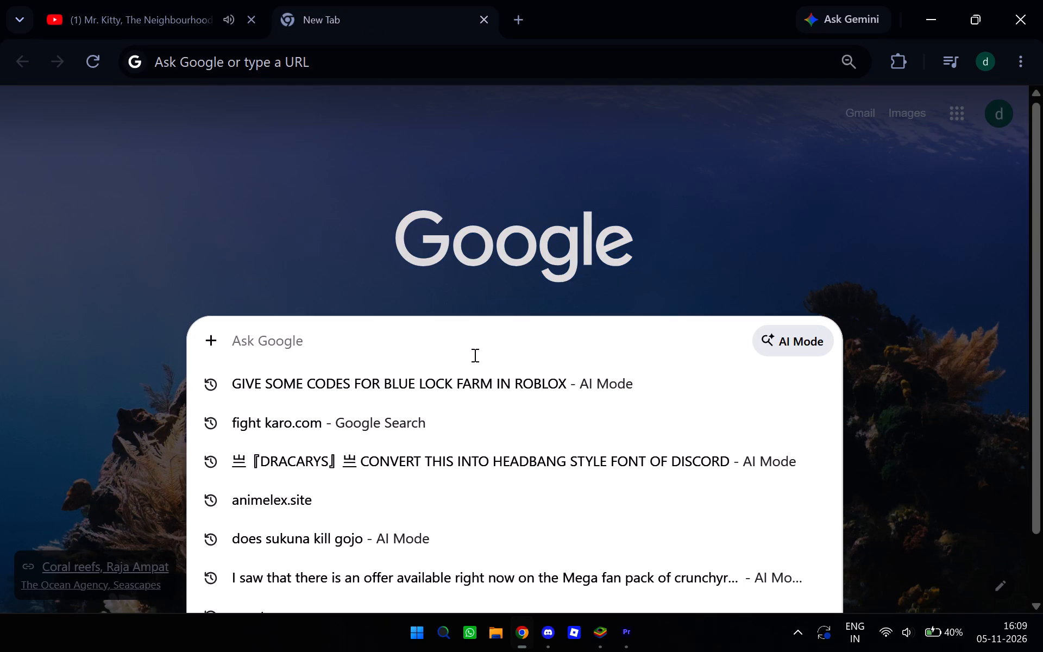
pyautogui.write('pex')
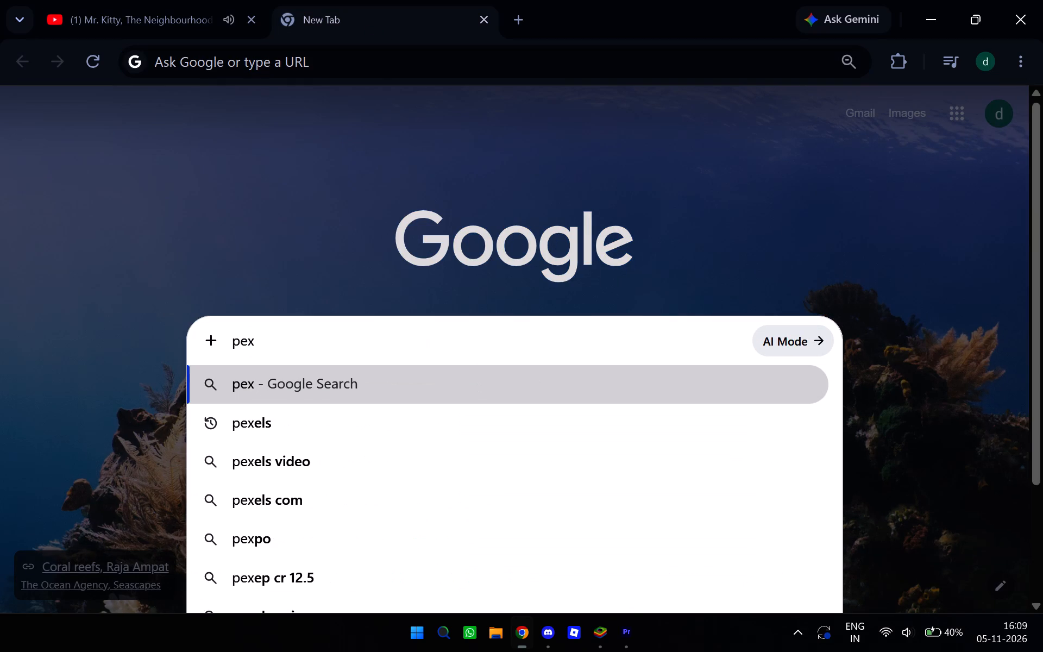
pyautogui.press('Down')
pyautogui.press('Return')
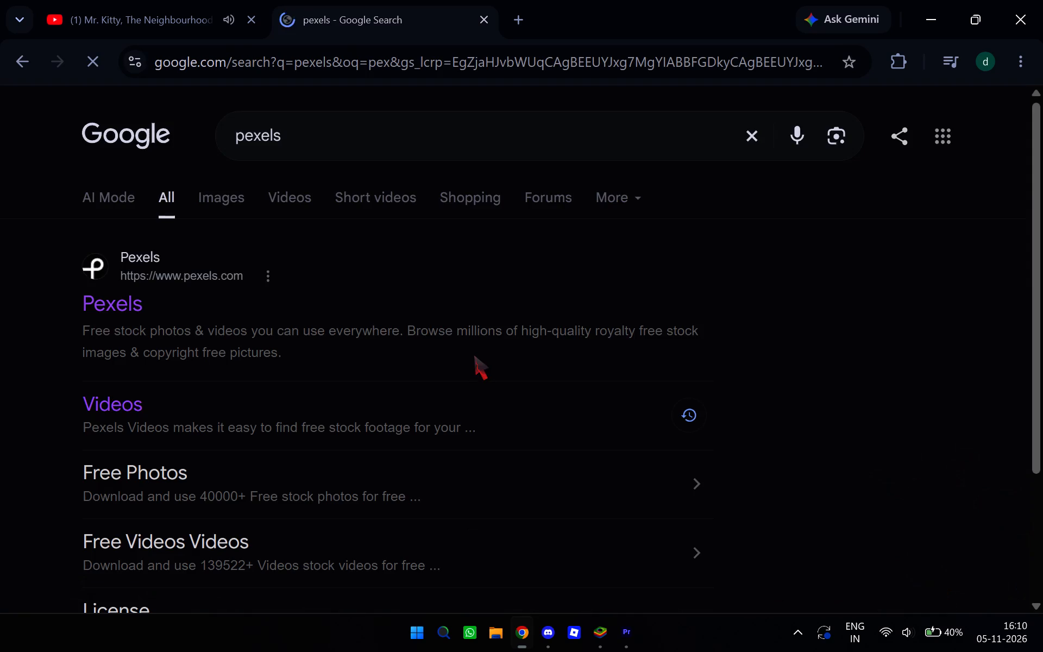
pyautogui.click(134, 307)
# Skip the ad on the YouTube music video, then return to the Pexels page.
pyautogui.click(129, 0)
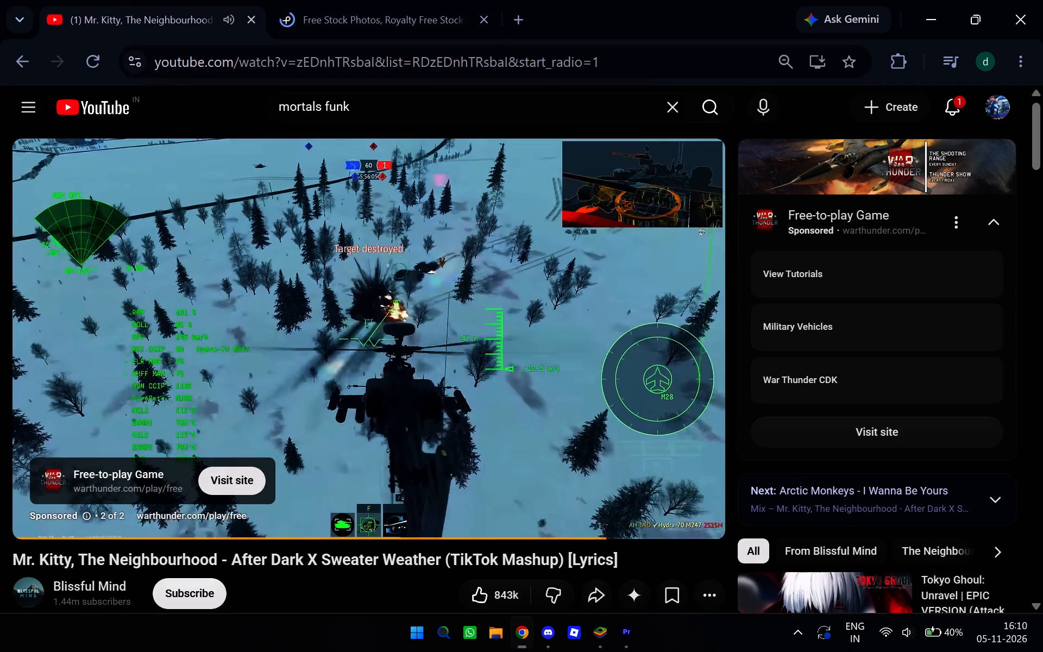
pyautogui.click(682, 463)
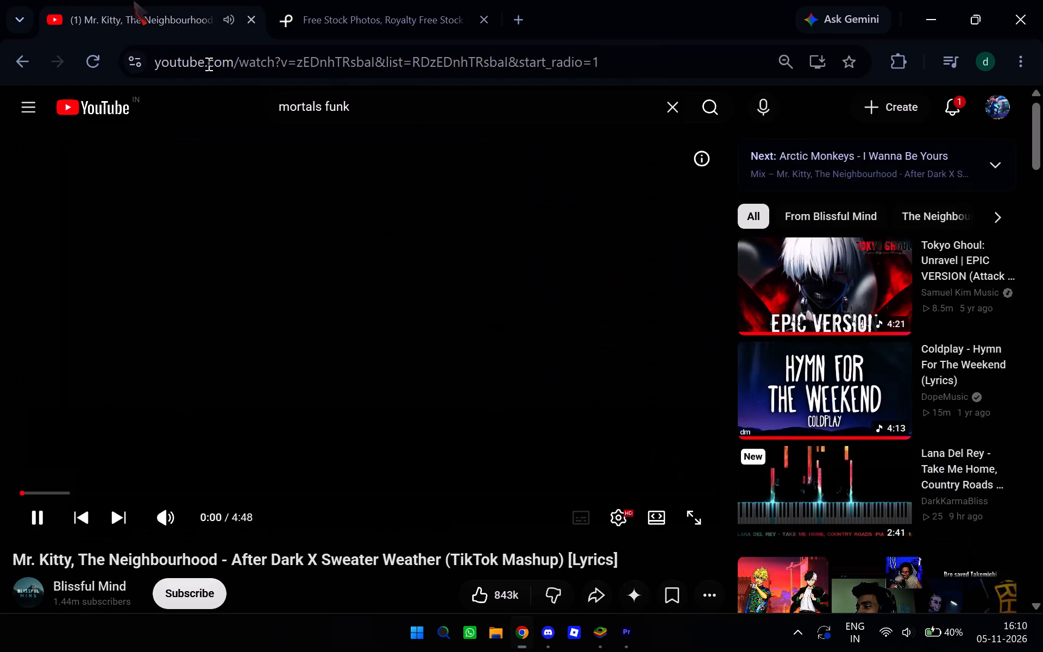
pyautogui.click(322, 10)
# Browse the trending photos and videos on the Pexels home page.
pyautogui.scroll(-3, 263, 285)
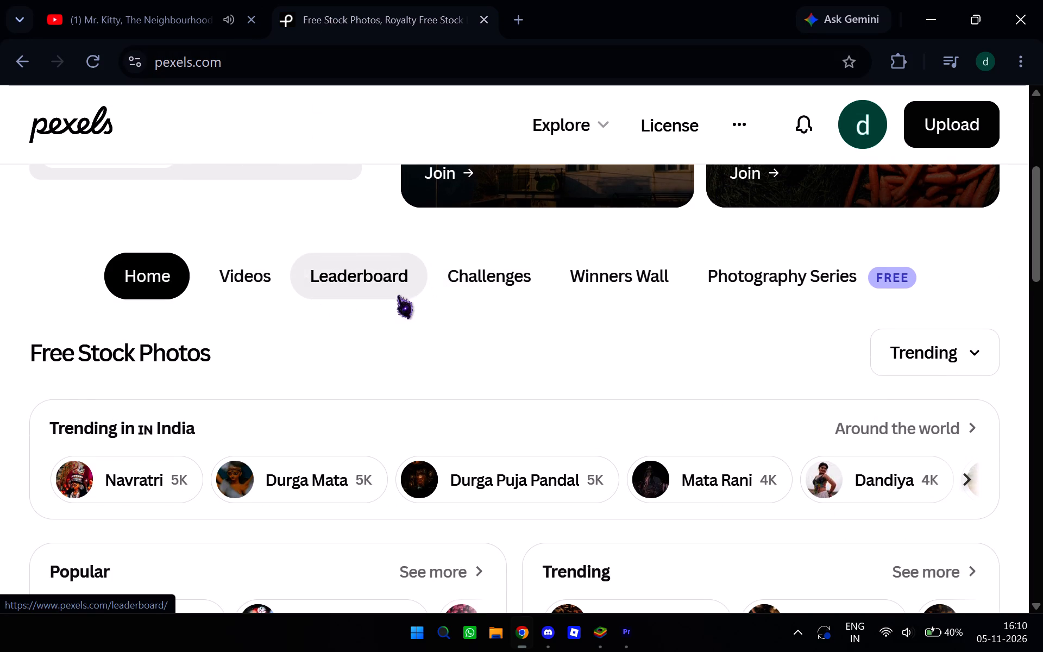
pyautogui.scroll(-3, 398, 294)
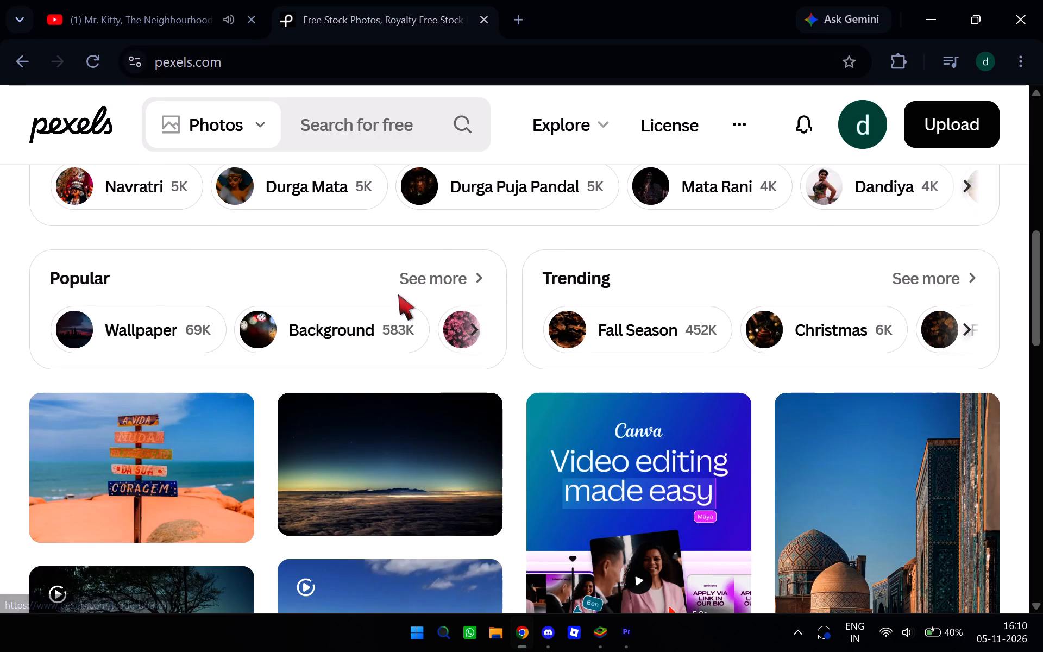
pyautogui.scroll(-3, 398, 294)
pyautogui.scroll(12, 398, 294)
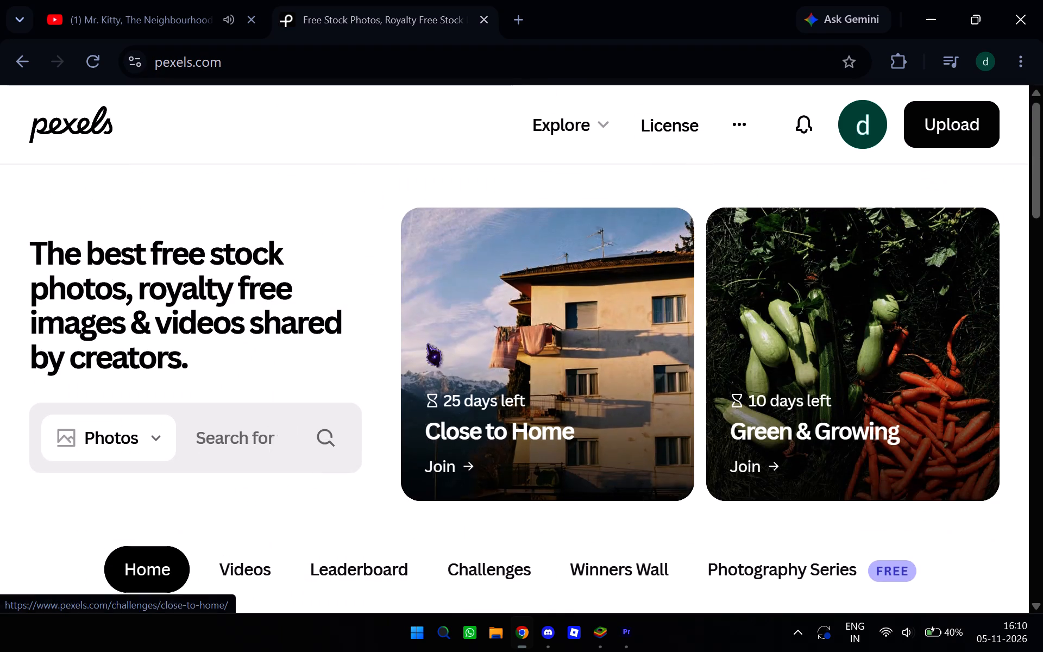
pyautogui.scroll(-14, 407, 360)
pyautogui.scroll(5, 405, 361)
pyautogui.scroll(-16, 405, 361)
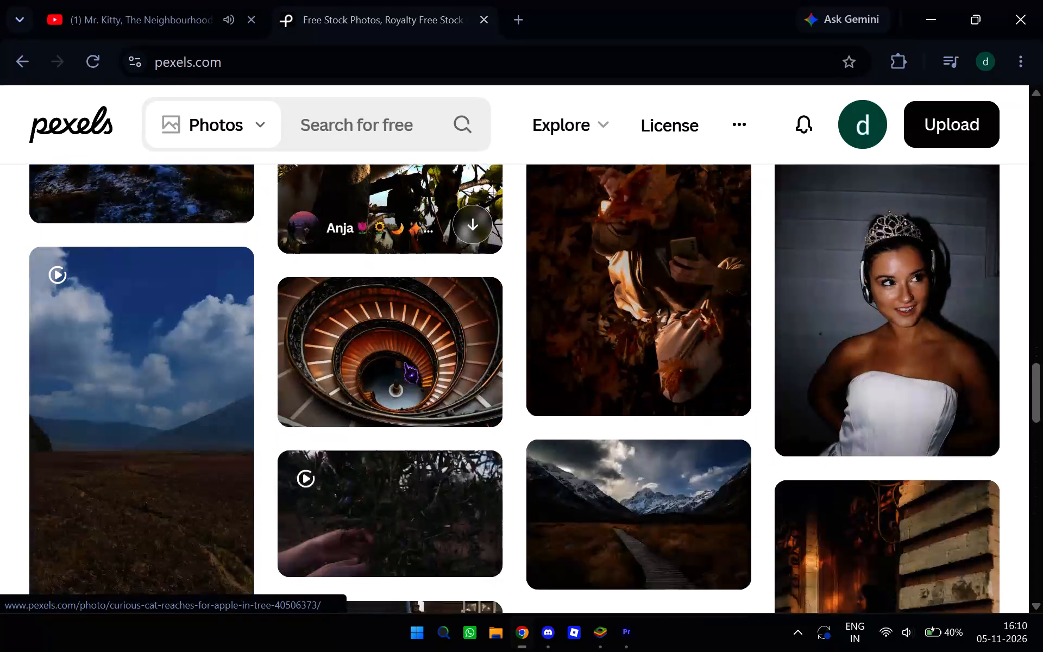
pyautogui.scroll(3, 826, 259)
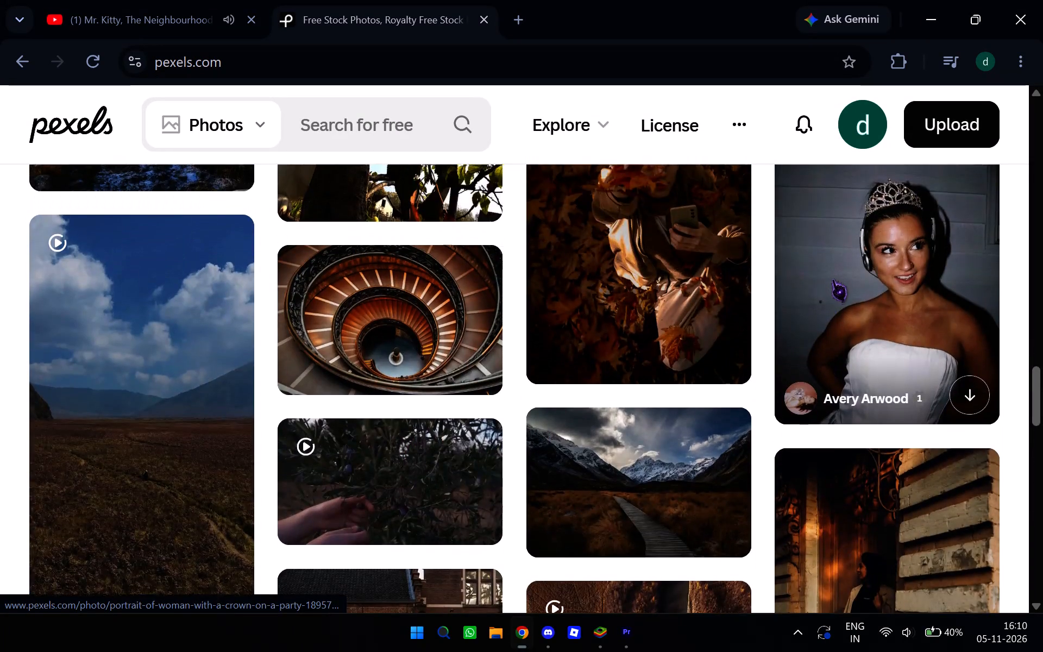
pyautogui.scroll(19, 833, 278)
pyautogui.scroll(2, 576, 363)
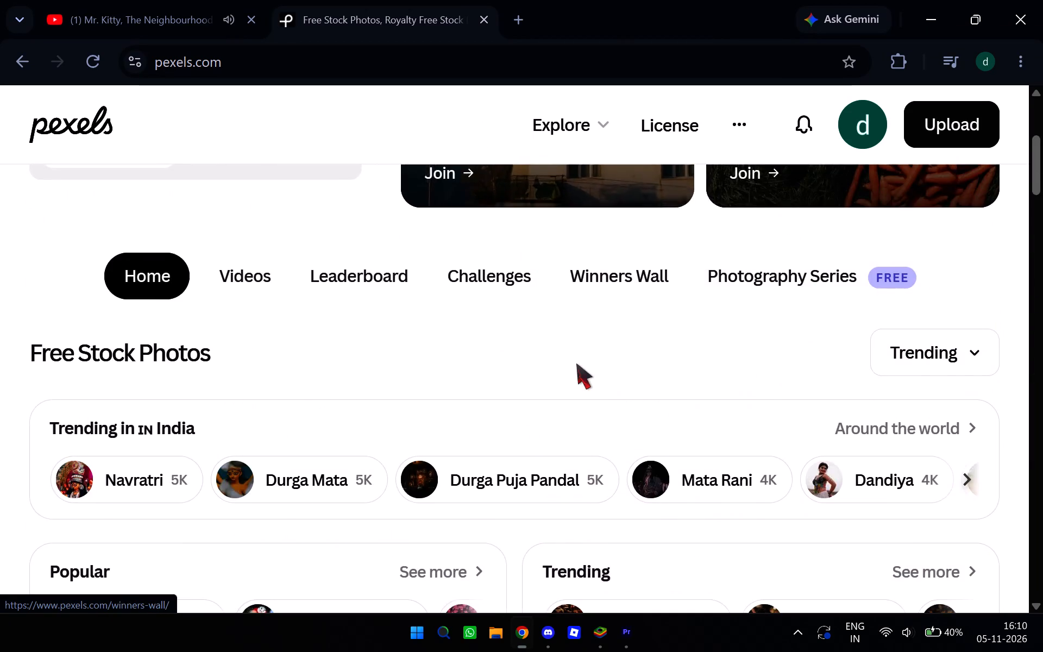
pyautogui.scroll(4, 576, 363)
# Search Pexels for videos of "cool car drift" and look through the clips offered.
pyautogui.click(223, 436)
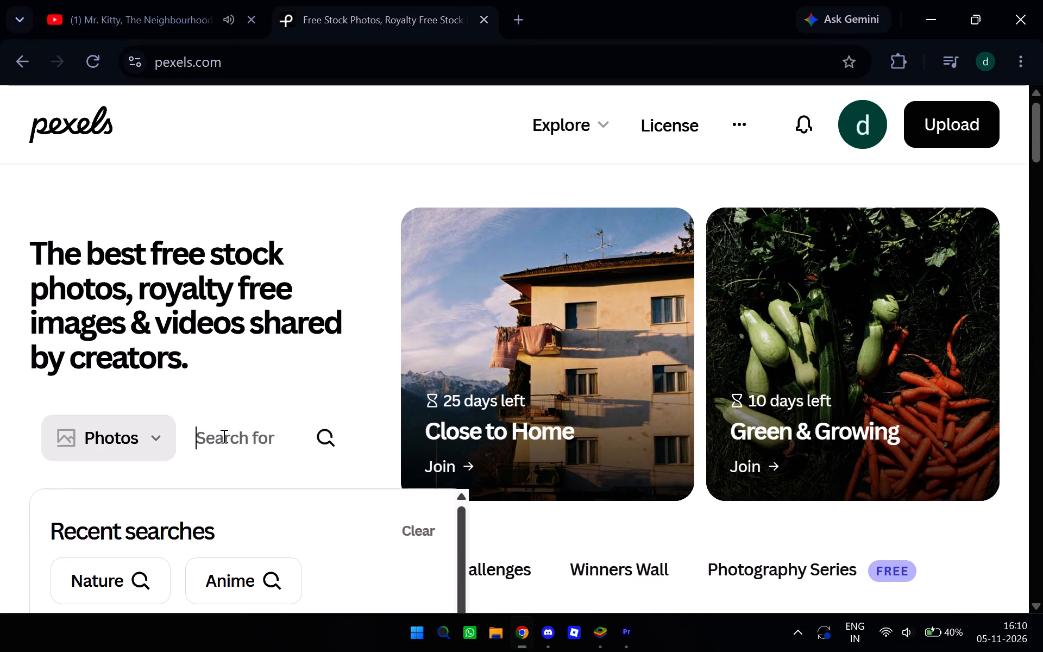
pyautogui.click(109, 438)
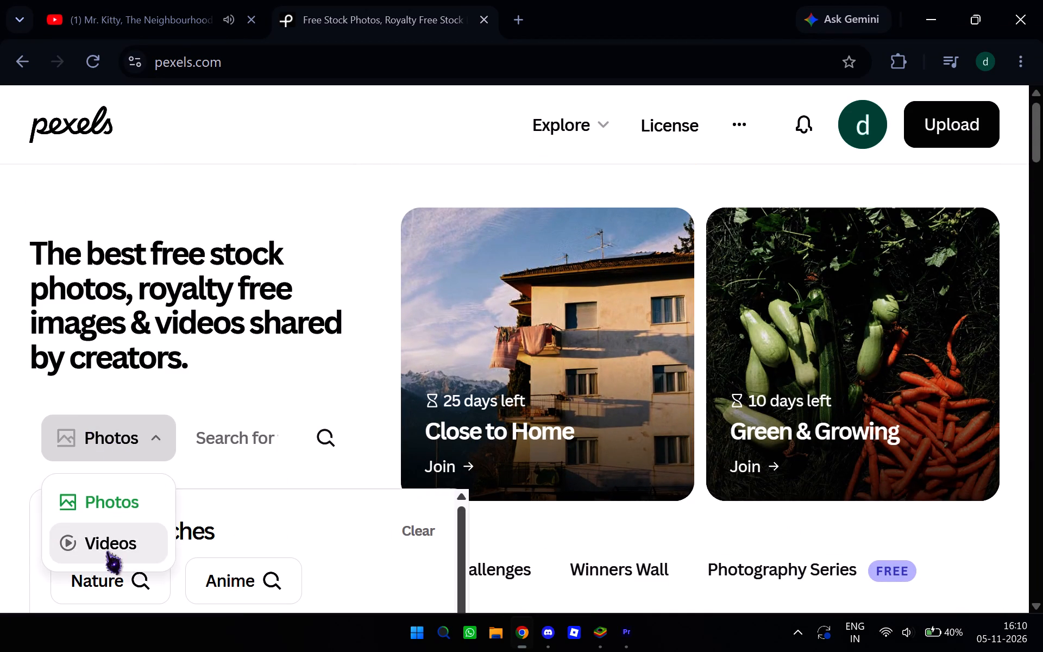
pyautogui.click(107, 550)
pyautogui.click(246, 442)
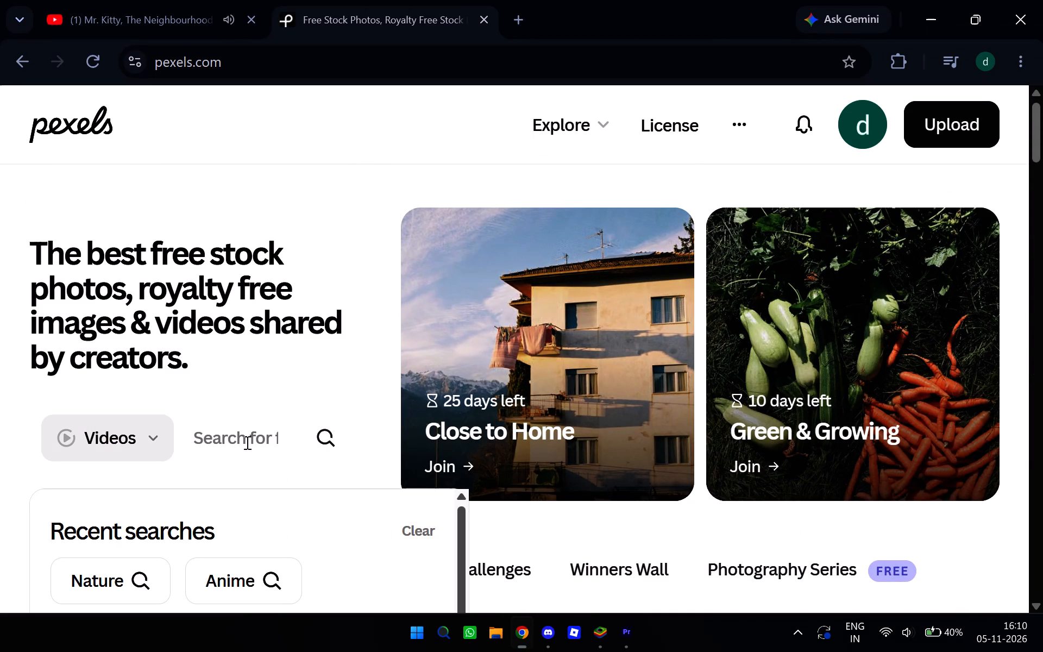
pyautogui.write('cool')
pyautogui.press('space')
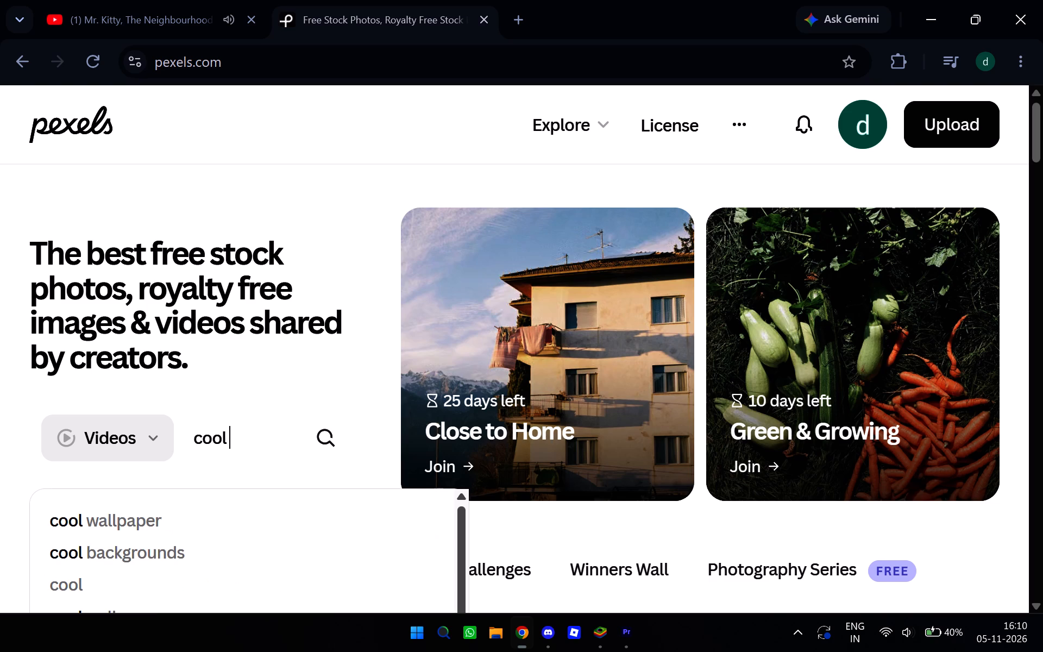
pyautogui.write('car drift')
pyautogui.press('Return')
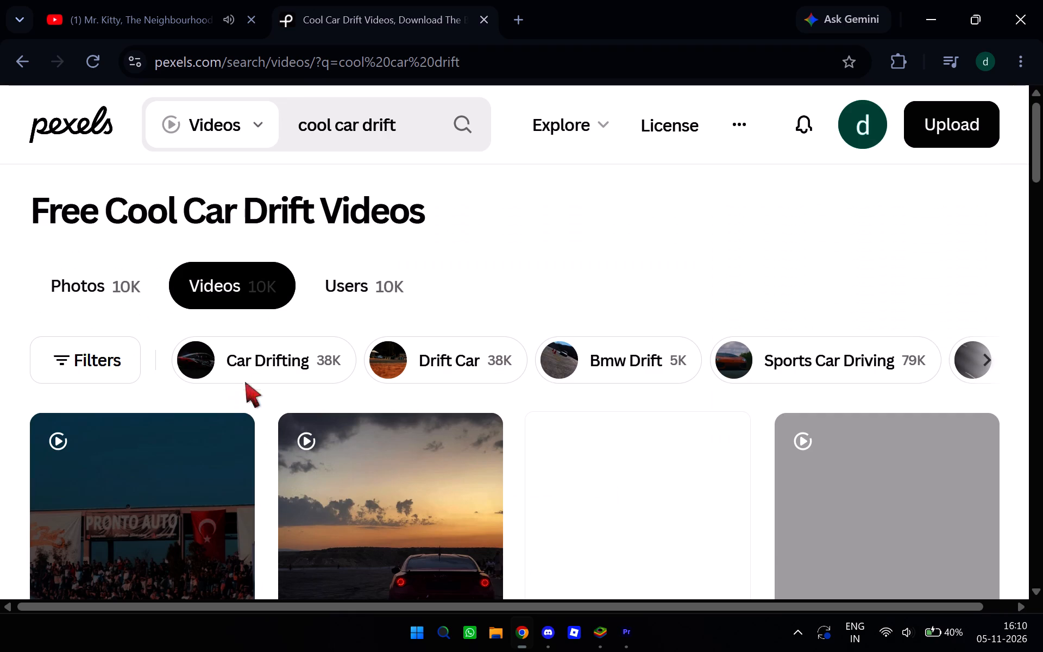
pyautogui.scroll(-1, 242, 234)
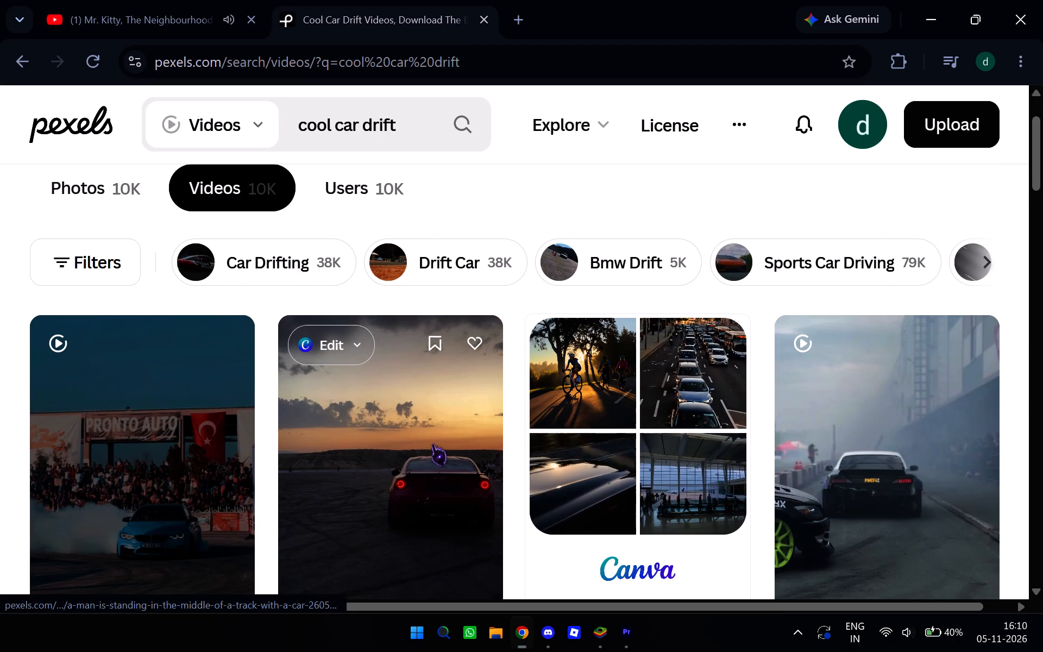
pyautogui.scroll(-1, 432, 443)
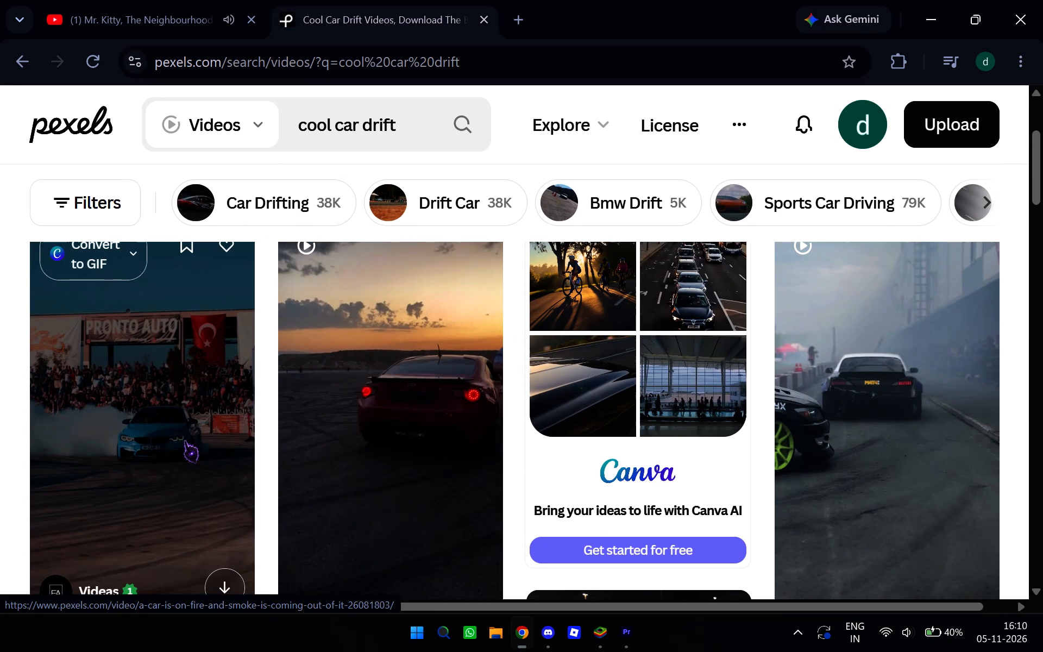
pyautogui.scroll(-2, 884, 442)
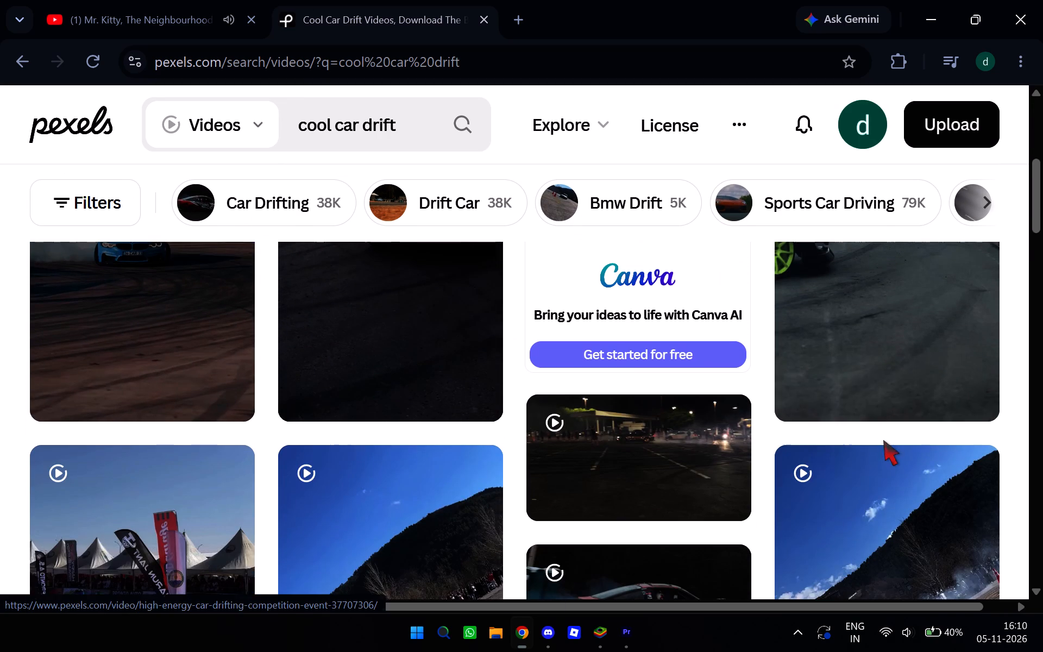
pyautogui.scroll(-2, 357, 398)
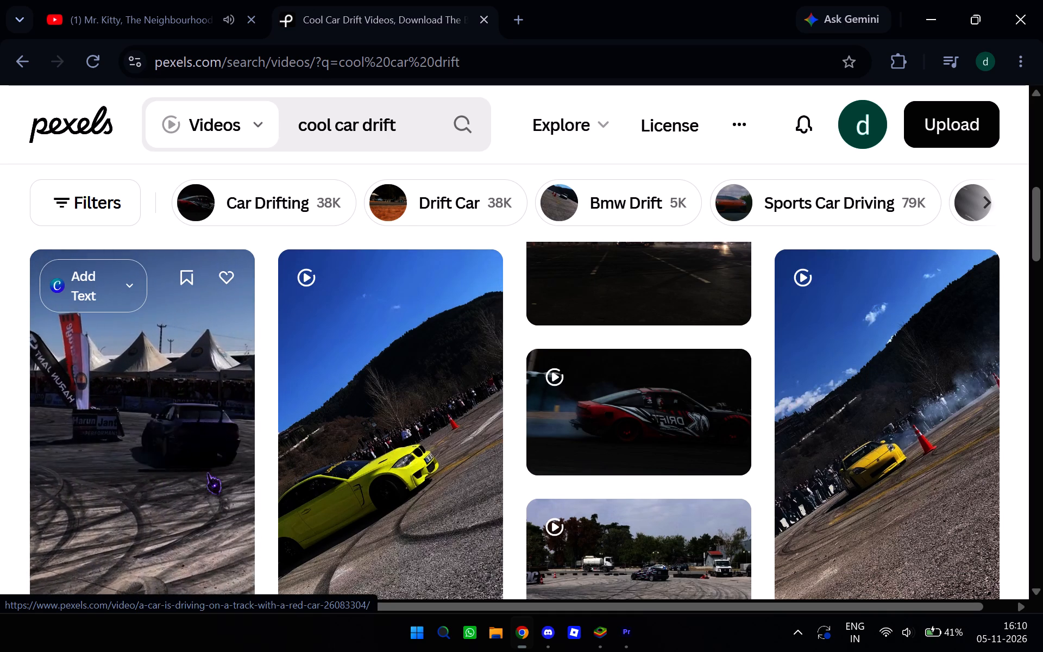
# Download the video of a dark car drifting past white tents and a red banner, and dismiss the thank-you pop-up.
pyautogui.scroll(-1, 198, 467)
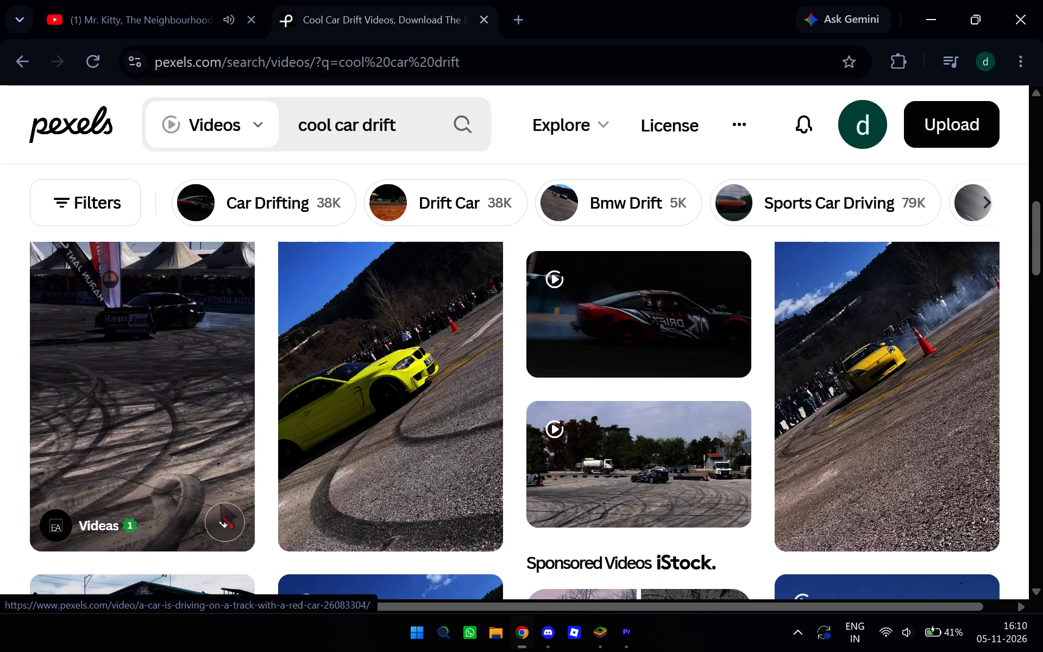
pyautogui.click(229, 511)
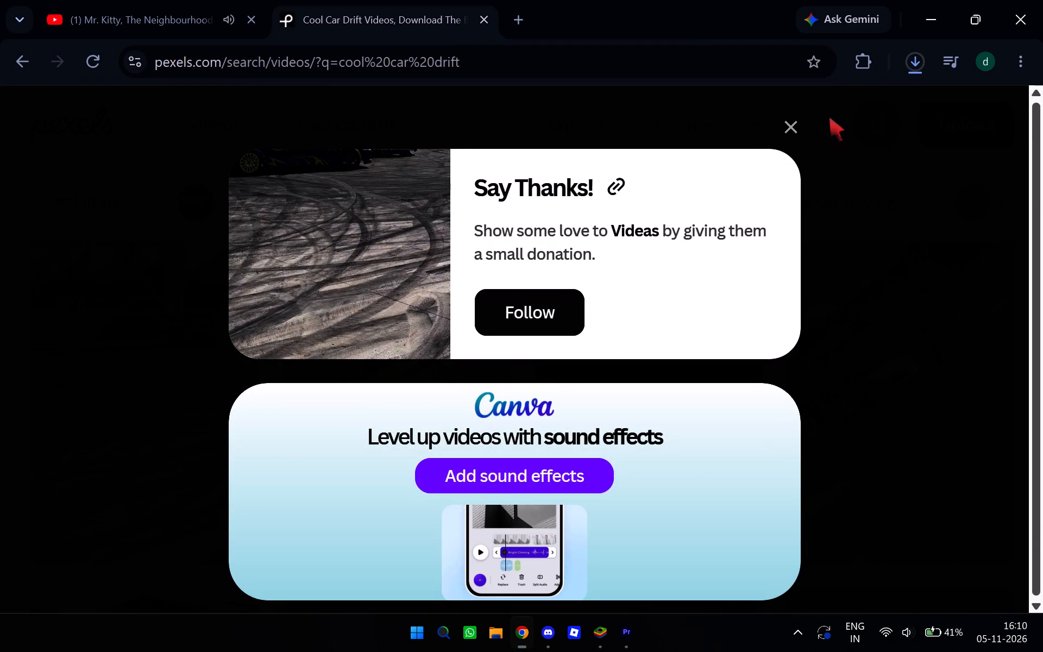
pyautogui.click(790, 129)
# Download the video of a blue BMW drifting in smoke in front of a crowd, and dismiss the thank-you pop-up.
pyautogui.scroll(-3, 232, 448)
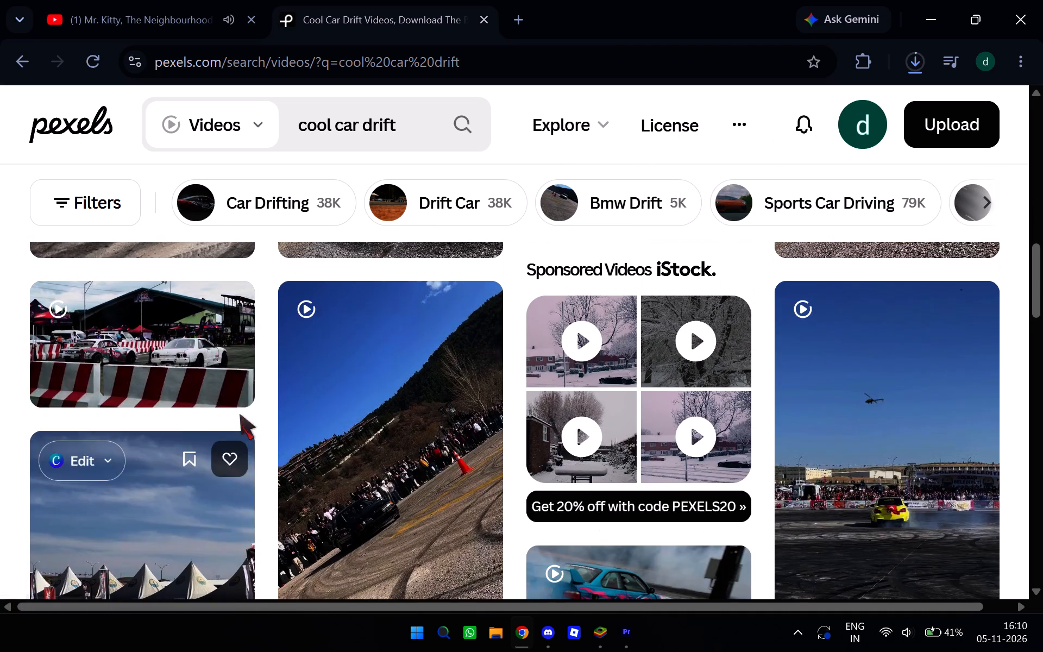
pyautogui.scroll(10, 236, 354)
pyautogui.scroll(-2, 213, 383)
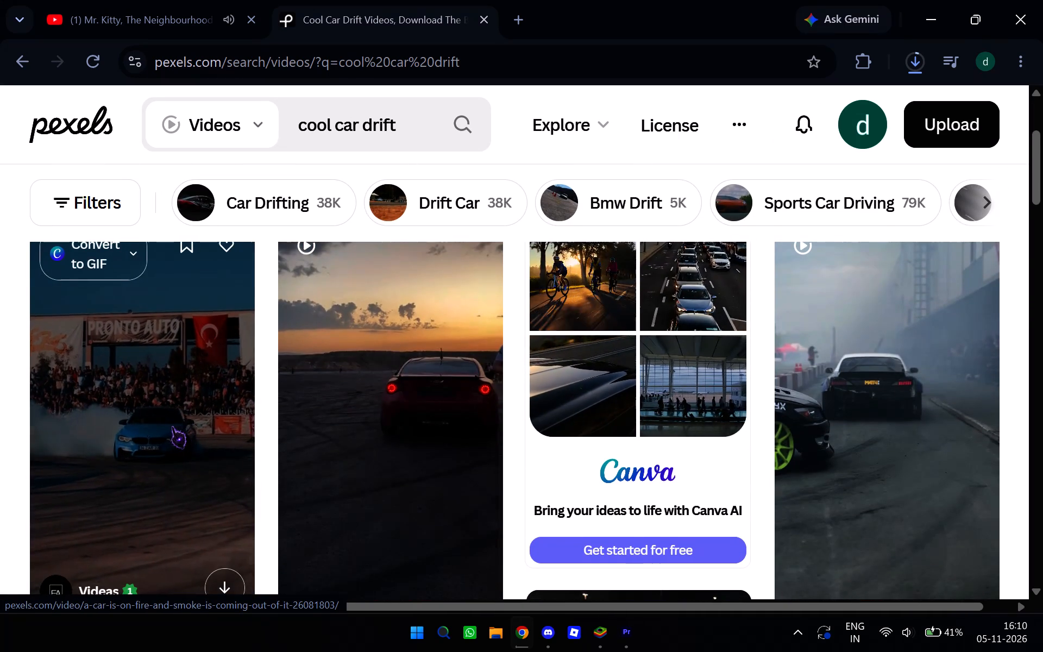
pyautogui.scroll(-1, 175, 431)
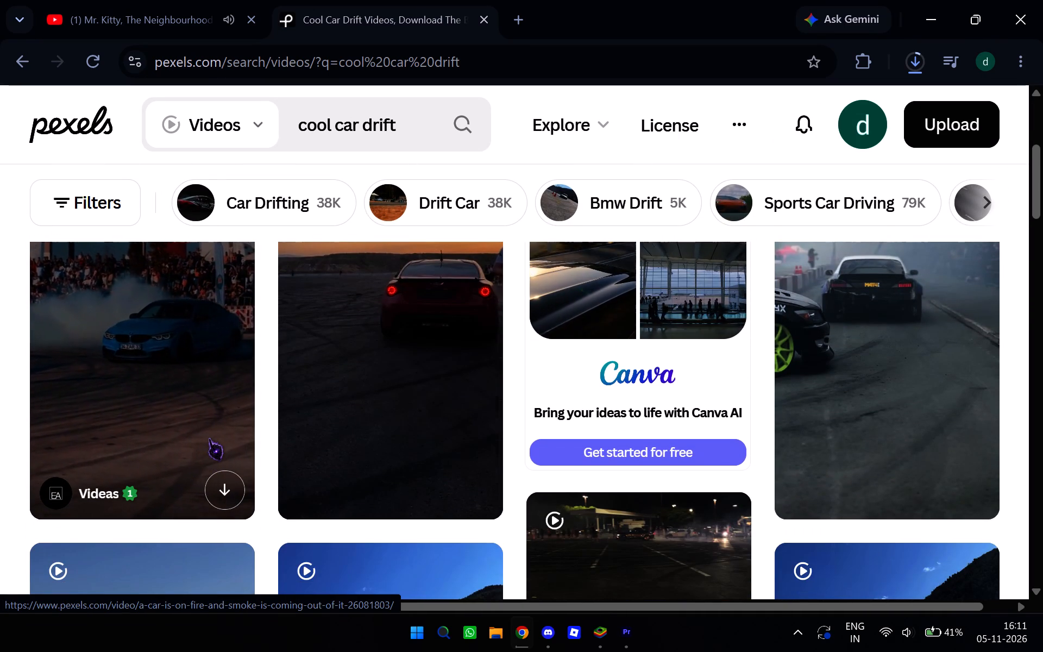
pyautogui.click(231, 481)
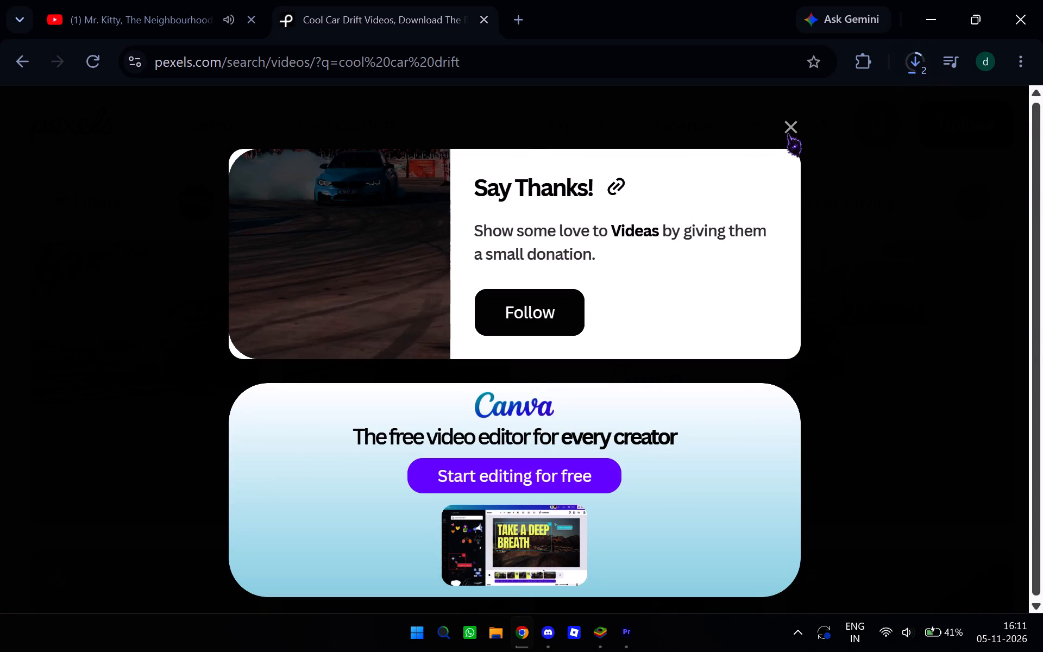
pyautogui.click(788, 133)
# Check the progress of the two video downloads in the recent download history.
pyautogui.click(912, 51)
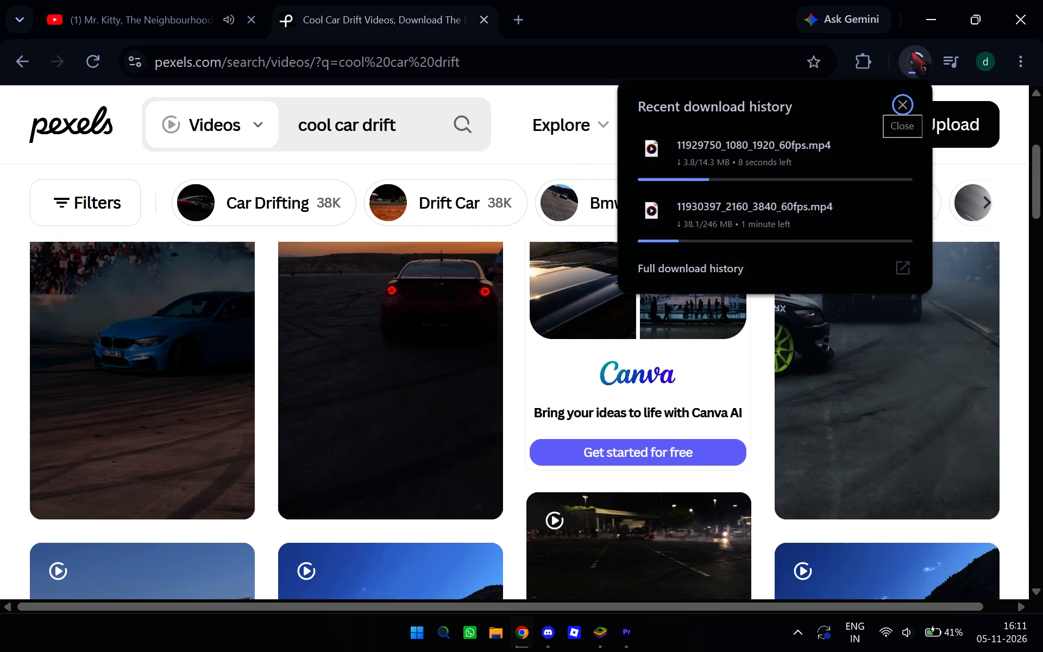
pyautogui.click(912, 51)
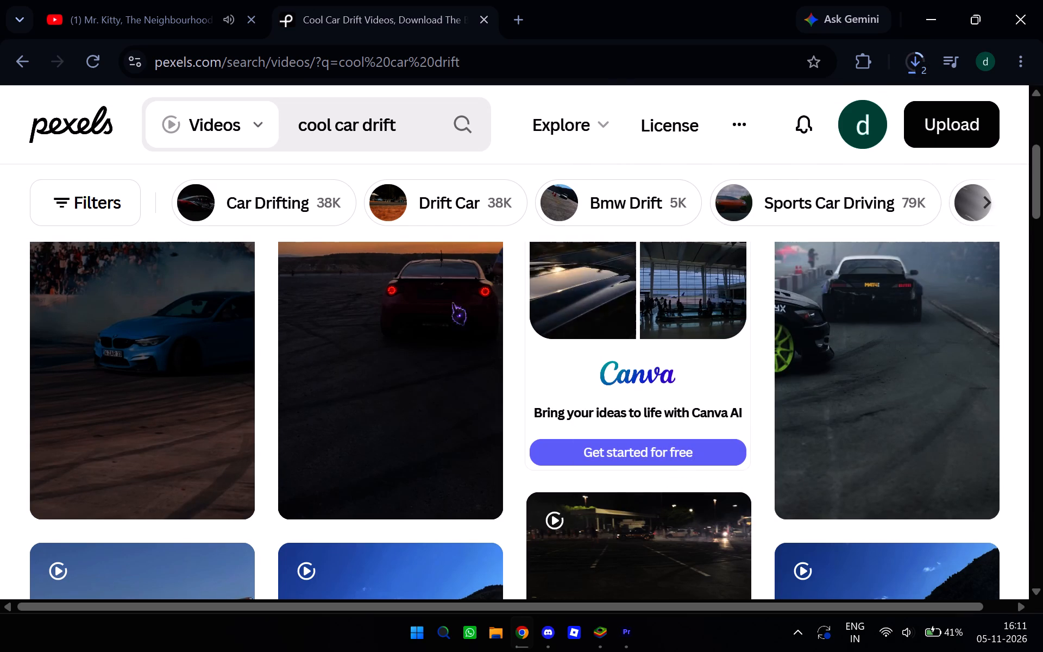
# Bring the YouTube music video to the front, minimise Chrome and switch to Adobe Premiere.
pyautogui.click(247, 0)
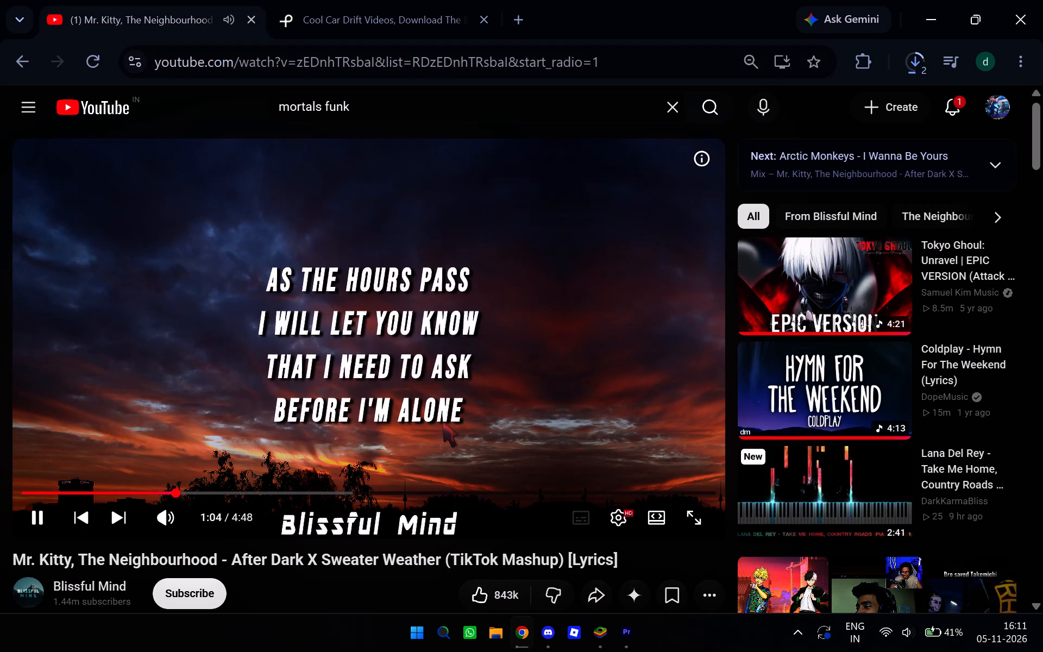
pyautogui.click(519, 651)
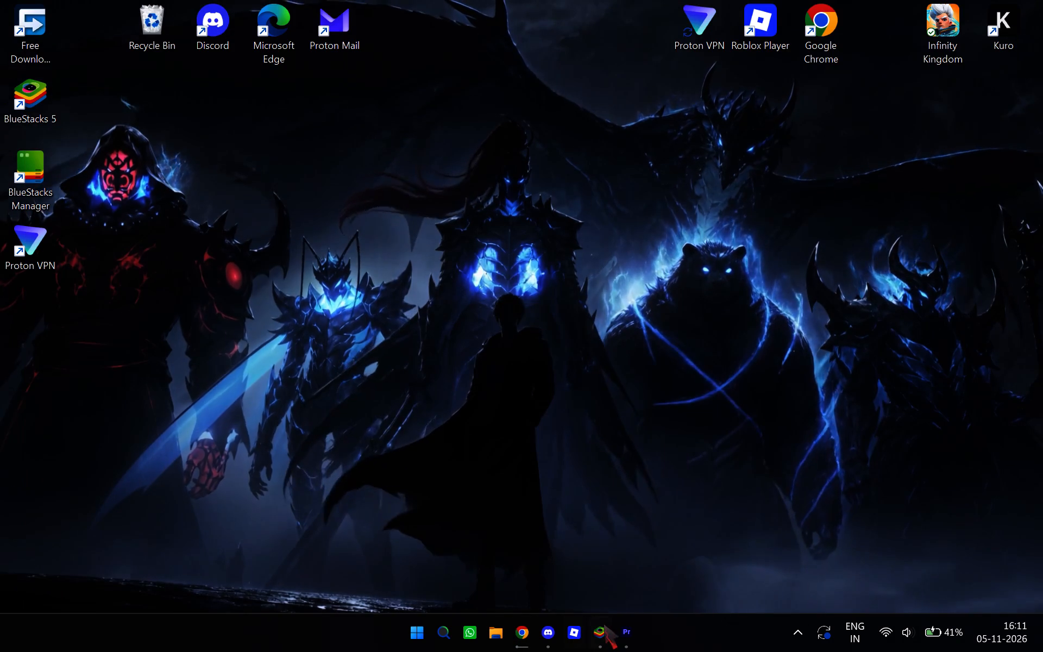
pyautogui.click(614, 632)
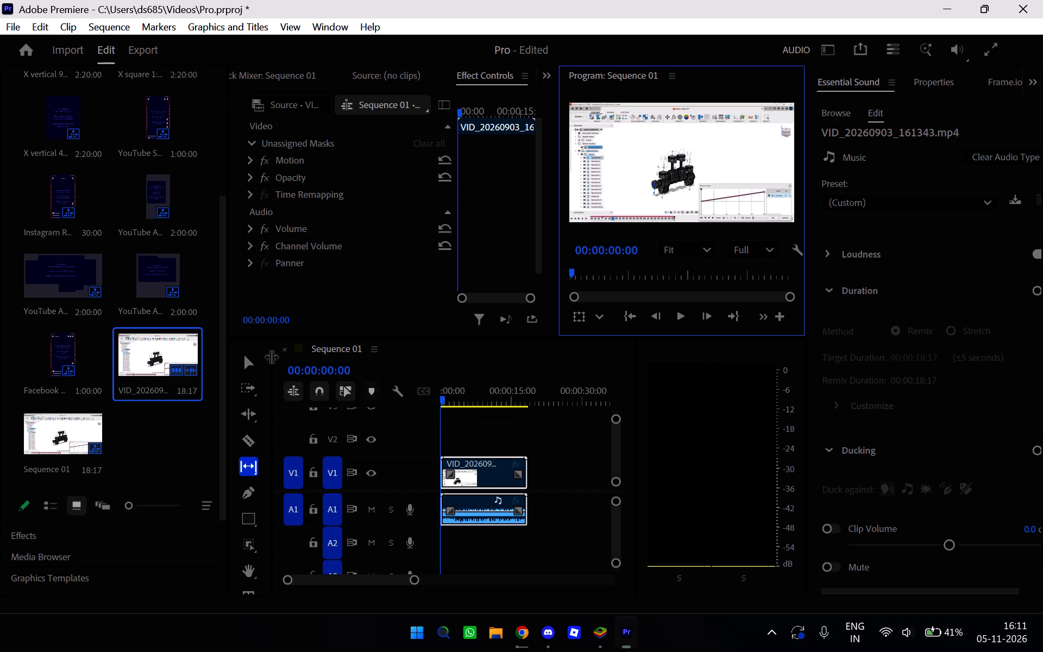
# Activate the Razor tool and play Sequence 01 from the beginning.
pyautogui.click(243, 441)
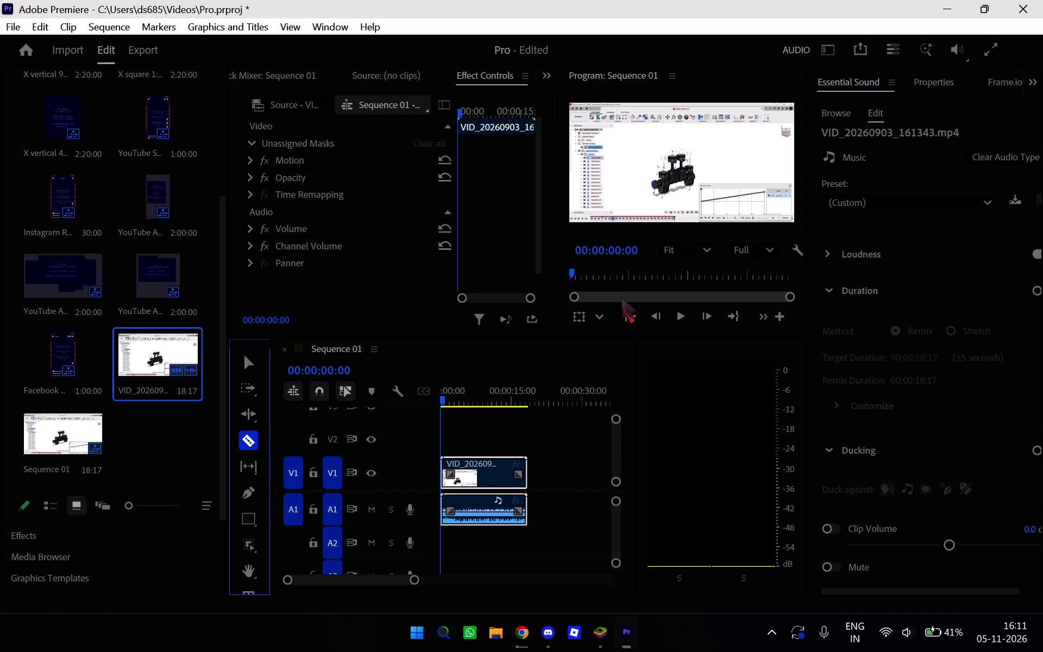
pyautogui.click(675, 316)
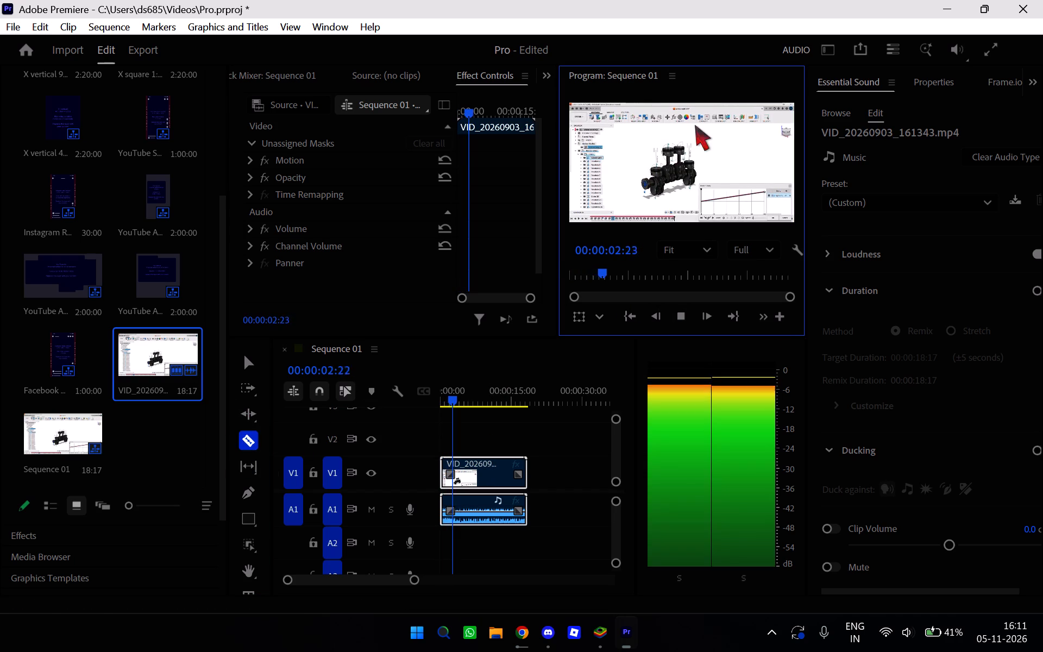
# In Premiere, stop Sequence 01's playback at 00:00:06:16 and split the video and audio clip there with the Razor tool.
pyautogui.click(686, 167)
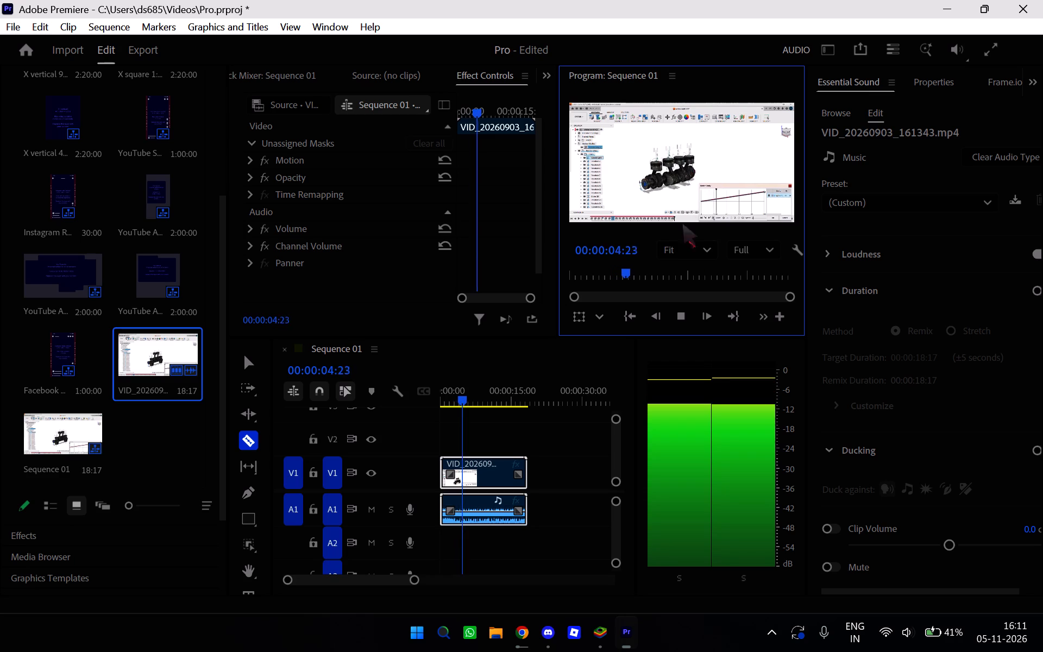
pyautogui.click(675, 318)
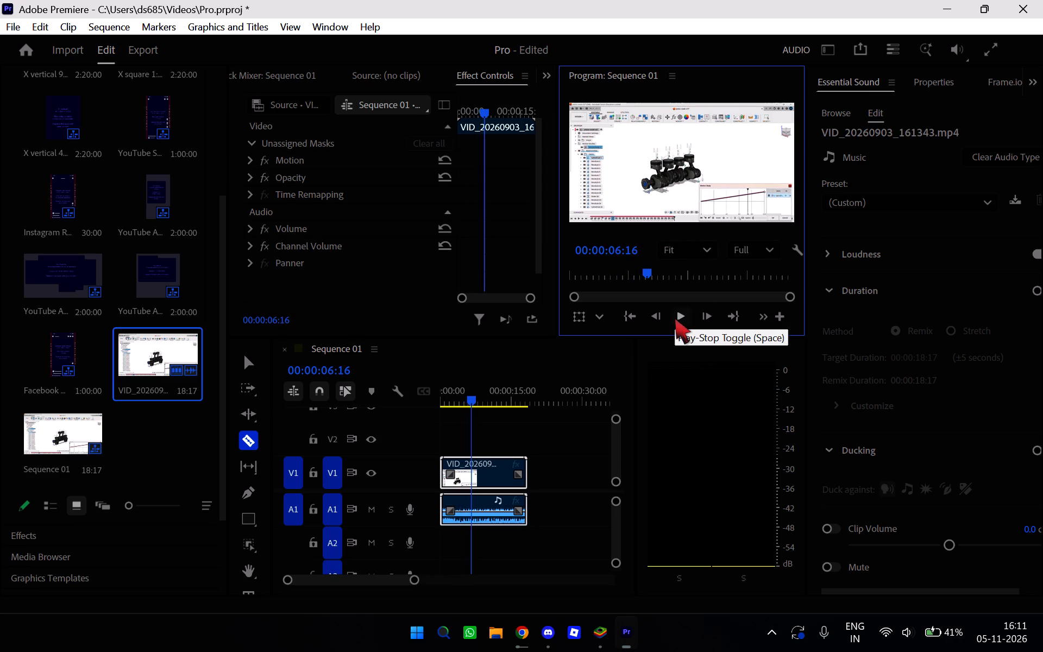
pyautogui.click(472, 472)
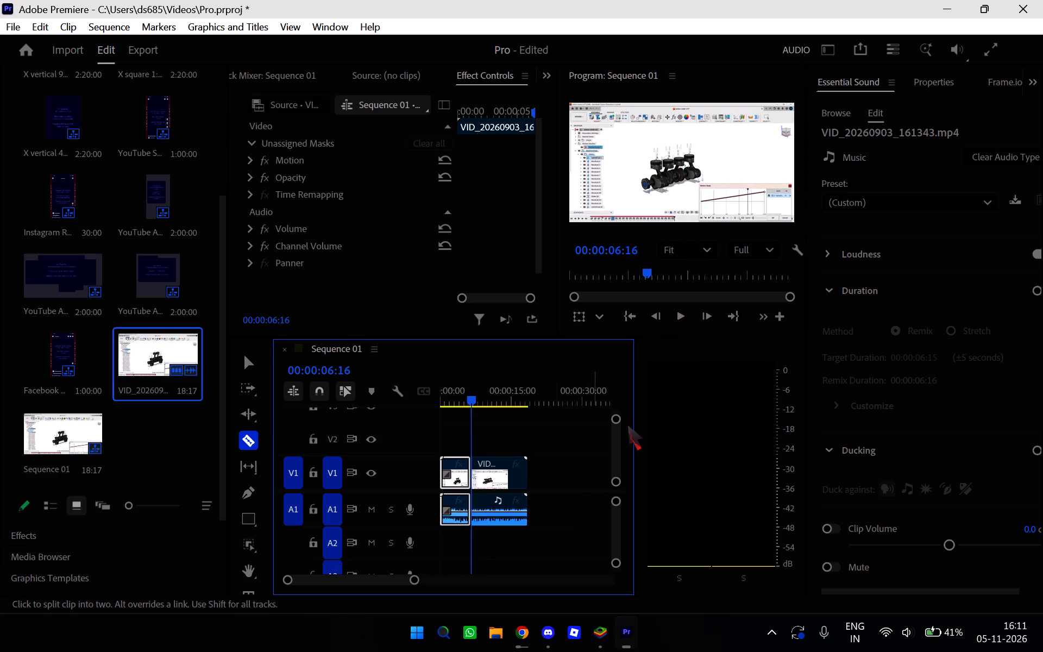
# Play on to 00:00:15:20 and split the second segment's video and audio at the playhead with the Razor tool.
pyautogui.click(683, 314)
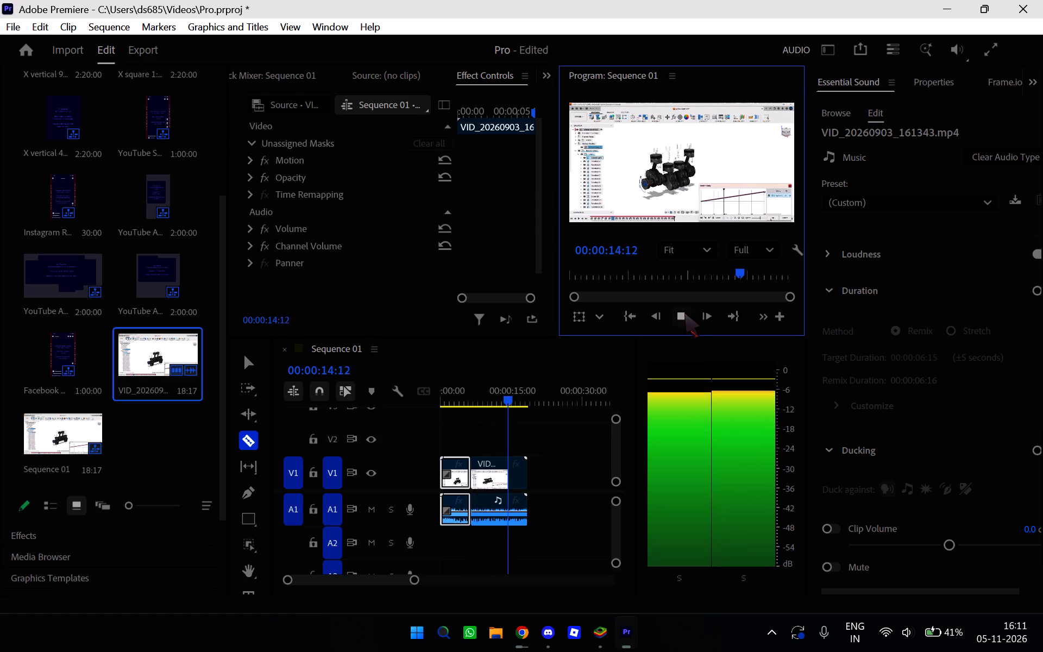
pyautogui.click(684, 313)
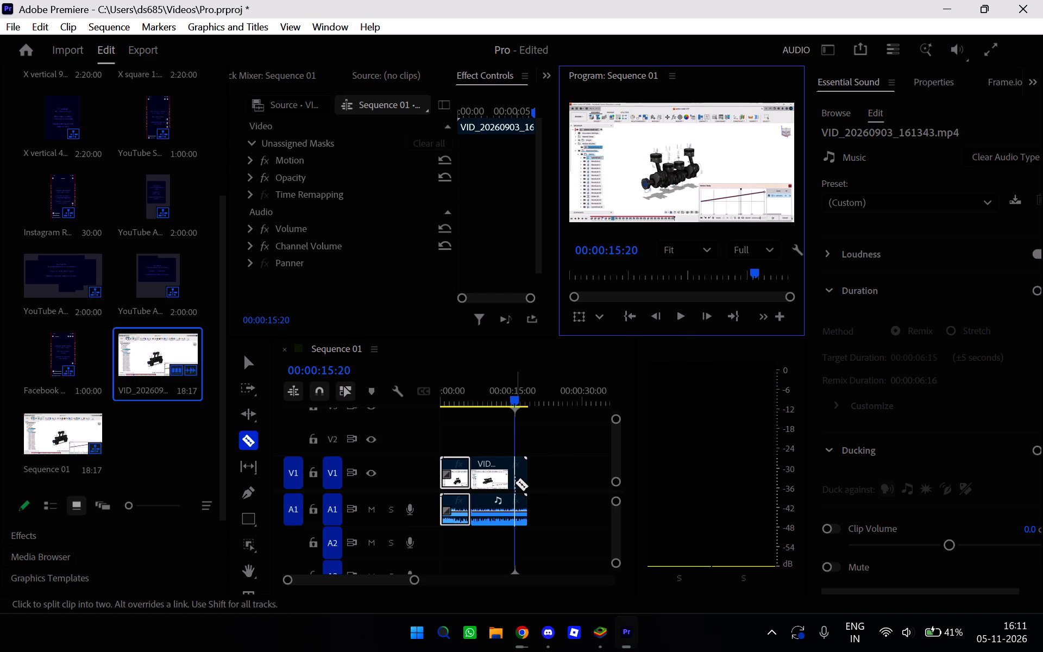
pyautogui.click(515, 482)
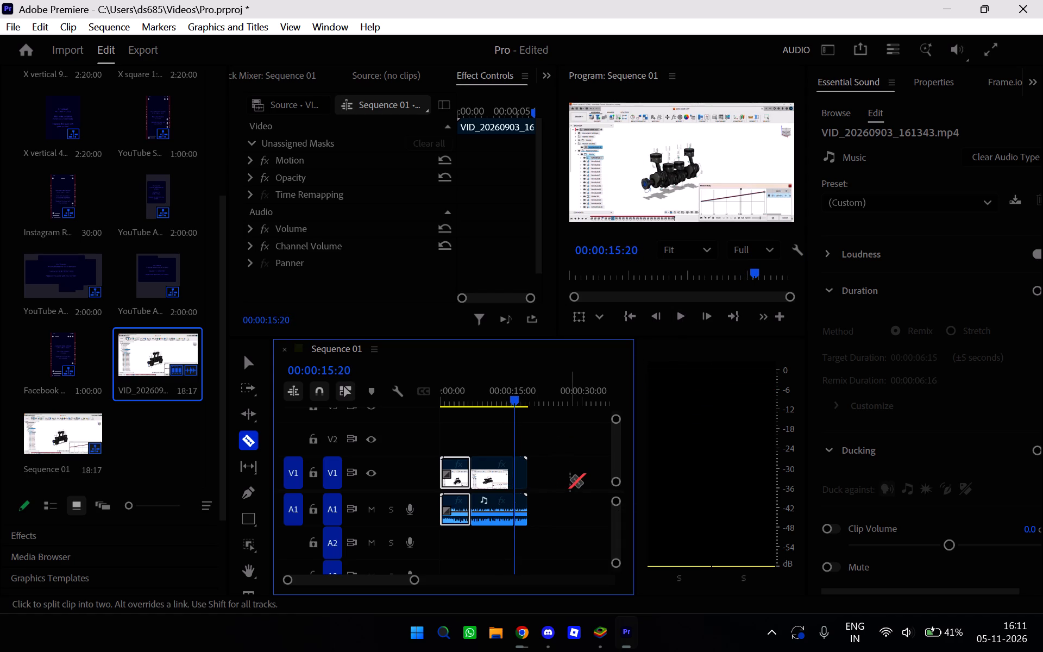
# Move the last segment forward about 25 seconds with Track Select Forward, so that it ends at about 00:00:43:15.
pyautogui.click(256, 362)
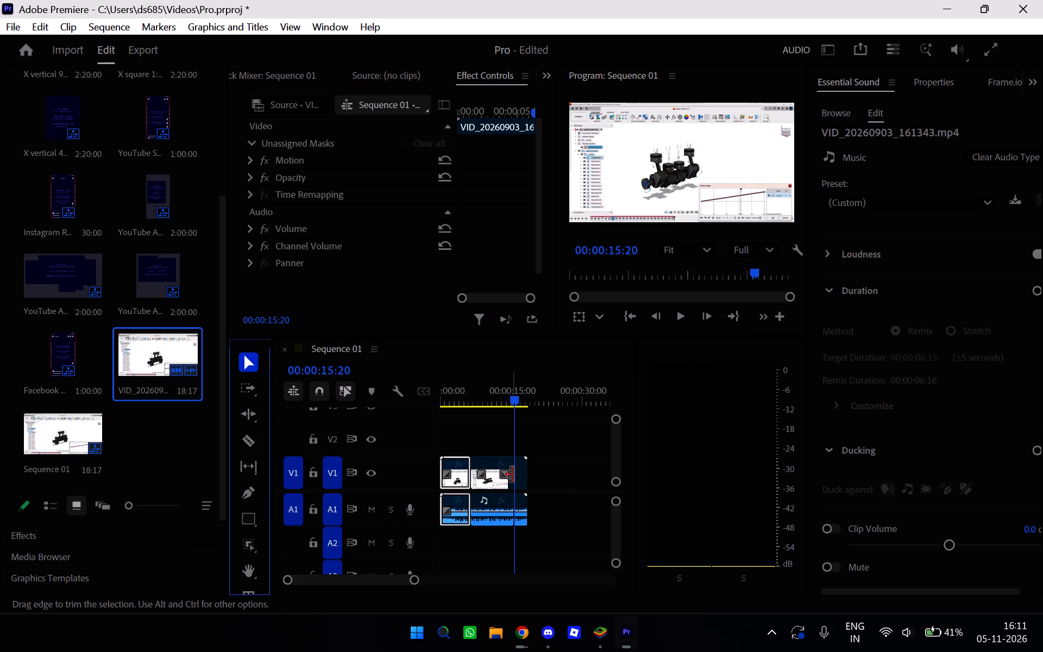
pyautogui.click(249, 391)
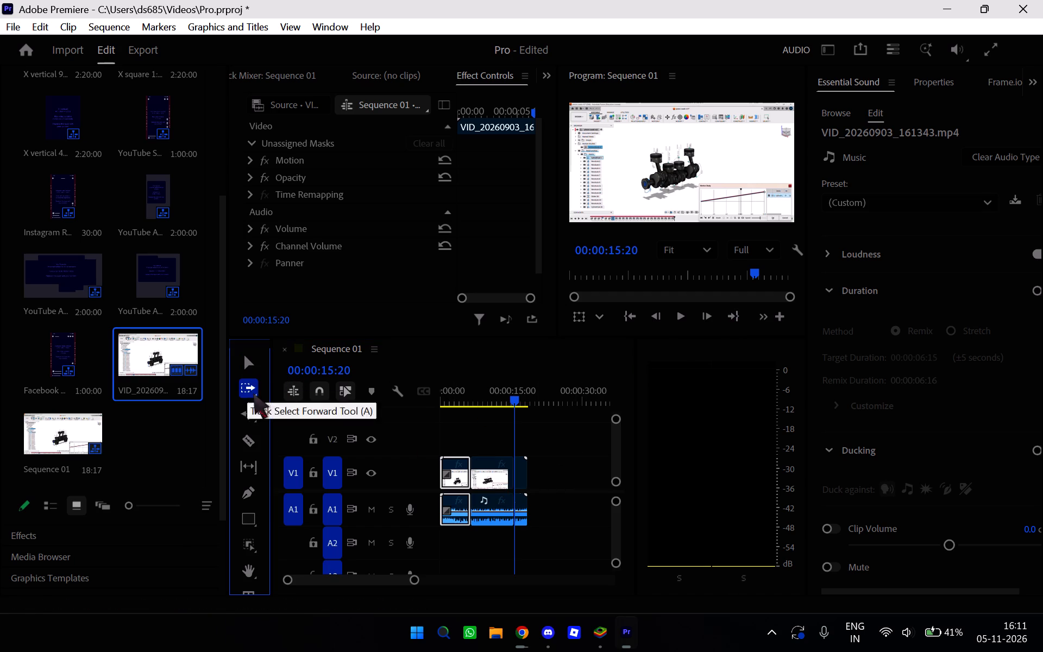
pyautogui.moveTo(528, 471); pyautogui.dragTo(588, 474)
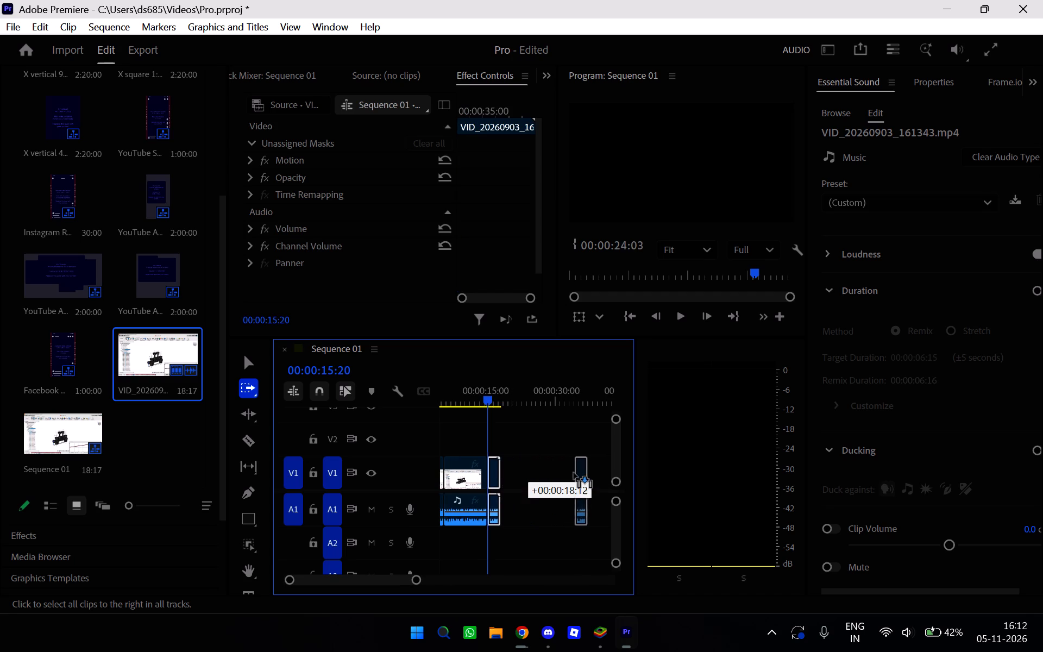
pyautogui.moveTo(479, 471); pyautogui.dragTo(510, 474)
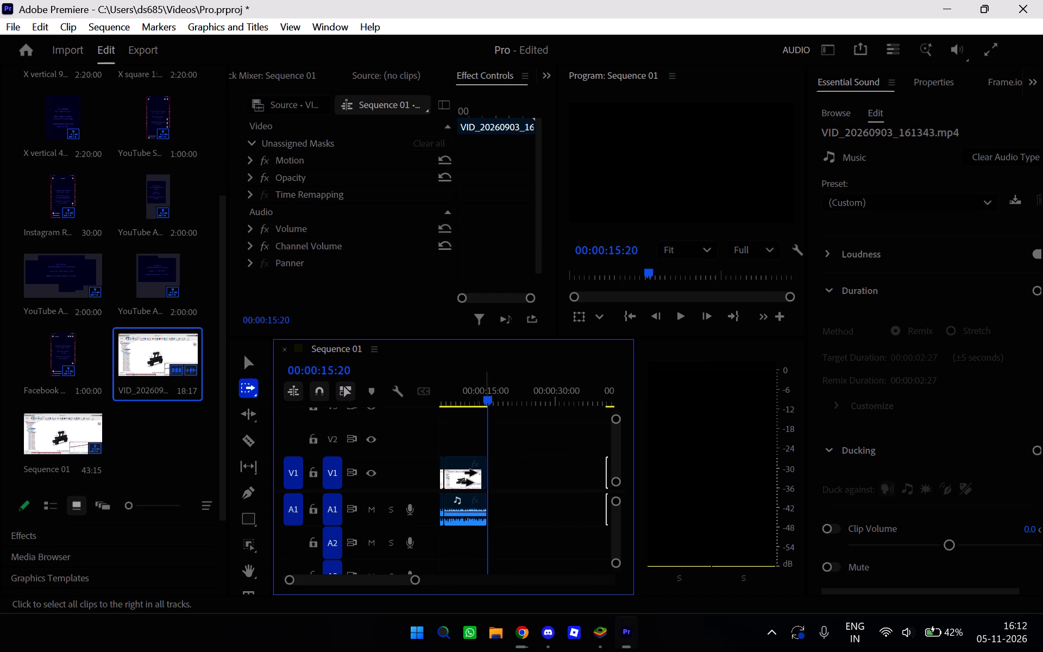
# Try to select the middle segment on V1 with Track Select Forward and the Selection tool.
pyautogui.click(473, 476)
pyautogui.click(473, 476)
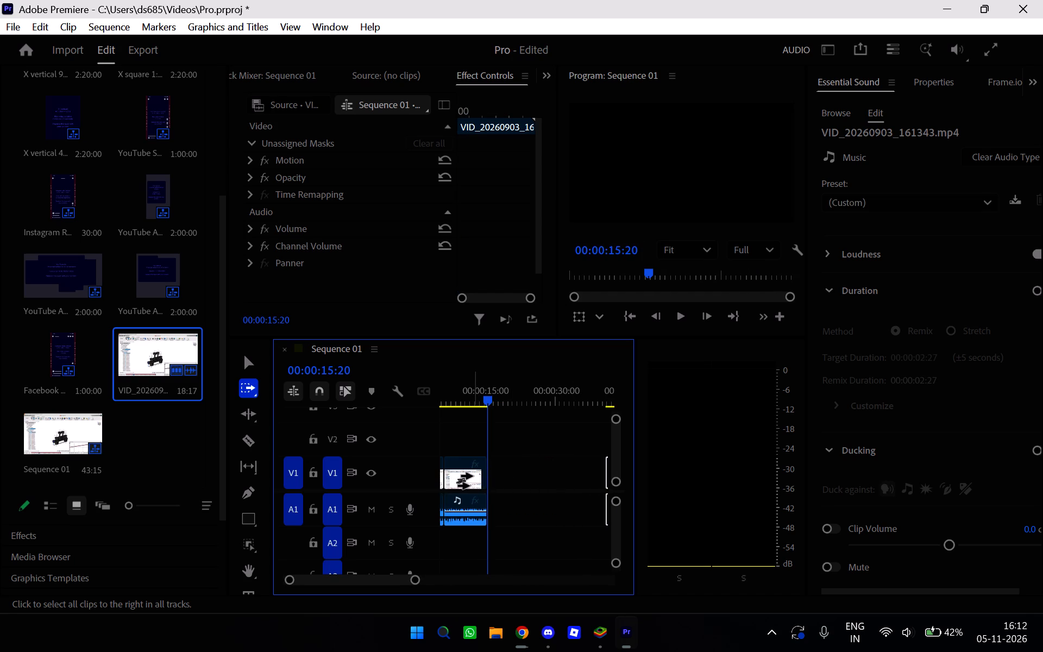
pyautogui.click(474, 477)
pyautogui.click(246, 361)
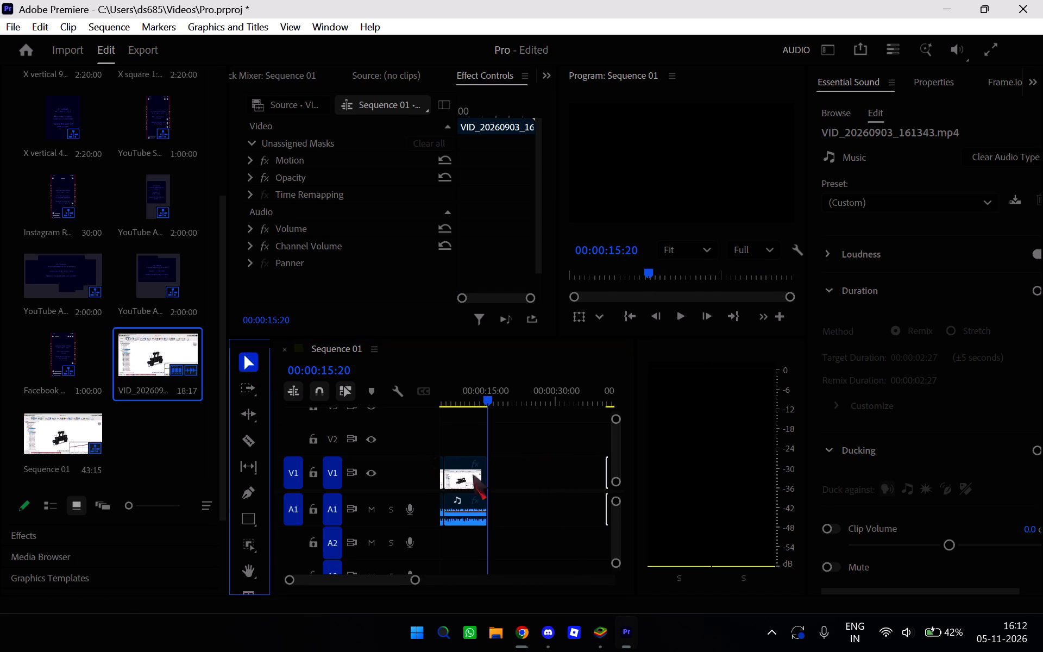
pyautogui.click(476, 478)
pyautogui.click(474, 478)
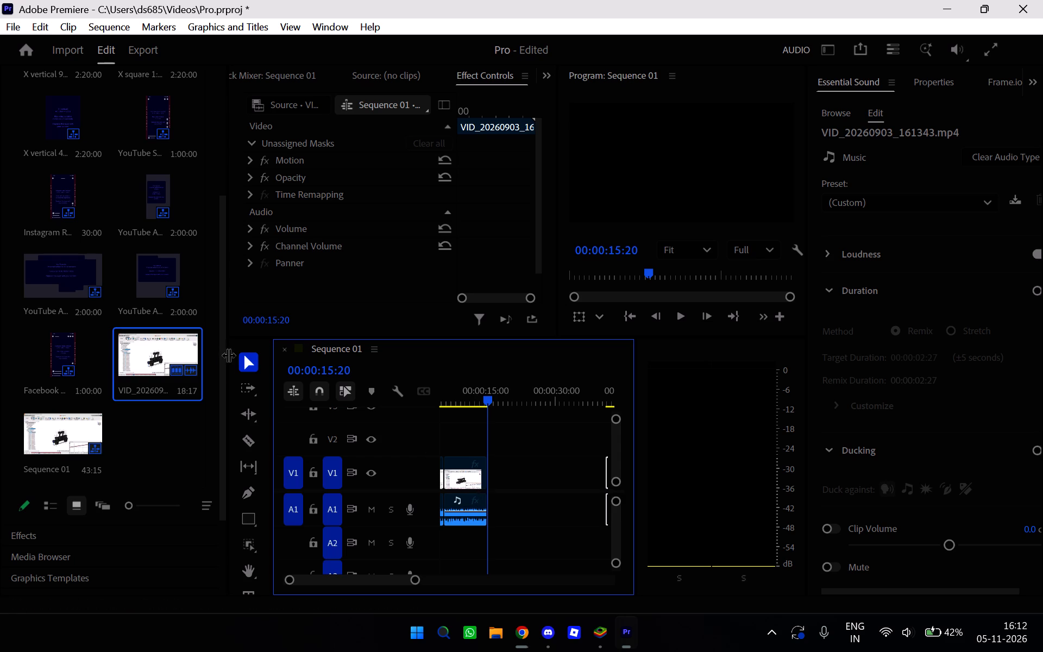
# Move the detached last segment back about 7 seconds with Track Select Forward, so that it ends at about 00:00:36:14.
pyautogui.click(253, 413)
pyautogui.click(253, 387)
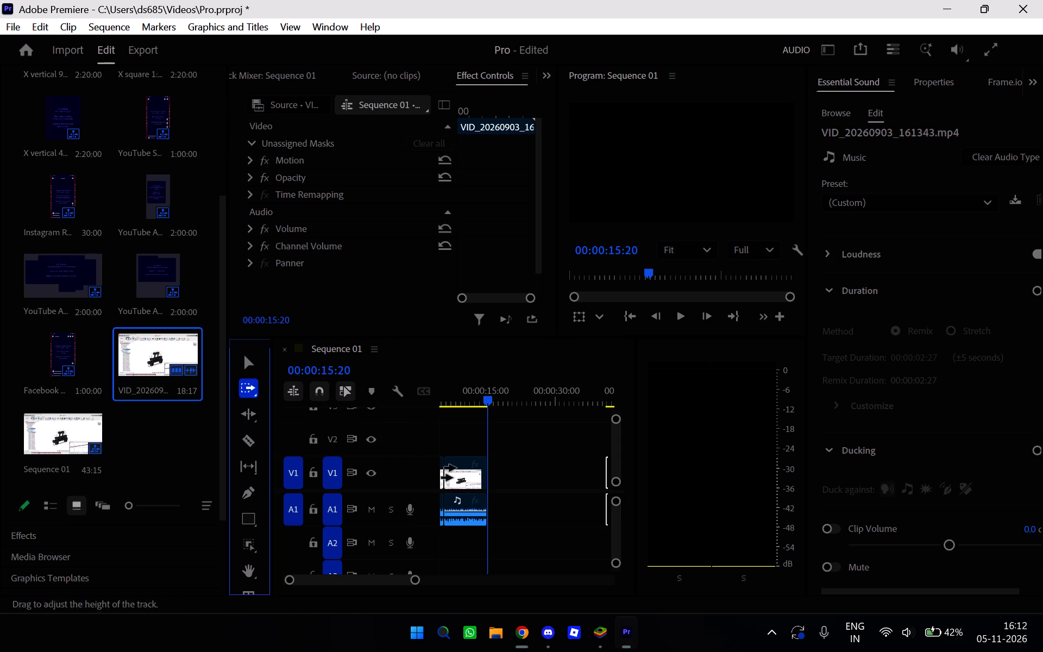
pyautogui.moveTo(473, 475); pyautogui.dragTo(545, 478)
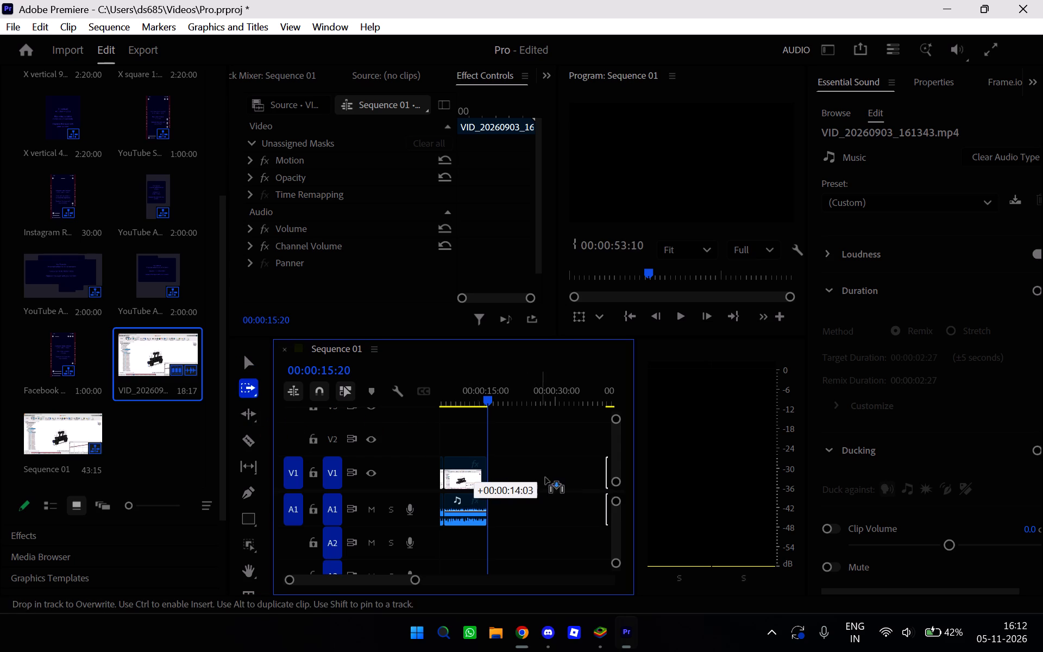
pyautogui.moveTo(545, 478); pyautogui.dragTo(465, 481)
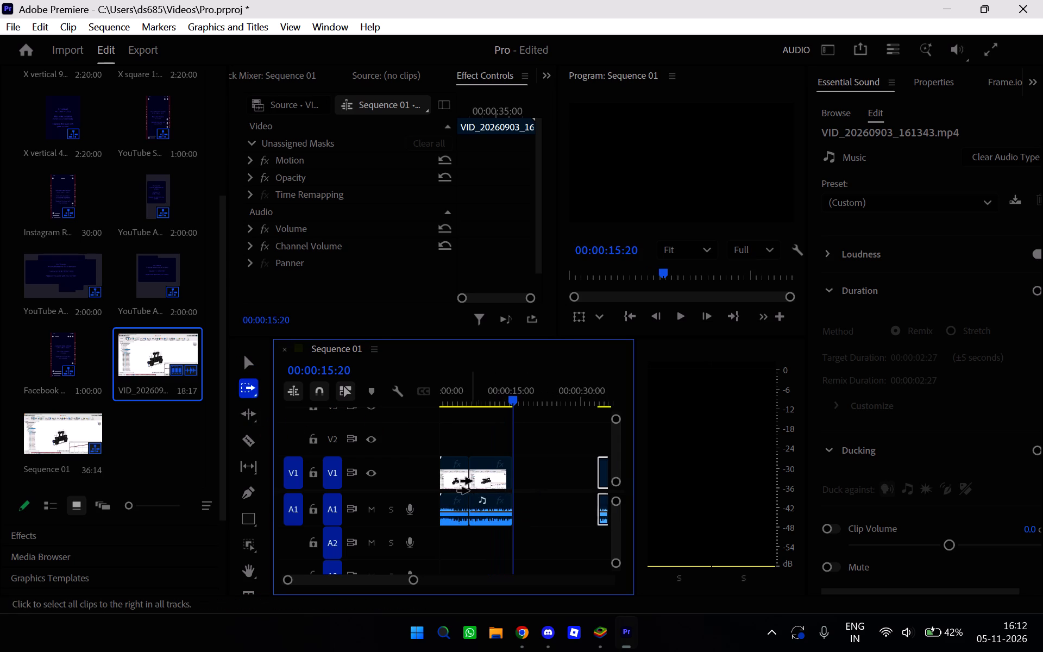
# Move the middle and last segments forward about 11.5 seconds with Track Select Forward, so that the sequence ends at 00:00:48:00.
pyautogui.scroll(-3, 561, 481)
pyautogui.scroll(4, 561, 481)
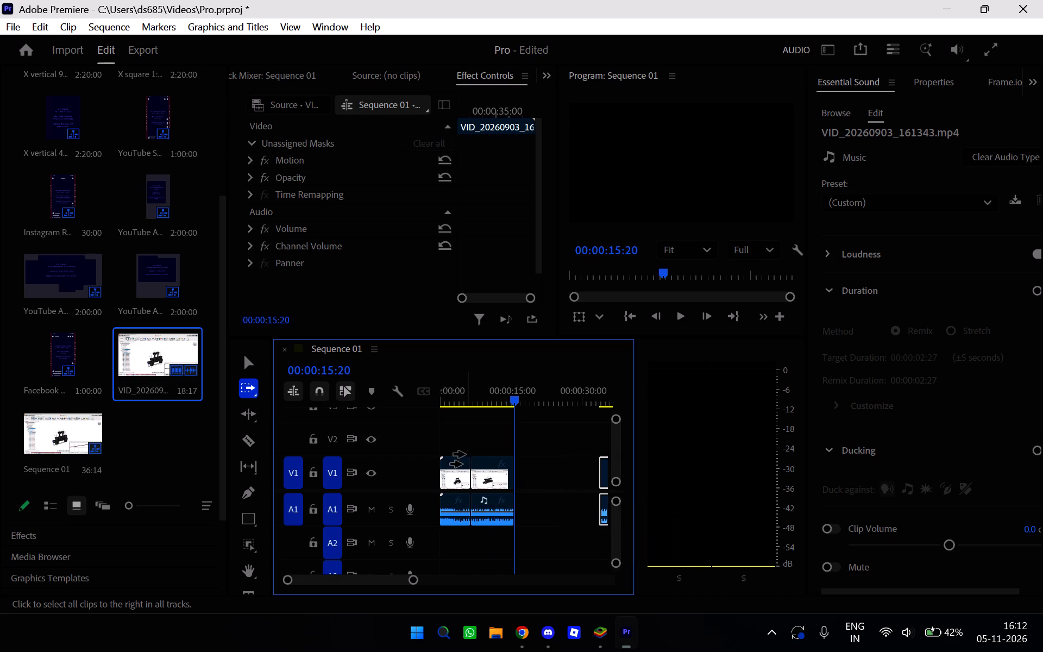
pyautogui.scroll(-1, 483, 459)
pyautogui.scroll(3, 483, 459)
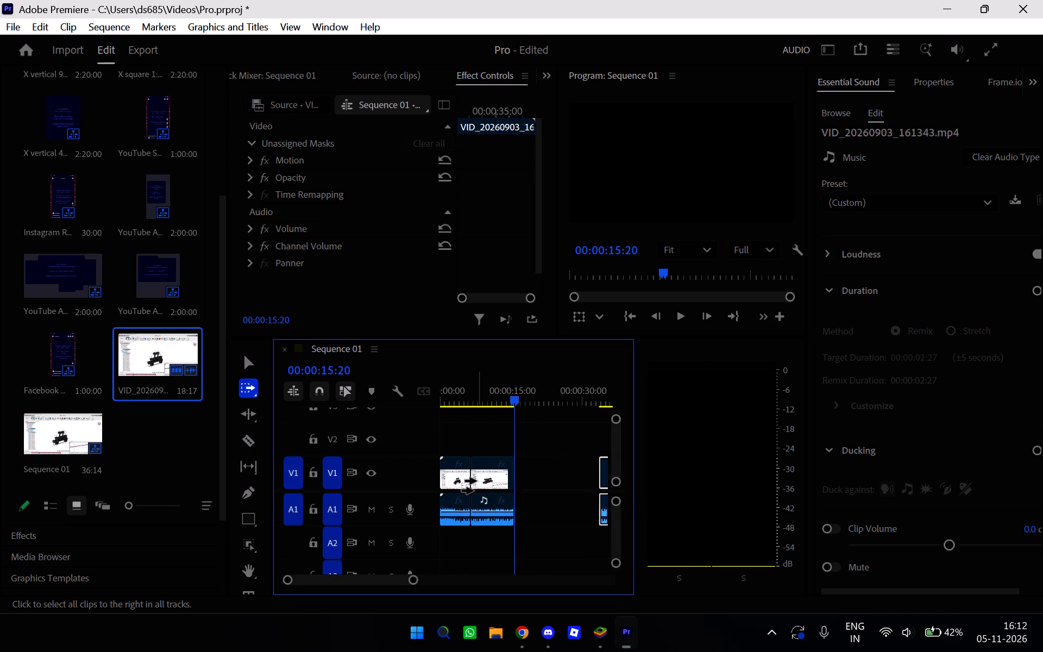
pyautogui.click(476, 481)
pyautogui.moveTo(491, 481); pyautogui.dragTo(551, 480)
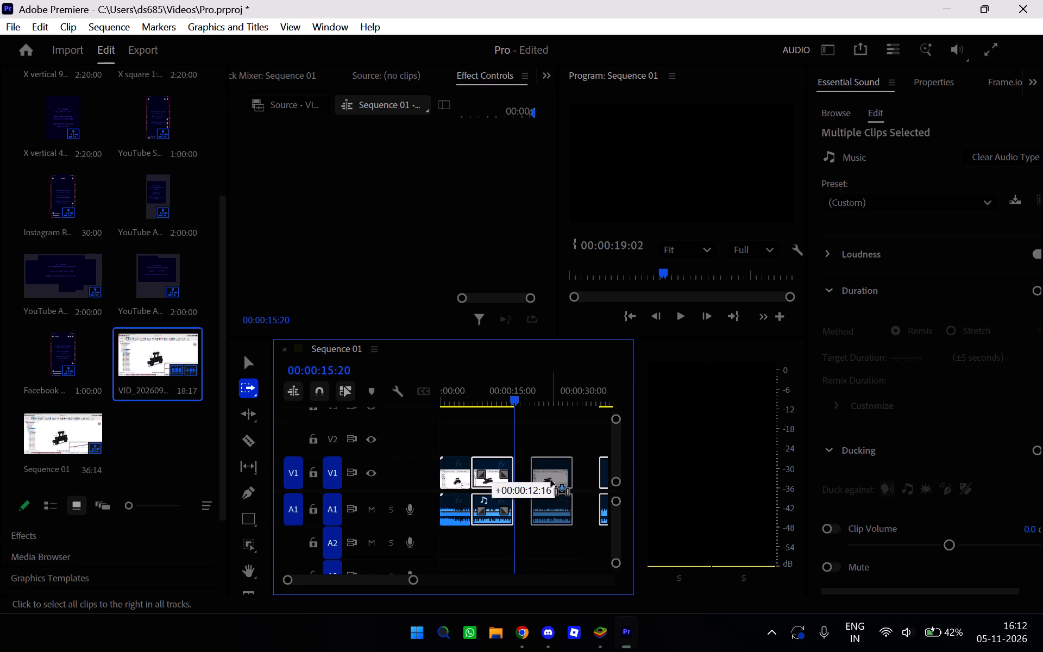
pyautogui.moveTo(551, 480); pyautogui.dragTo(546, 480)
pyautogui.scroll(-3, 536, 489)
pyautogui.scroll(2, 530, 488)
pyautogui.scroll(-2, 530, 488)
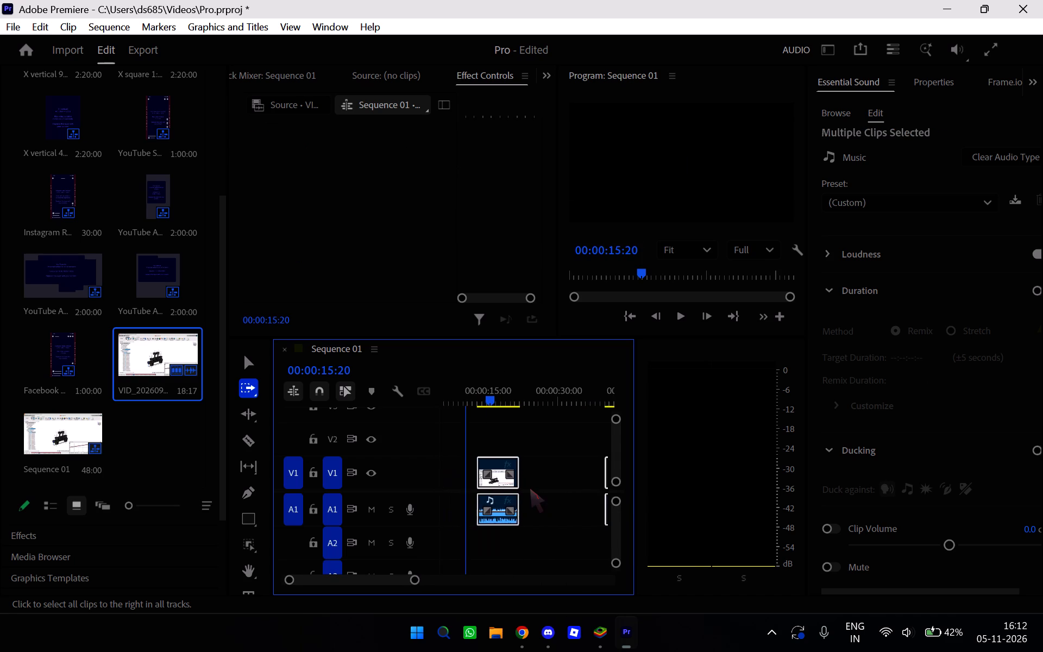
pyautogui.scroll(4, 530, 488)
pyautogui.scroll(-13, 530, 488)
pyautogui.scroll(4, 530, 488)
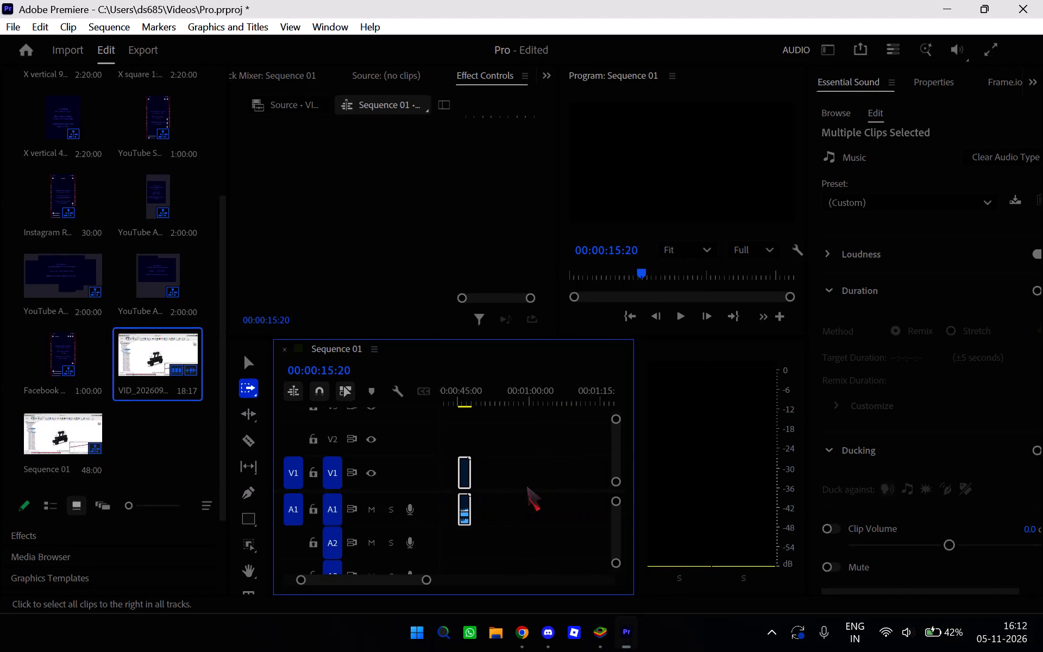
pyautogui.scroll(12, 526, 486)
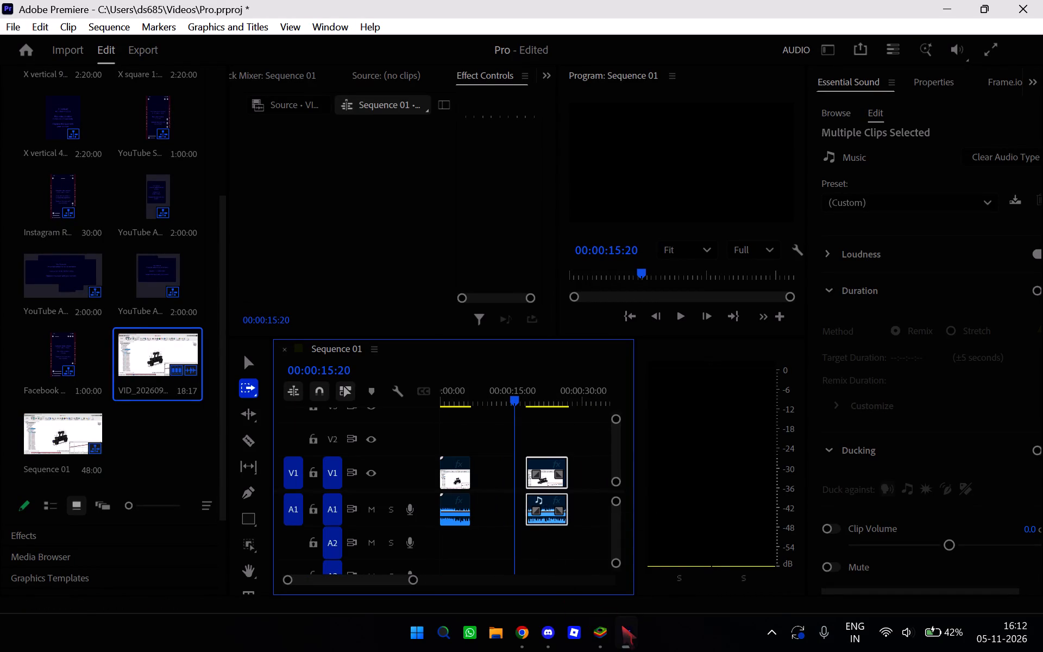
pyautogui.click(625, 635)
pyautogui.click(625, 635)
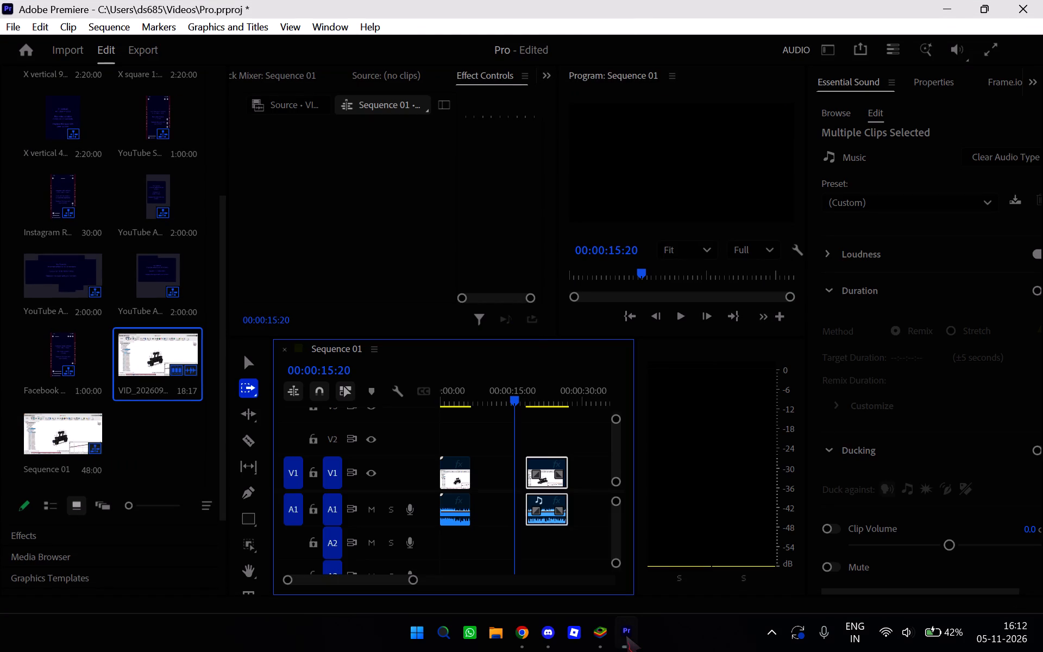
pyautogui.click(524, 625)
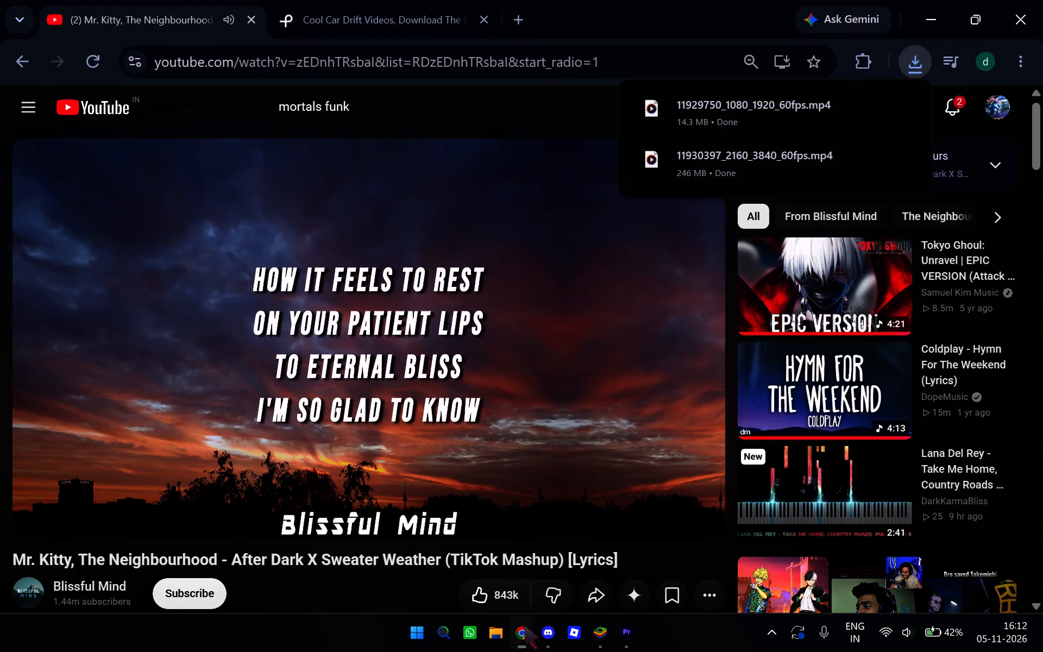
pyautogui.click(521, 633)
# Switch to File Explorer and narrow its window so that the Premiere timeline shows beside it, ready for browsing the folders.
pyautogui.click(494, 624)
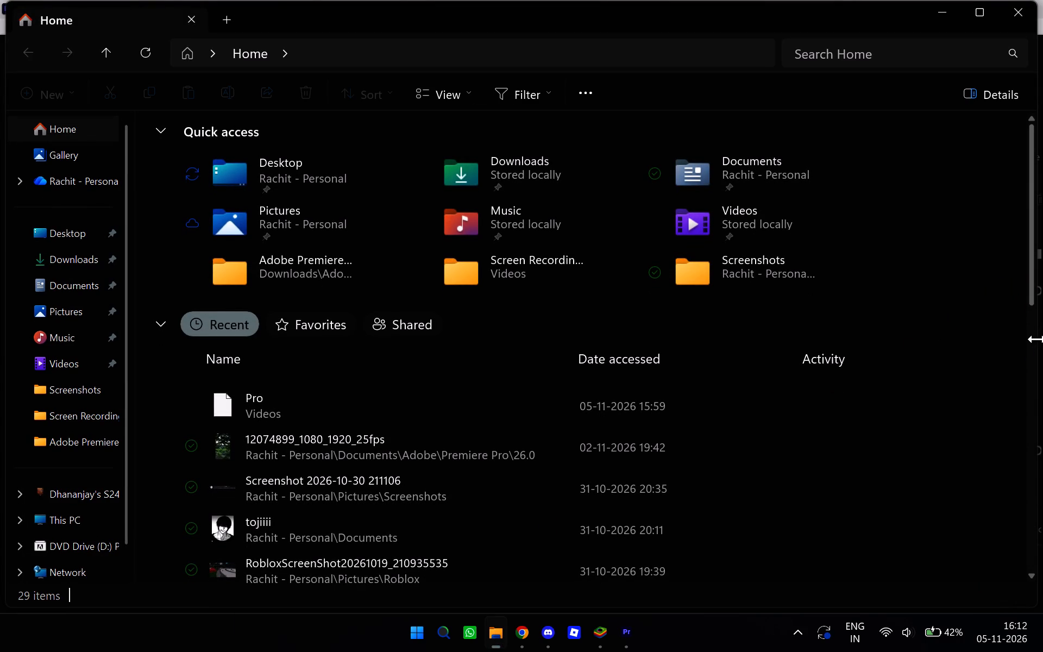
pyautogui.moveTo(1037, 339); pyautogui.dragTo(276, 333)
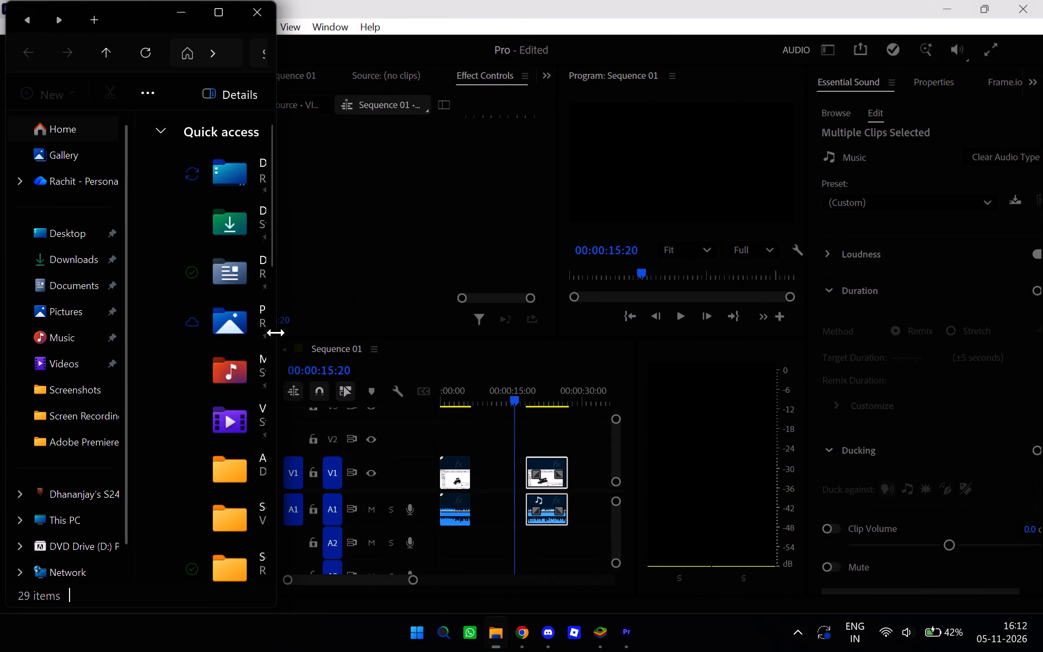
pyautogui.scroll(-3, 150, 186)
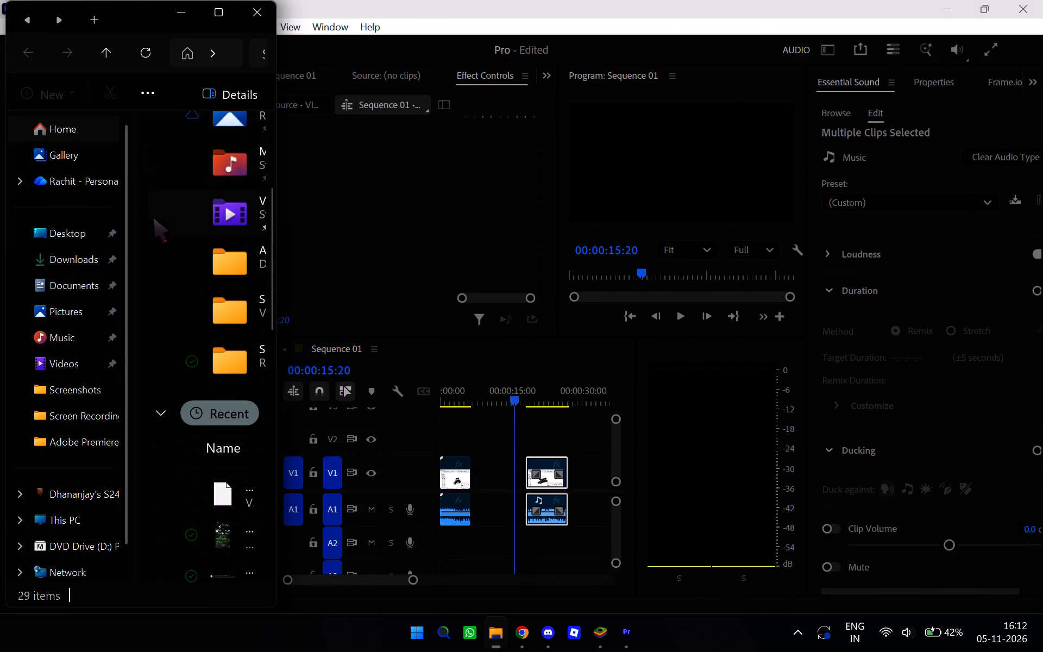
# Switch to File Explorer and look through the Videos folder, widening the window to show more of its contents.
pyautogui.scroll(-1, 168, 265)
pyautogui.scroll(6, 180, 314)
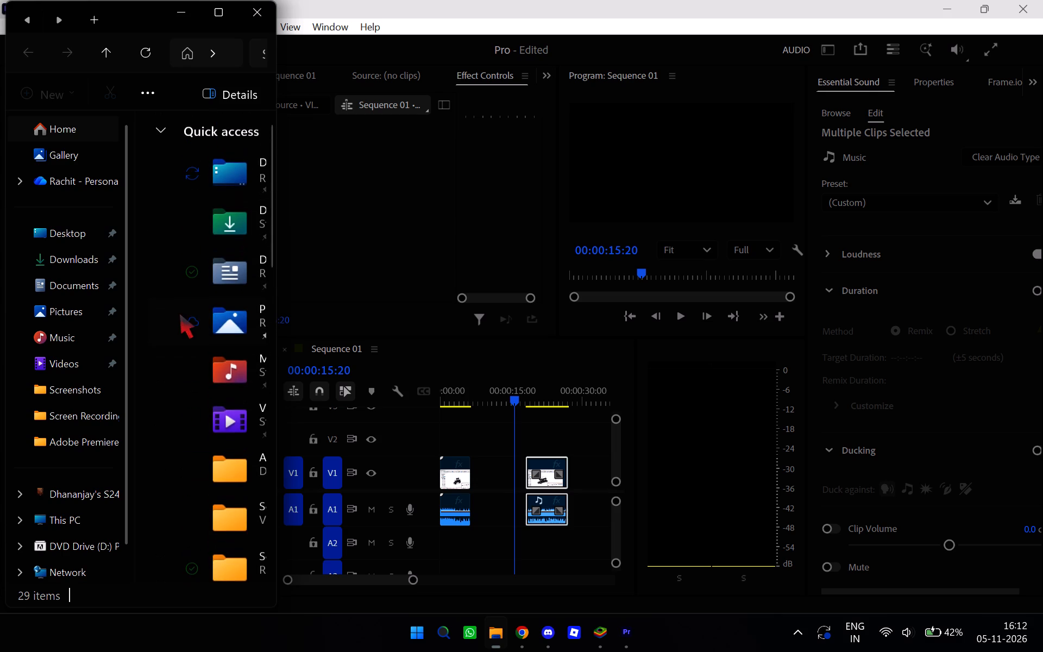
pyautogui.scroll(2, 179, 314)
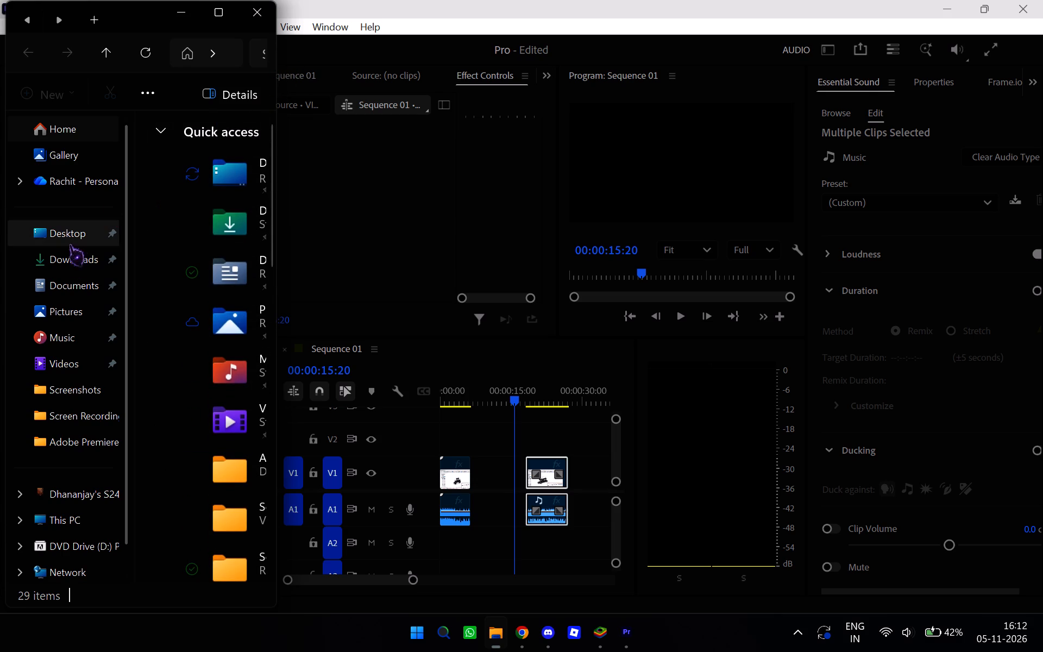
pyautogui.click(80, 361)
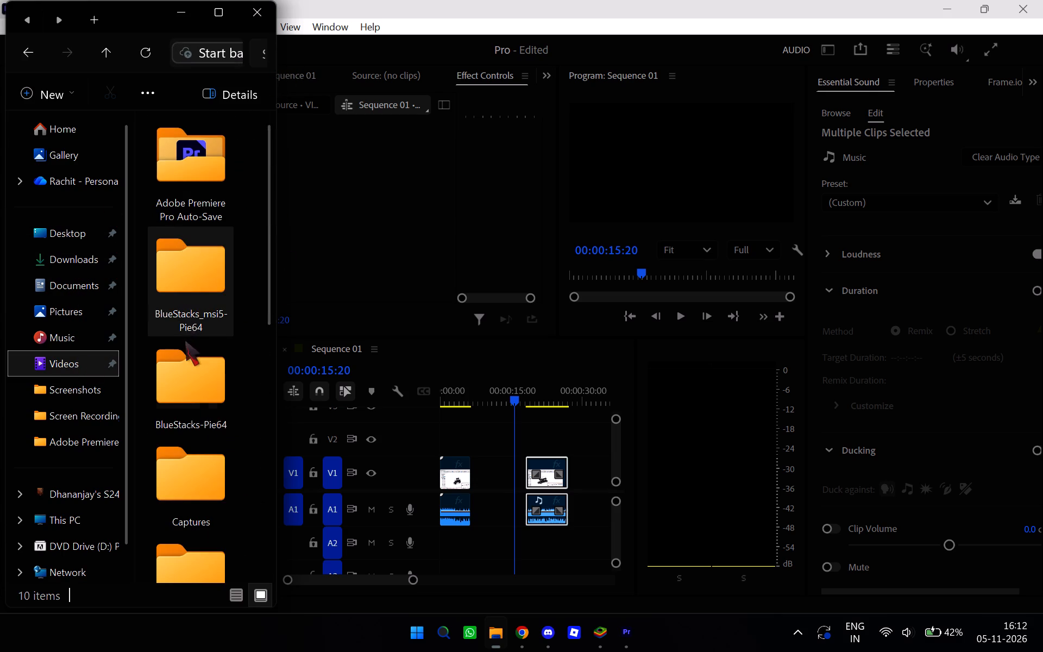
pyautogui.scroll(-3, 185, 349)
pyautogui.scroll(-3, 185, 422)
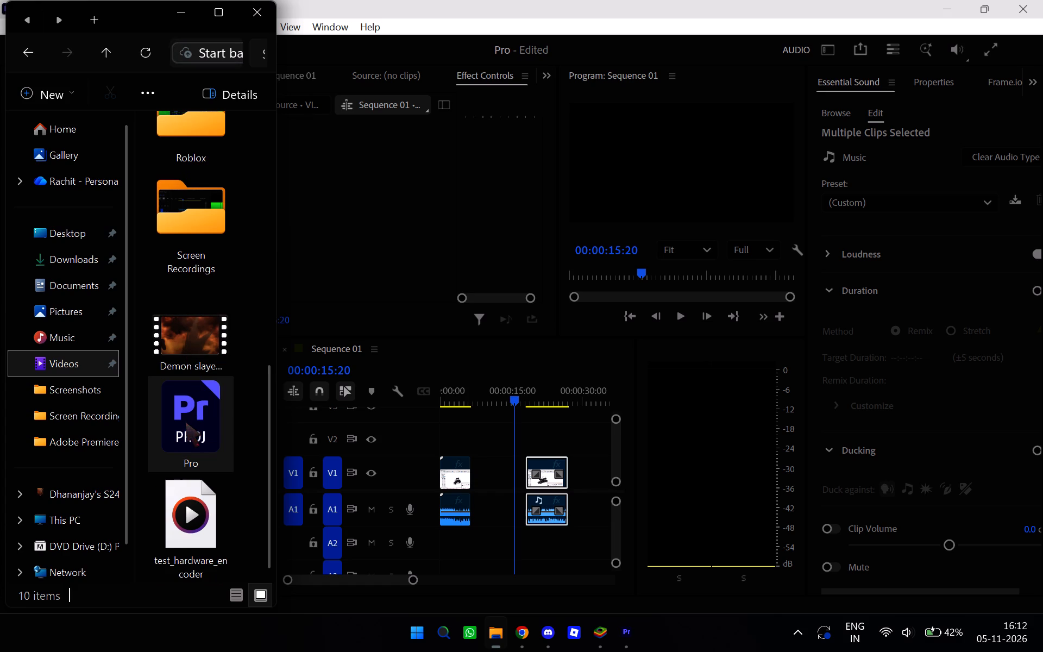
pyautogui.scroll(5, 185, 419)
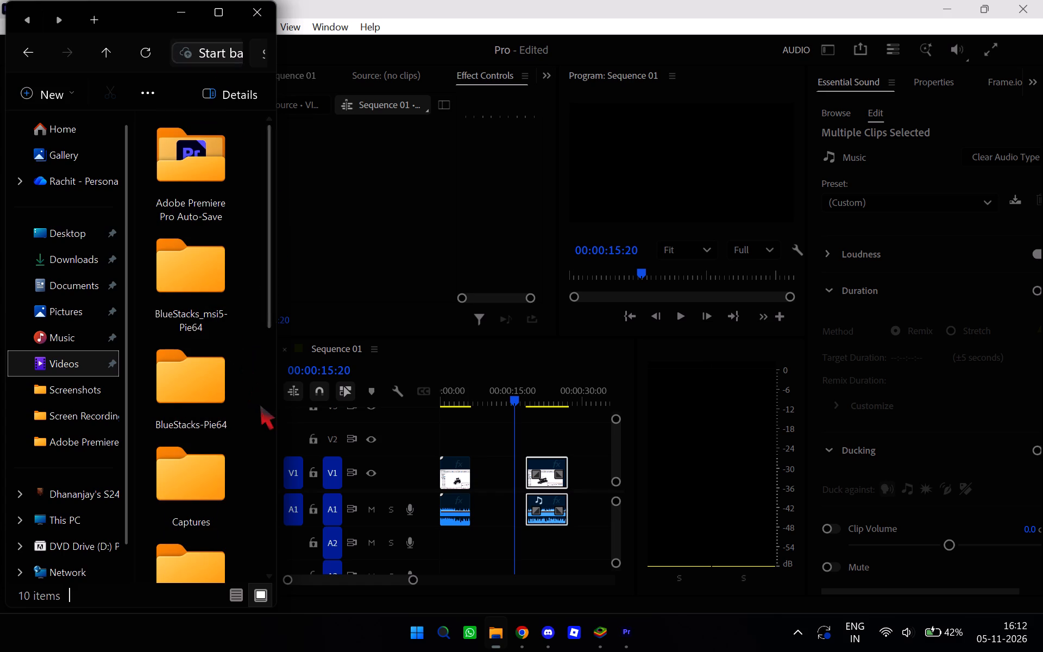
pyautogui.click(273, 441)
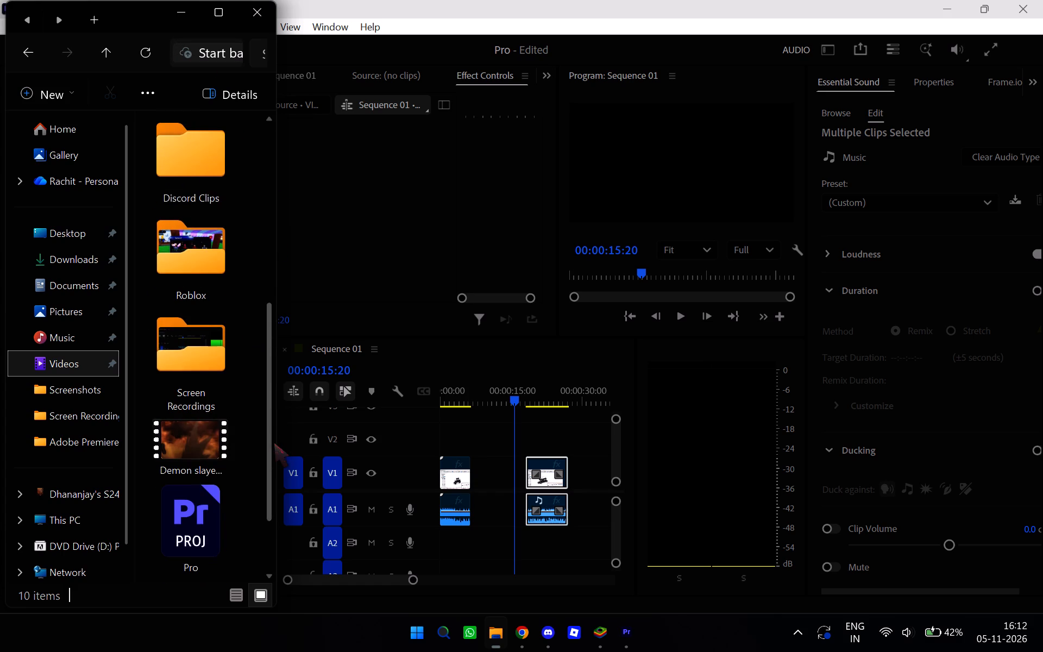
pyautogui.moveTo(279, 448); pyautogui.dragTo(439, 461)
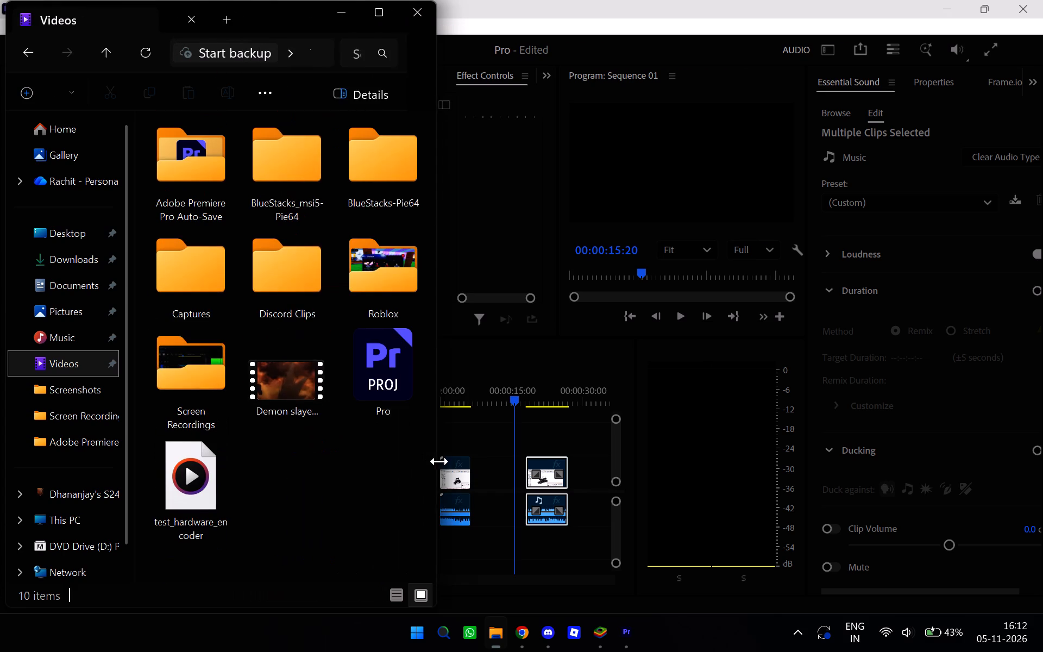
pyautogui.moveTo(439, 461); pyautogui.dragTo(461, 468)
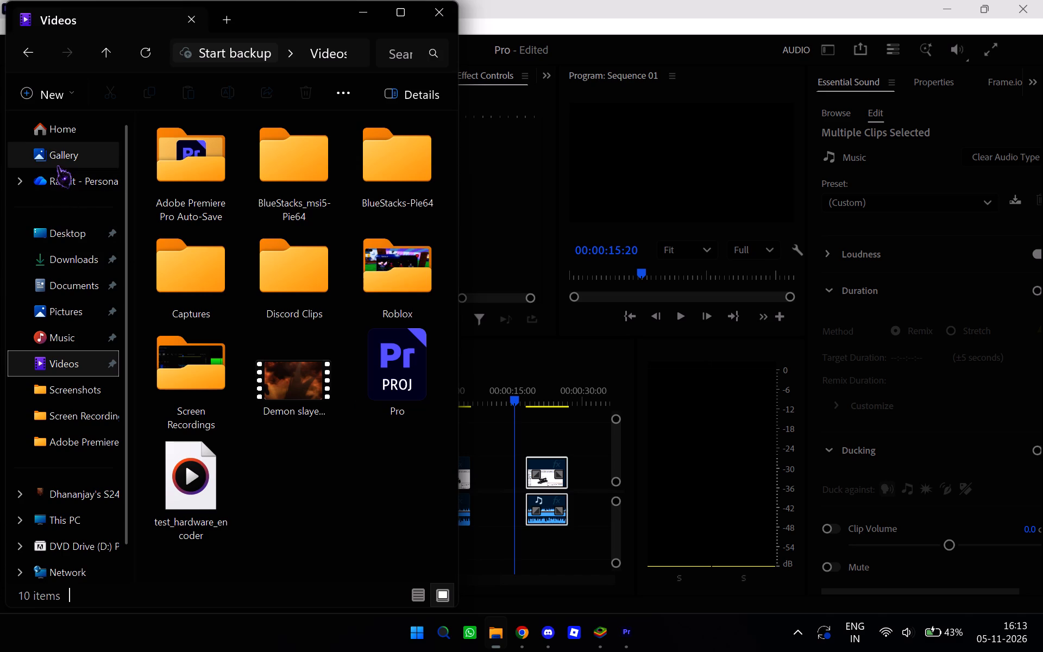
# Look through the quick access folders and recent files on File Explorer's Home page.
pyautogui.click(76, 134)
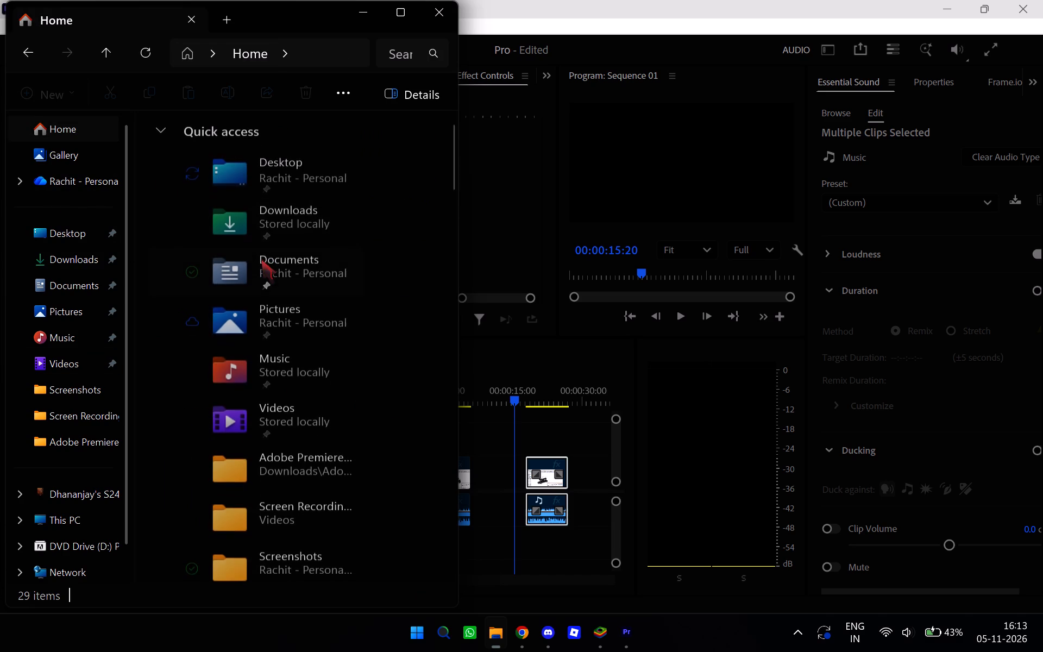
pyautogui.scroll(2, 263, 268)
pyautogui.scroll(-7, 263, 268)
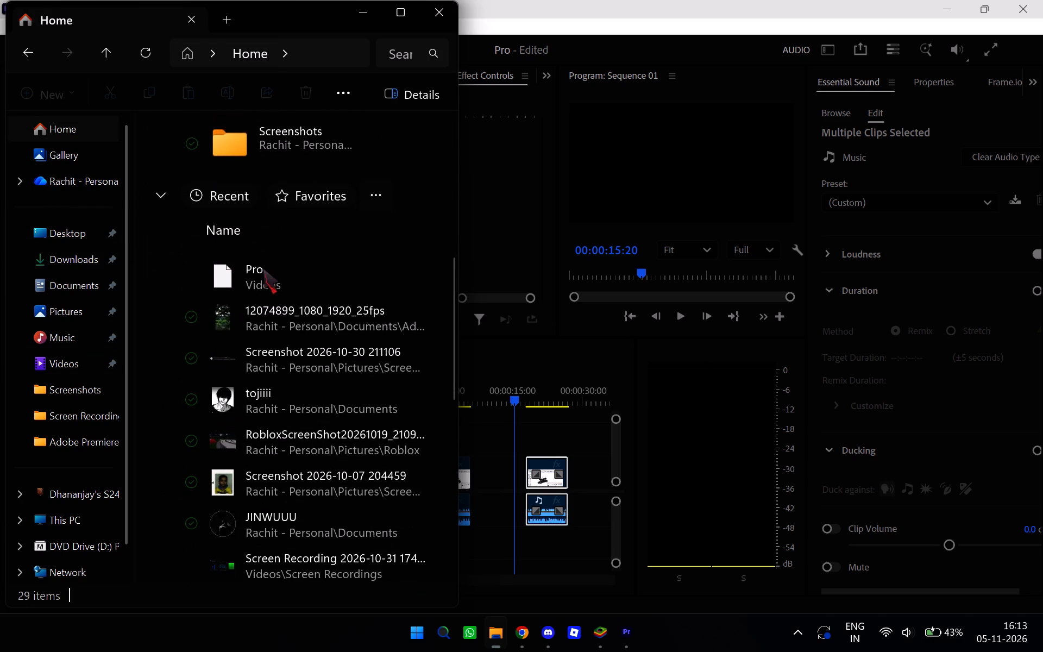
pyautogui.scroll(-1, 276, 277)
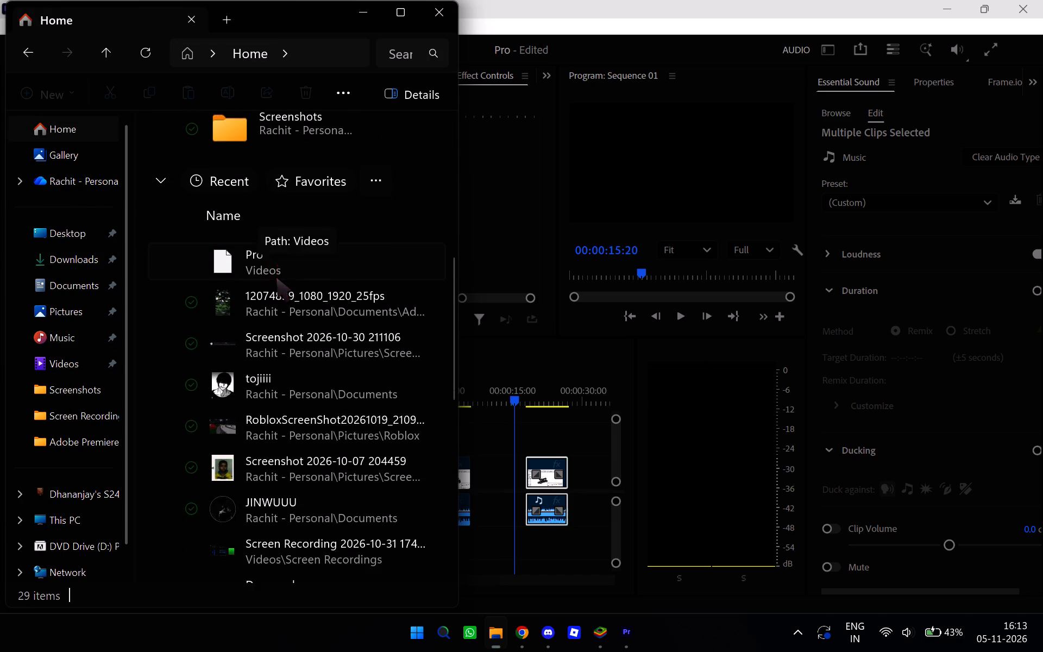
pyautogui.scroll(-3, 276, 277)
pyautogui.scroll(6, 274, 279)
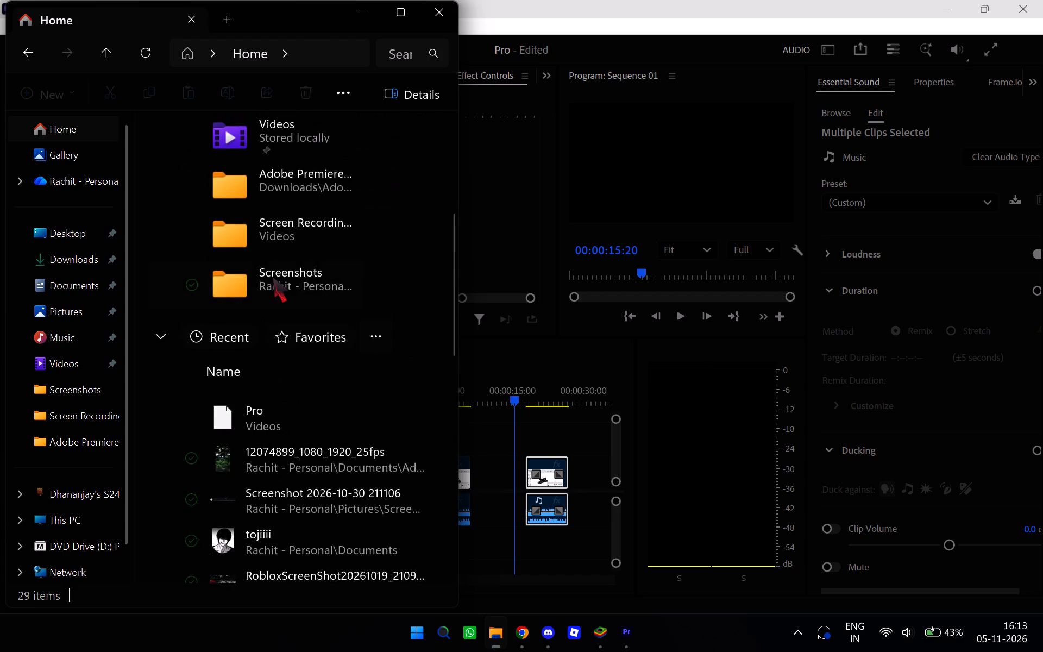
pyautogui.scroll(2, 273, 277)
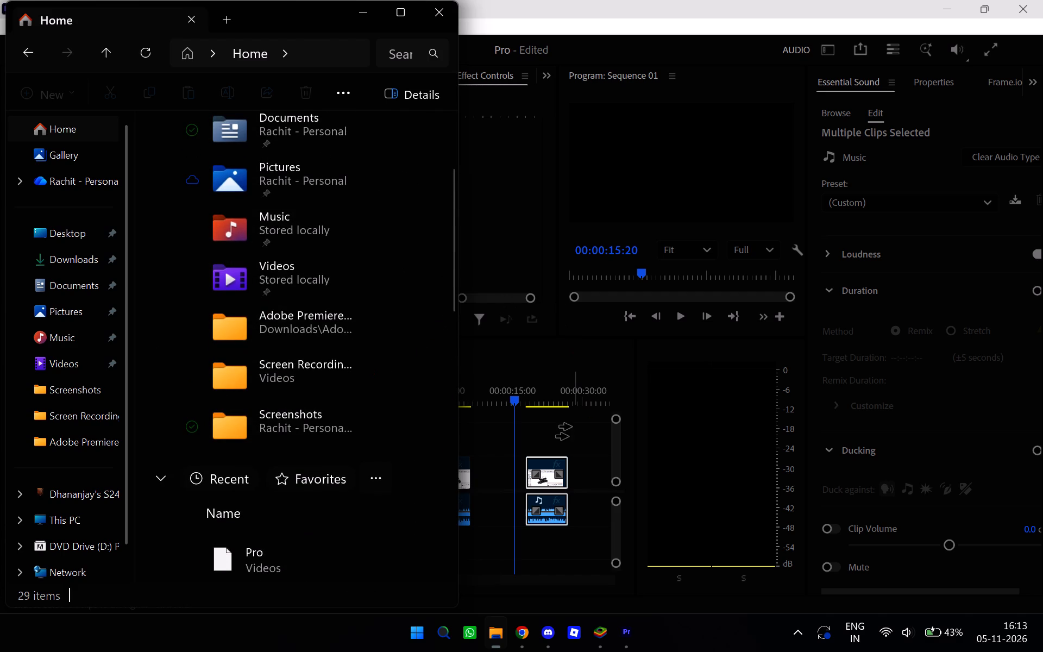
# Switch to Chrome and open the full download history.
pyautogui.click(525, 626)
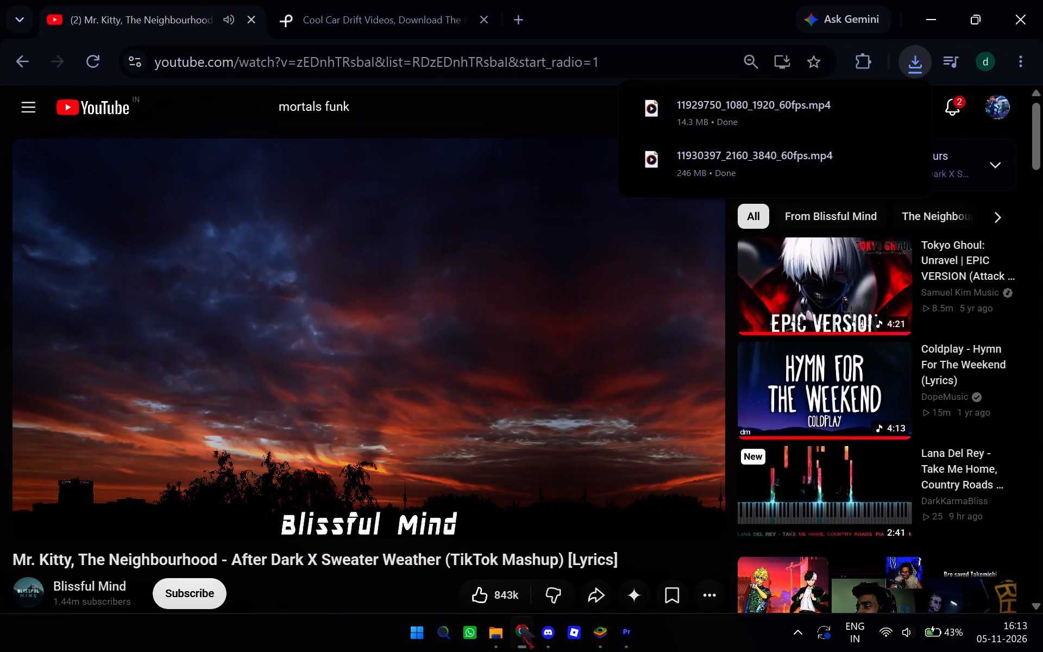
pyautogui.click(420, 290)
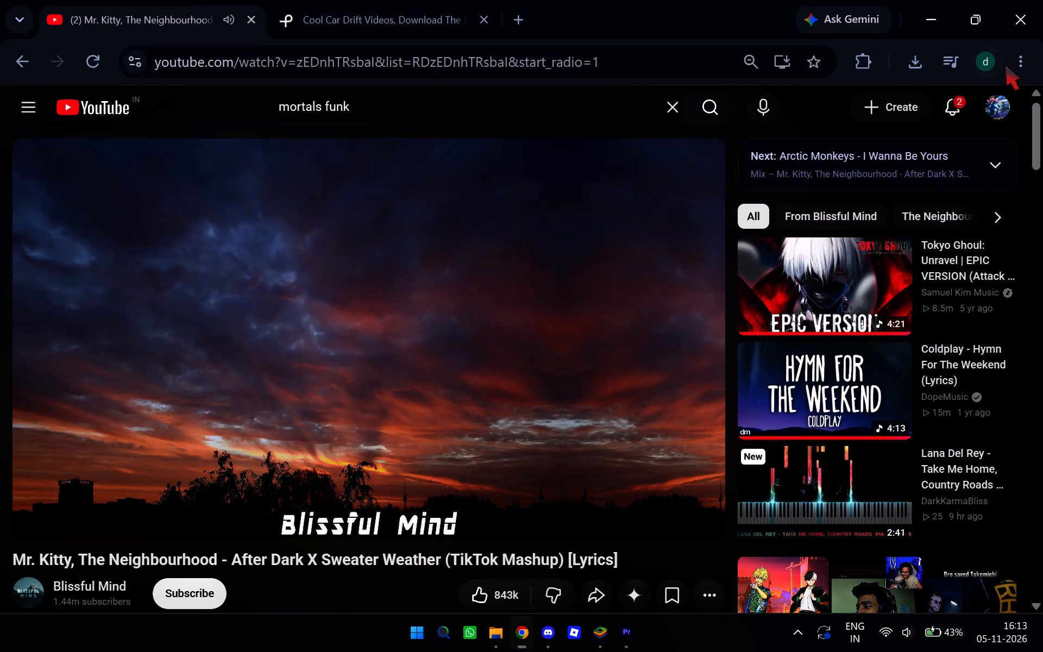
pyautogui.click(1008, 65)
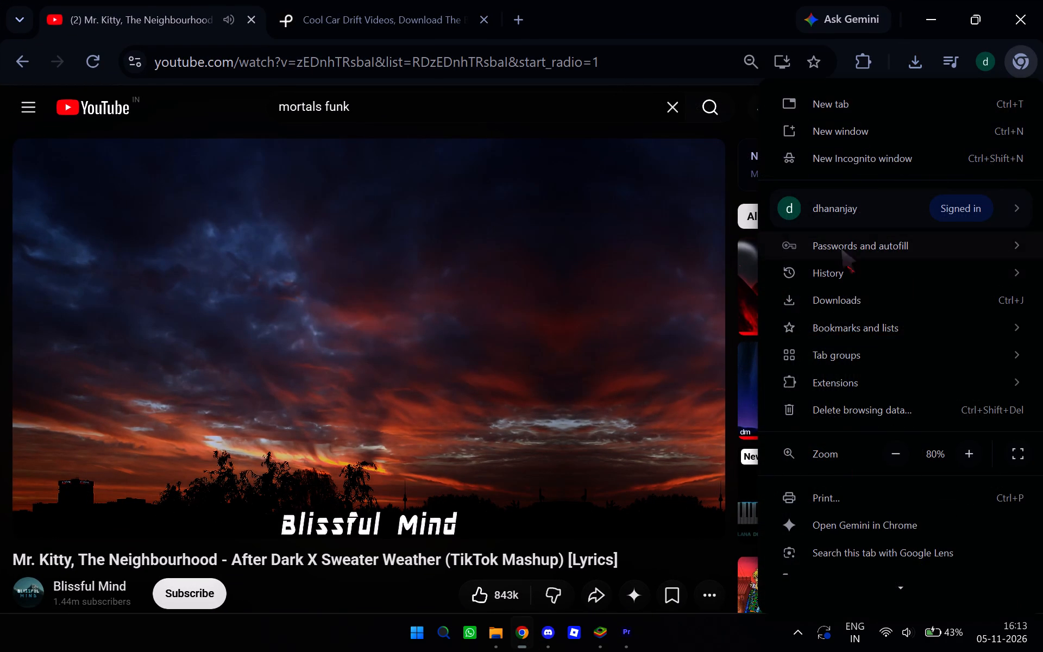
pyautogui.click(847, 292)
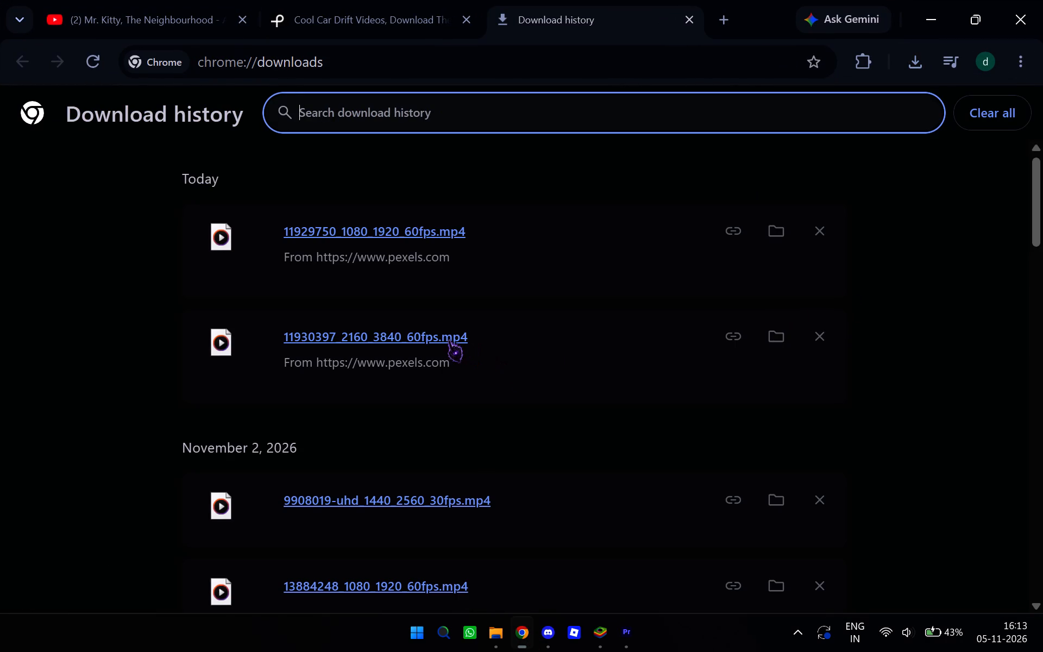
# Play the downloaded video 11930397_2160_3840_60fps.mp4 in Media Player and try to skip ahead in it.
pyautogui.click(449, 339)
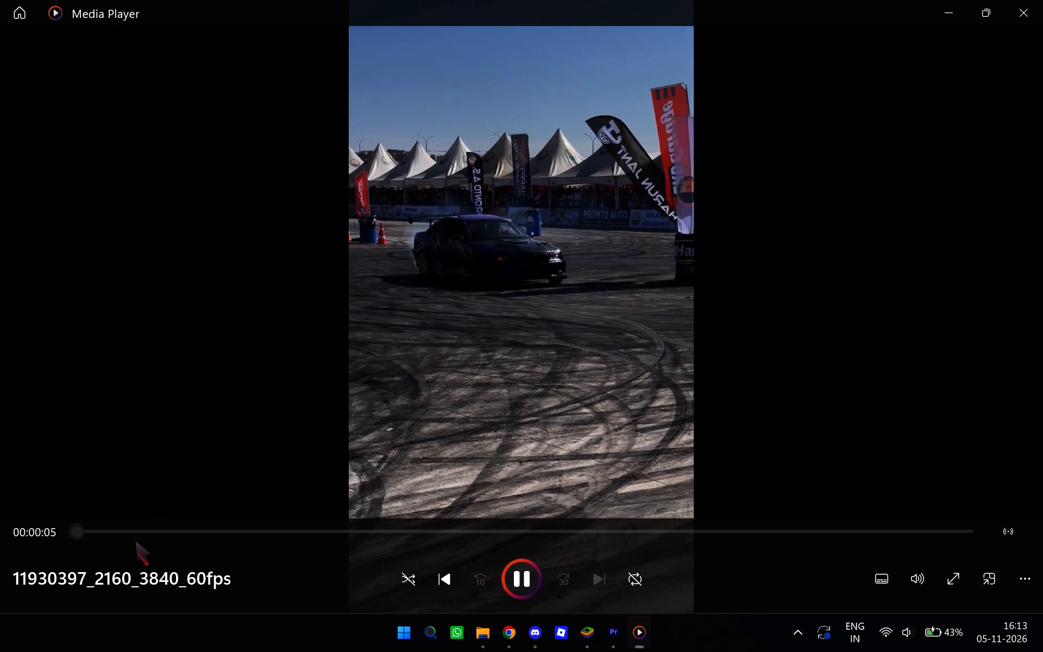
pyautogui.moveTo(79, 526); pyautogui.dragTo(123, 520)
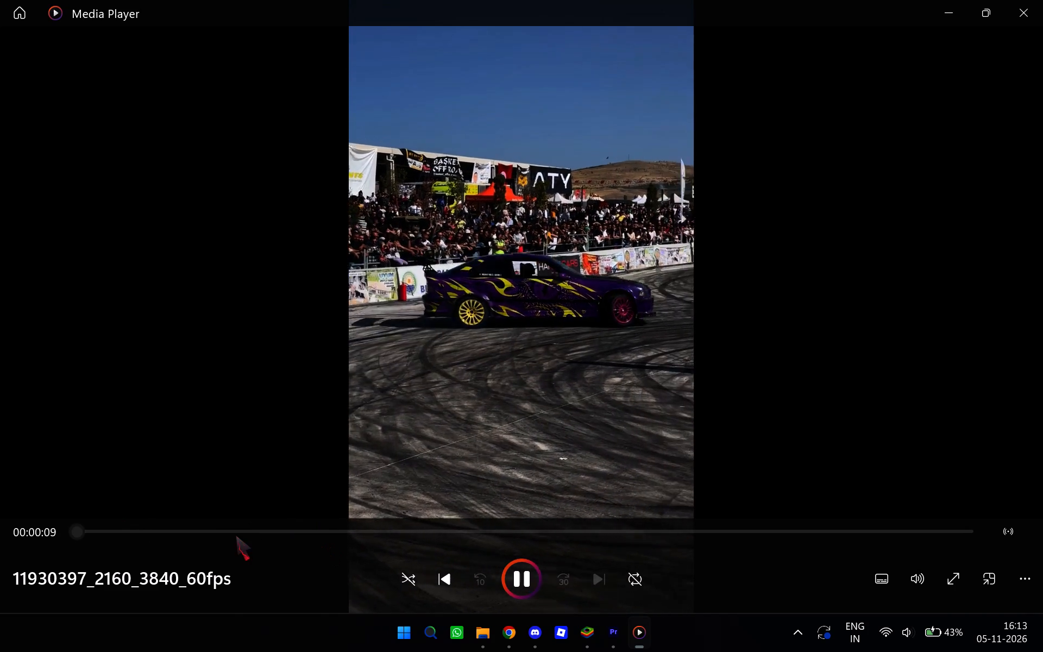
# Pause the 11930397_2160_3840_60fps drift clip in Media Player, view it briefly in full screen and close the player.
pyautogui.click(339, 452)
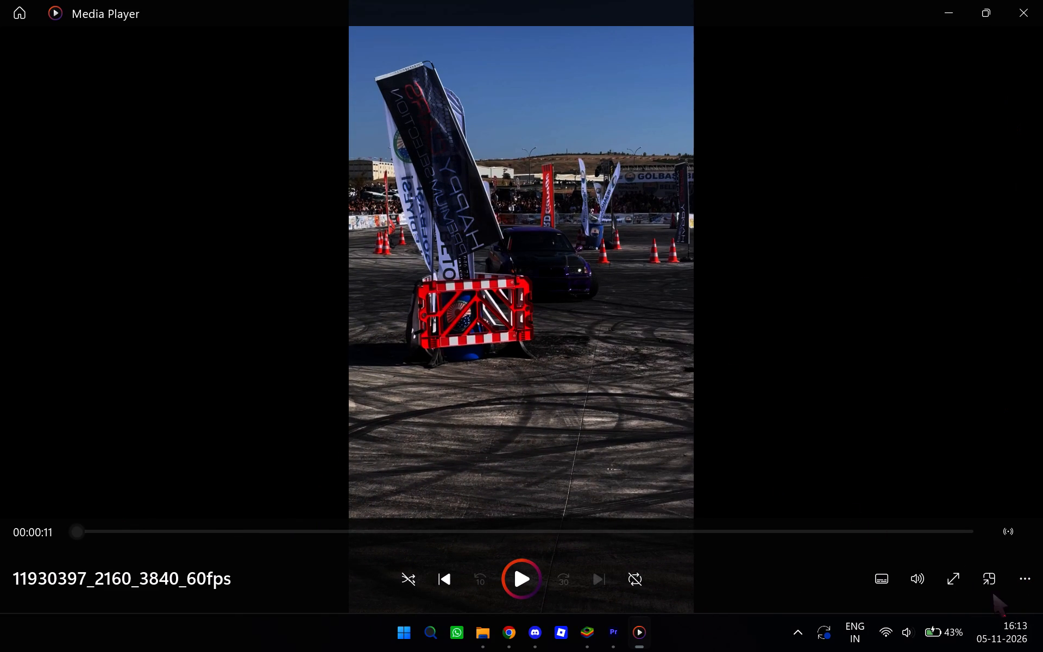
pyautogui.click(956, 574)
pyautogui.click(934, 606)
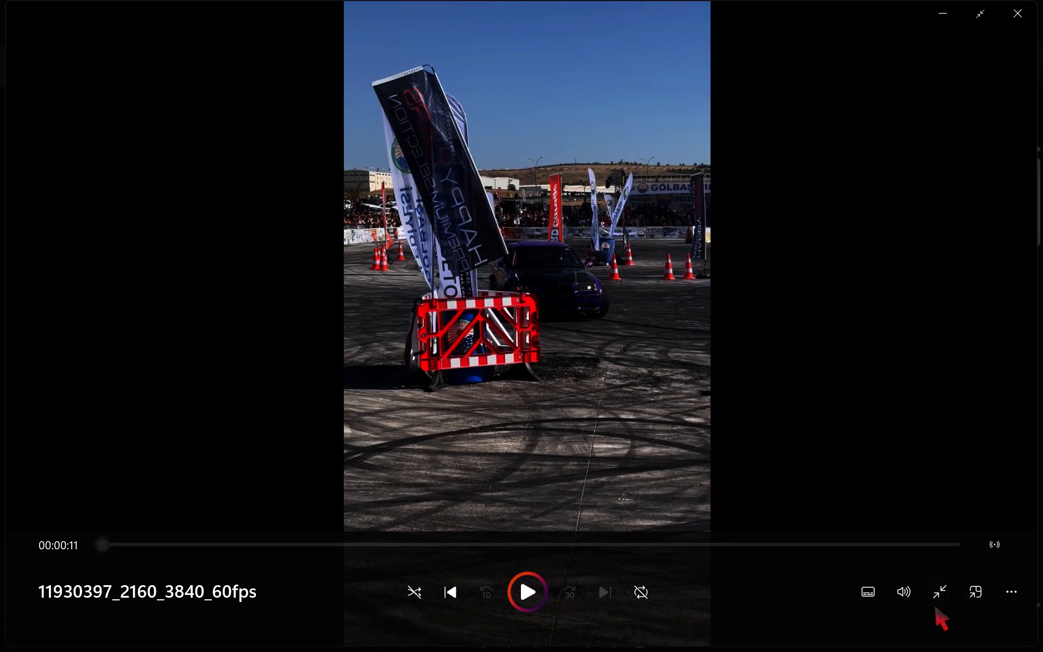
pyautogui.click(1041, 0)
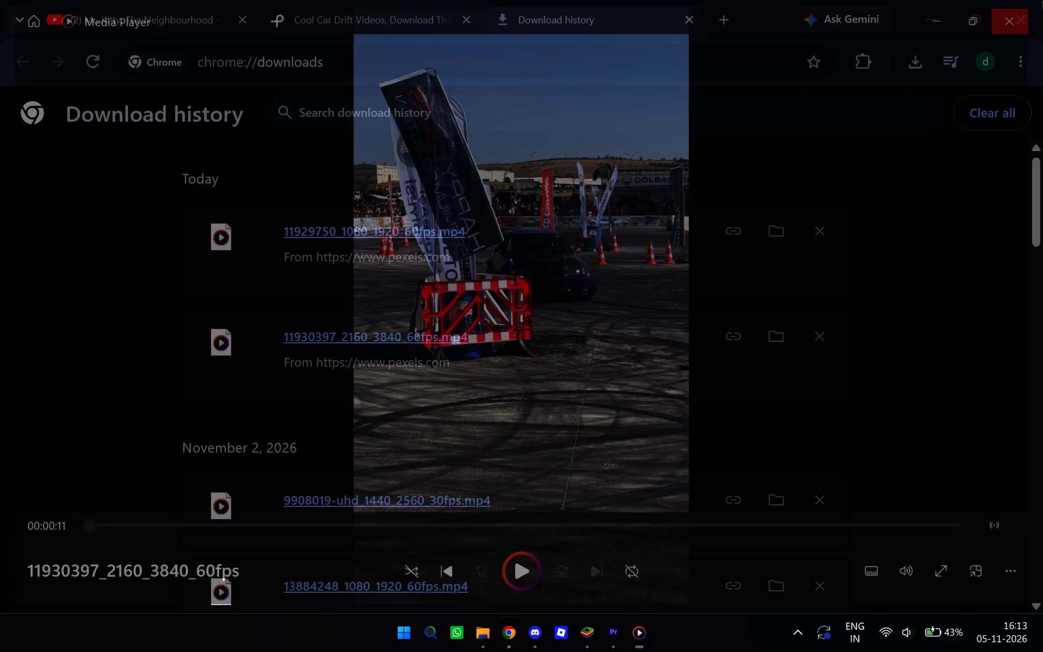
# Preview the downloaded 11929750_1080_1920_60fps.mp4 from Chrome's download history and close the player.
pyautogui.click(349, 232)
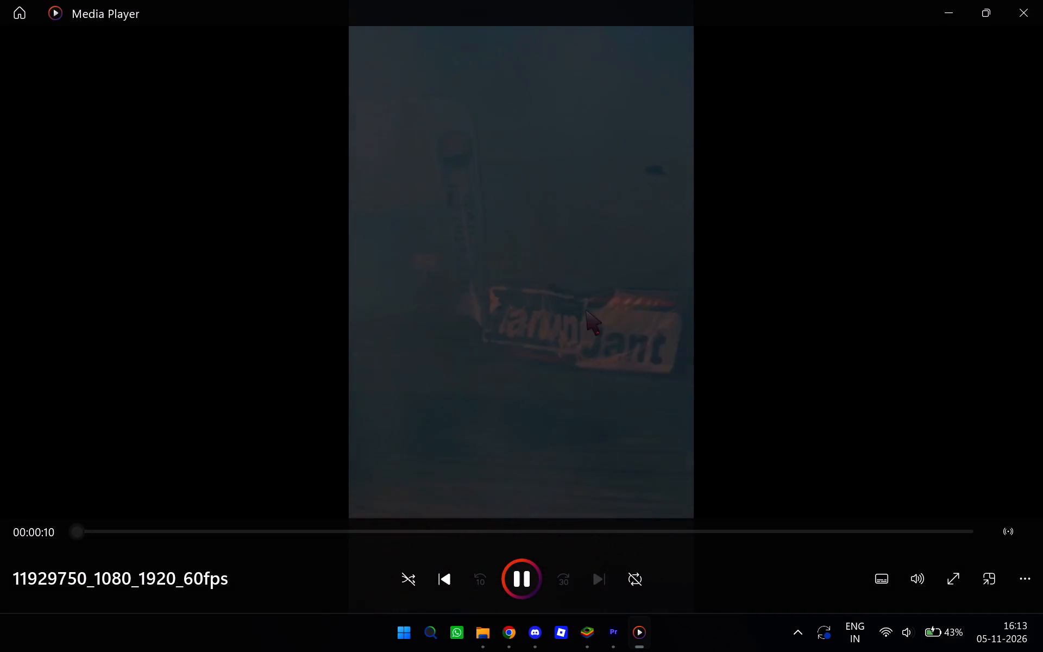
pyautogui.click(1016, 4)
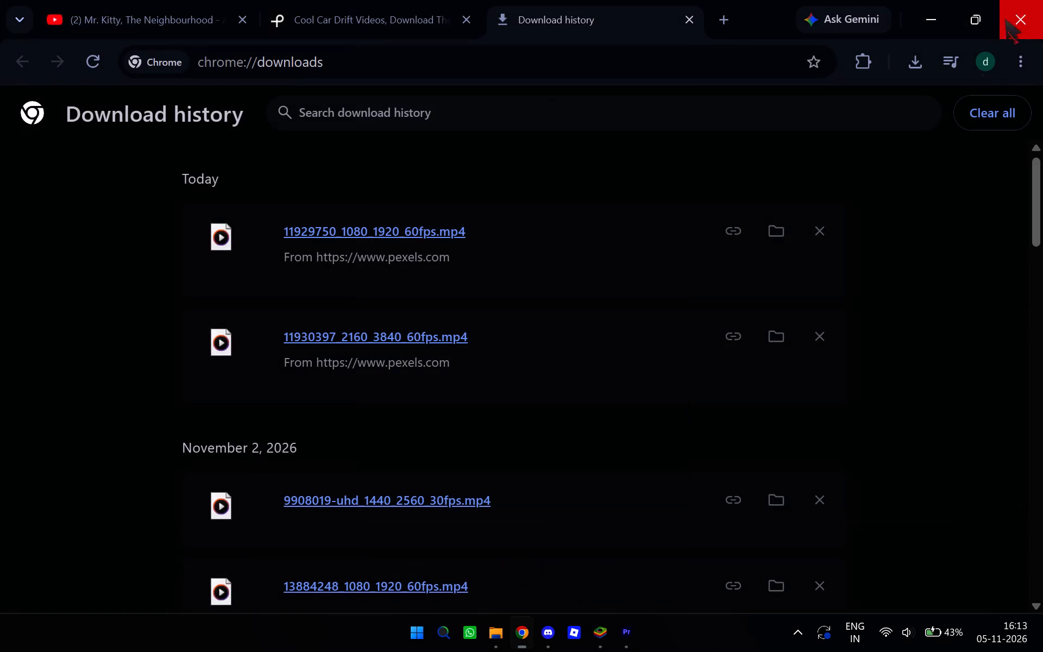
# Leave the browser and look for the two downloaded drift clips among File Explorer's recent files.
pyautogui.click(519, 626)
pyautogui.scroll(-1, 361, 419)
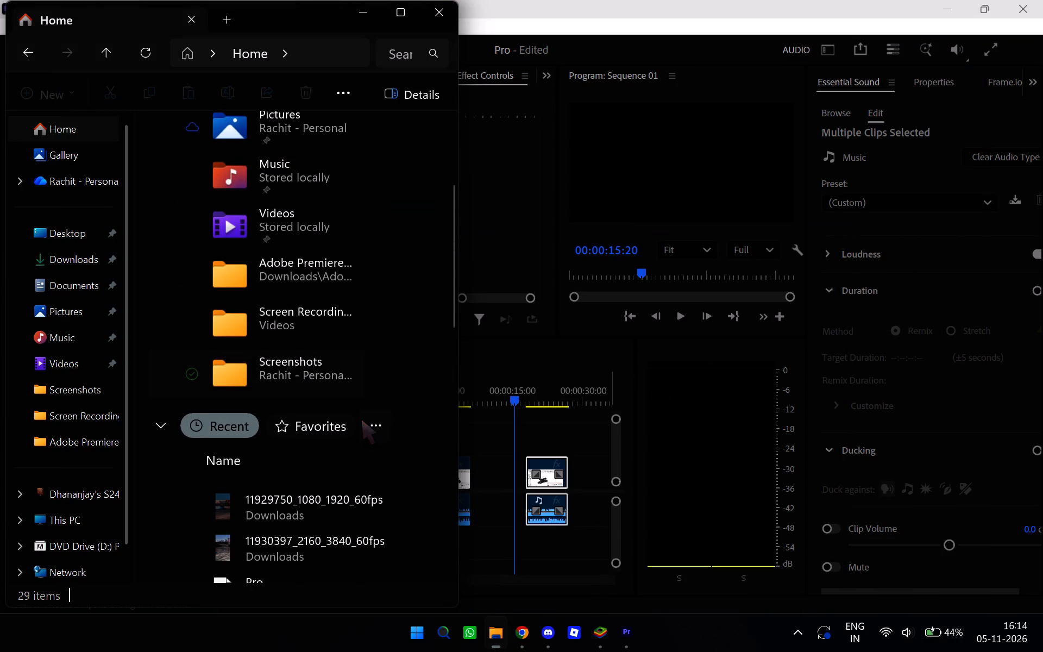
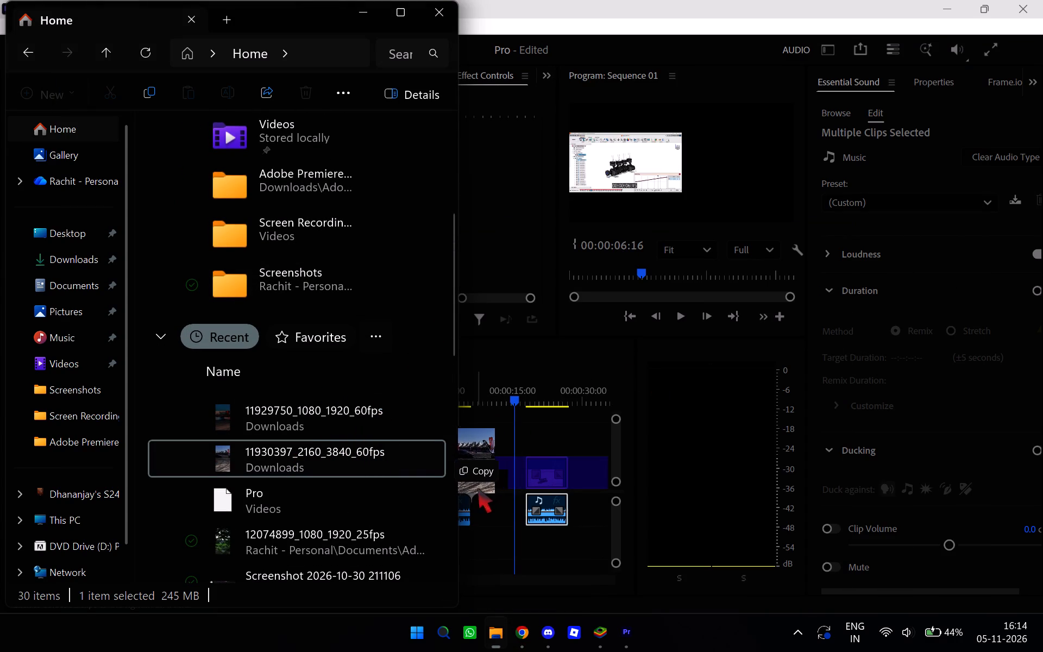
# Place the 11930397_2160_3840_60fps clip from File Explorer on V1 of Sequence 01, starting at about 00:00:09:14.
pyautogui.moveTo(477, 488); pyautogui.dragTo(476, 454)
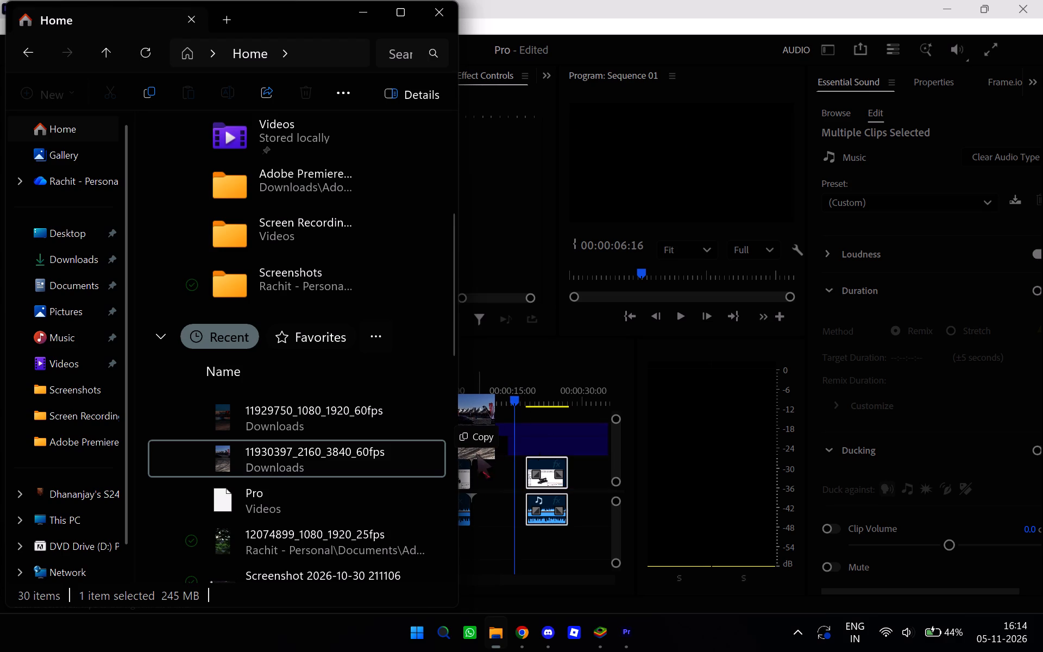
pyautogui.moveTo(476, 454); pyautogui.dragTo(481, 465)
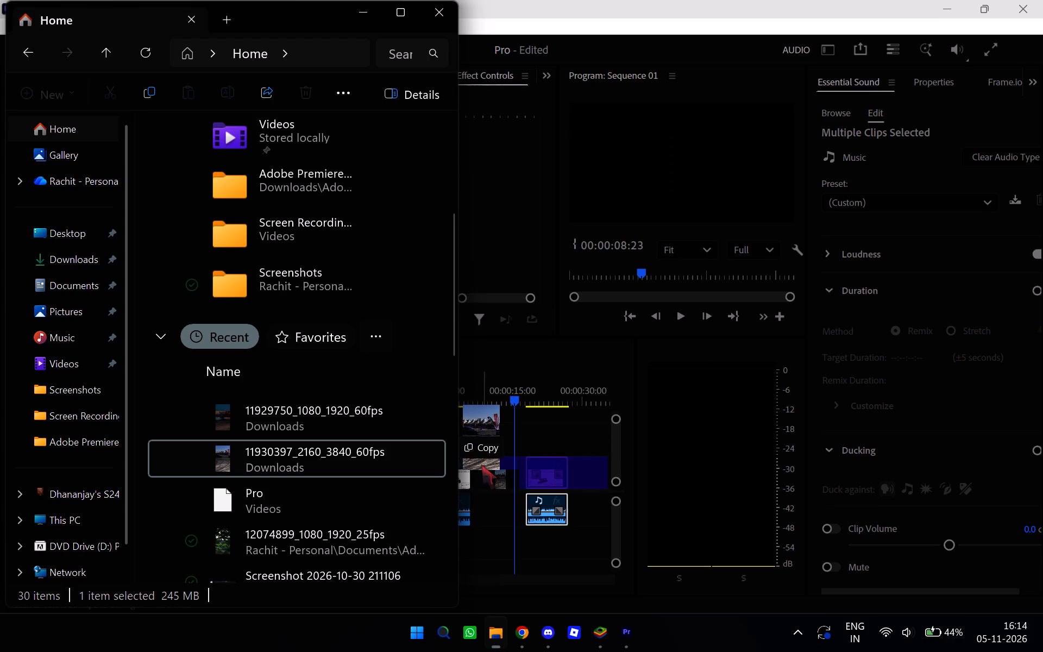
pyautogui.moveTo(481, 465); pyautogui.dragTo(489, 467)
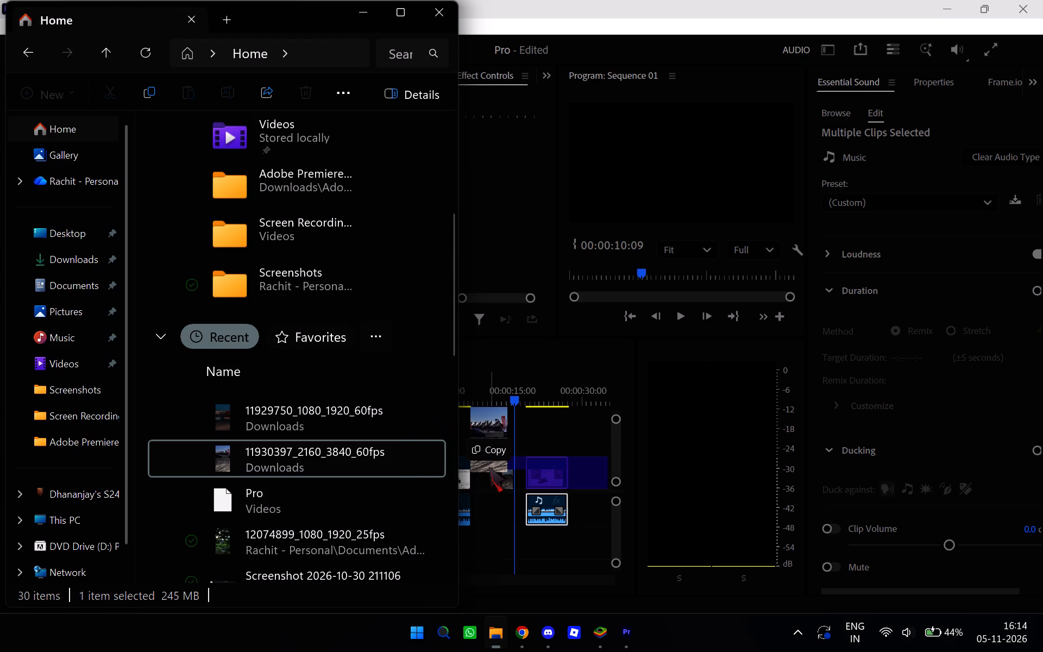
pyautogui.moveTo(489, 467); pyautogui.dragTo(485, 469)
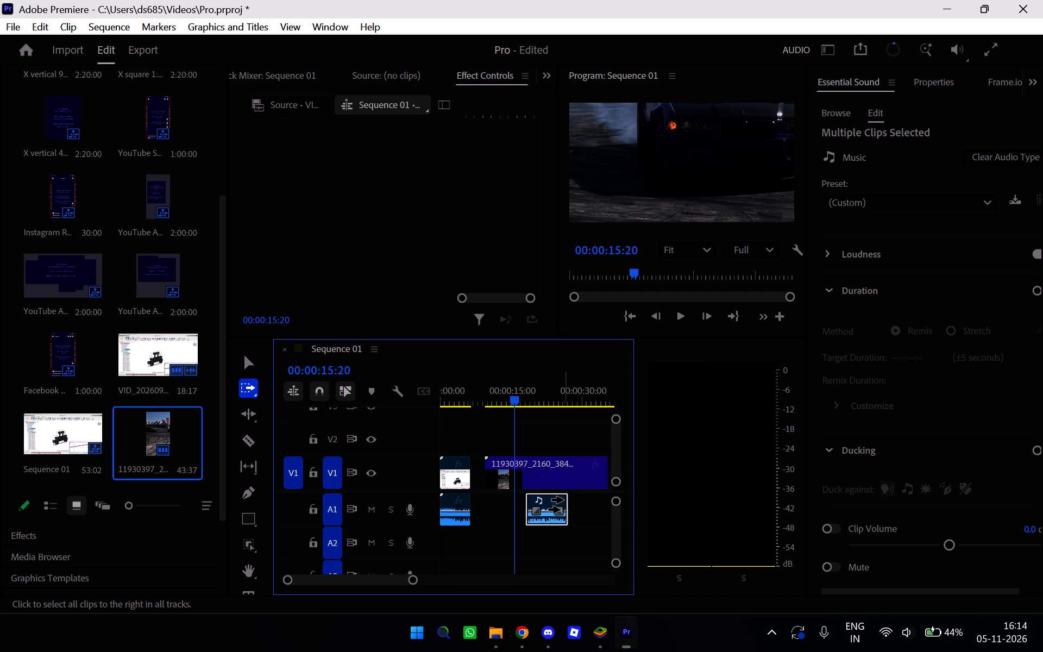
# Shift the drift clip and the audio after it together so the drift clip starts at about 00:00:09:19.
pyautogui.scroll(-6, 569, 503)
pyautogui.scroll(5, 569, 503)
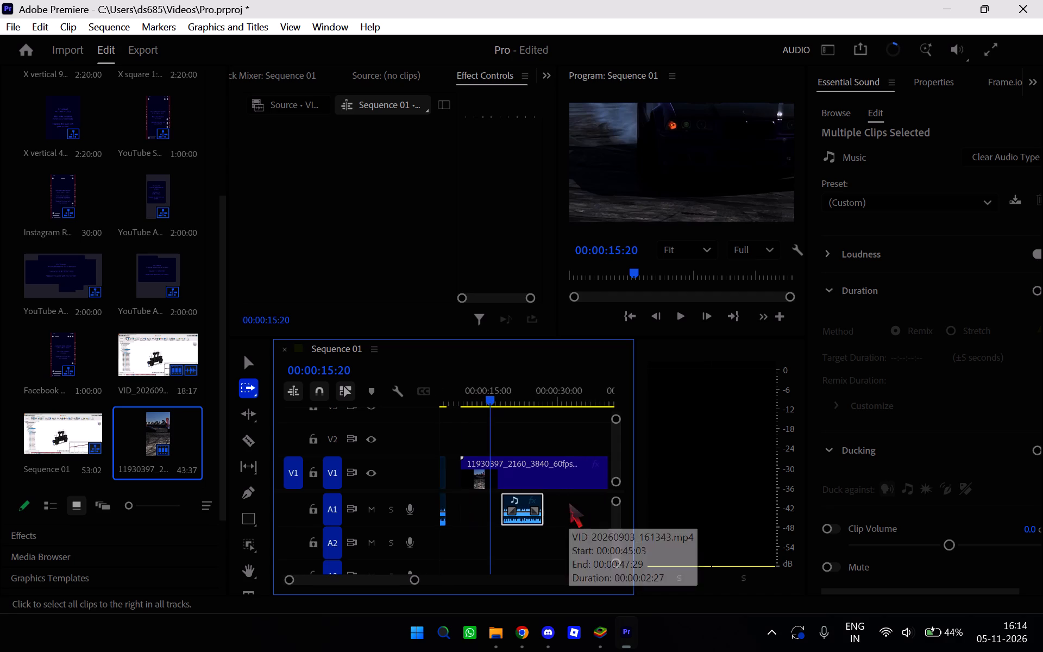
pyautogui.scroll(-3, 544, 476)
pyautogui.scroll(2, 544, 476)
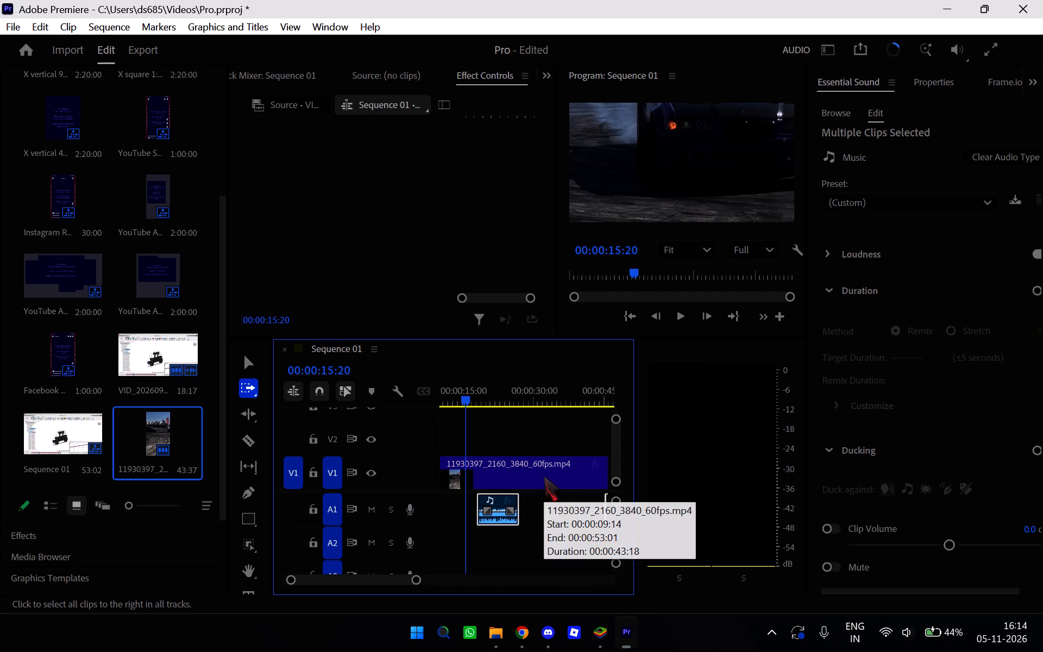
pyautogui.scroll(1, 544, 476)
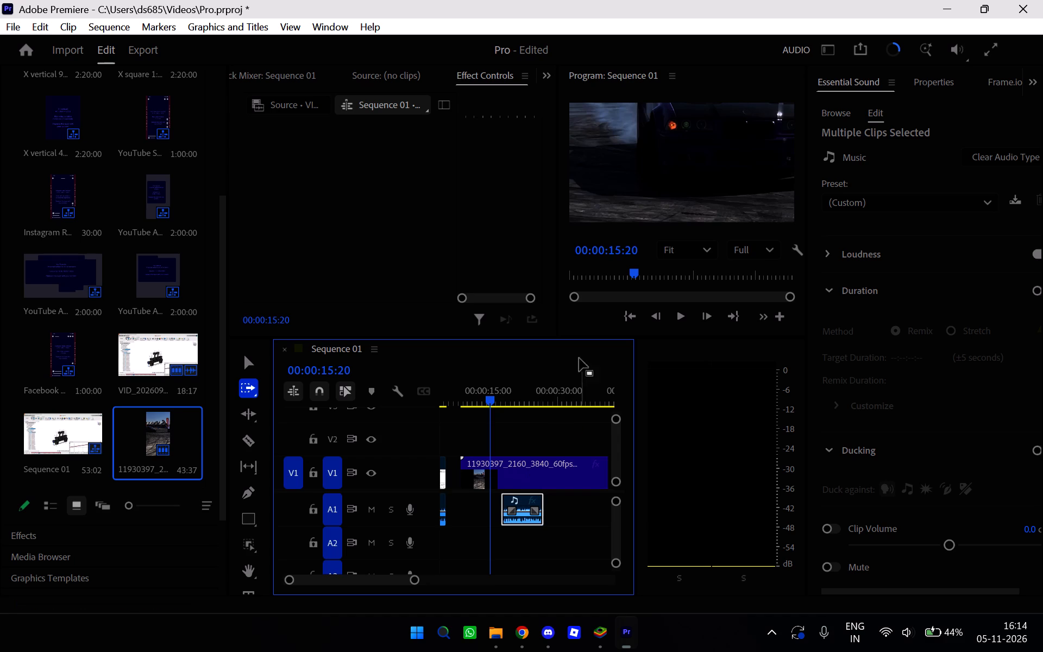
pyautogui.moveTo(527, 505); pyautogui.dragTo(549, 501)
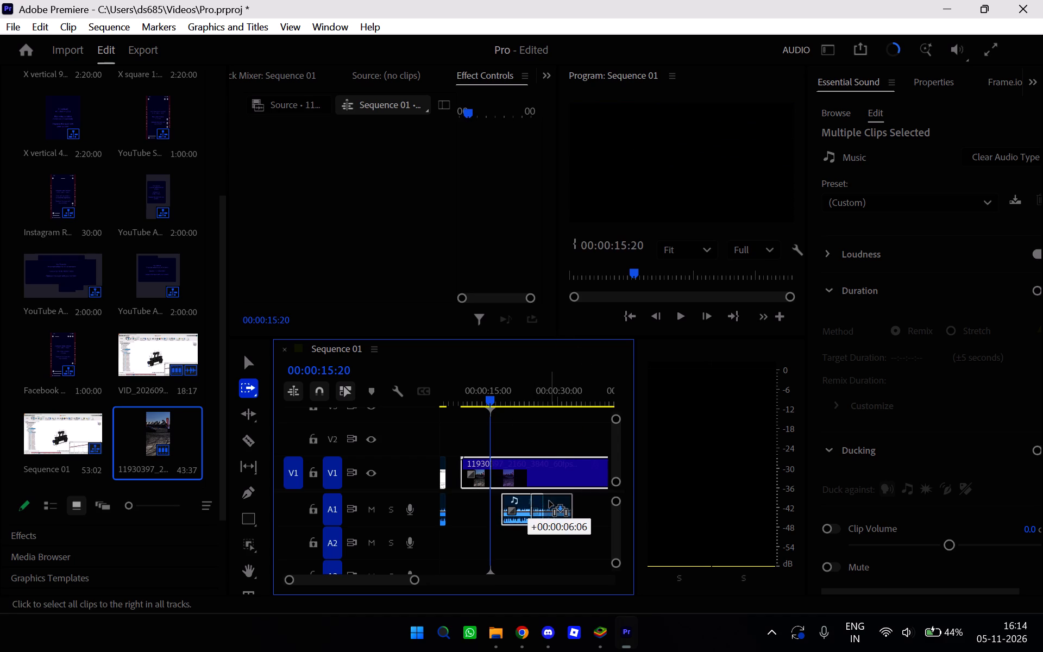
pyautogui.moveTo(549, 501); pyautogui.dragTo(589, 500)
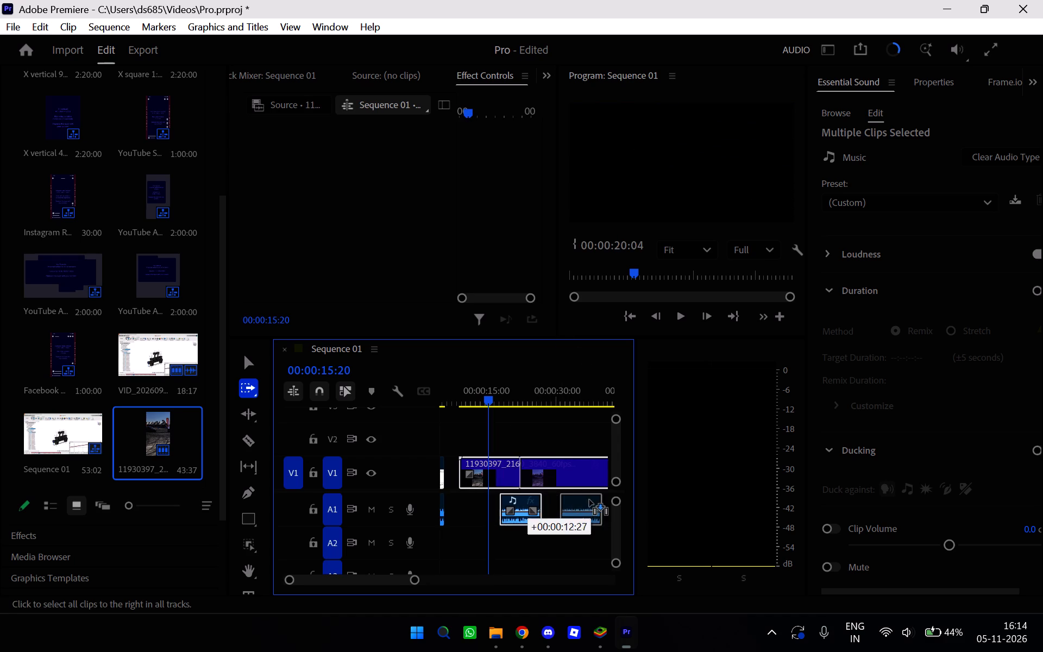
pyautogui.moveTo(589, 500); pyautogui.dragTo(503, 522)
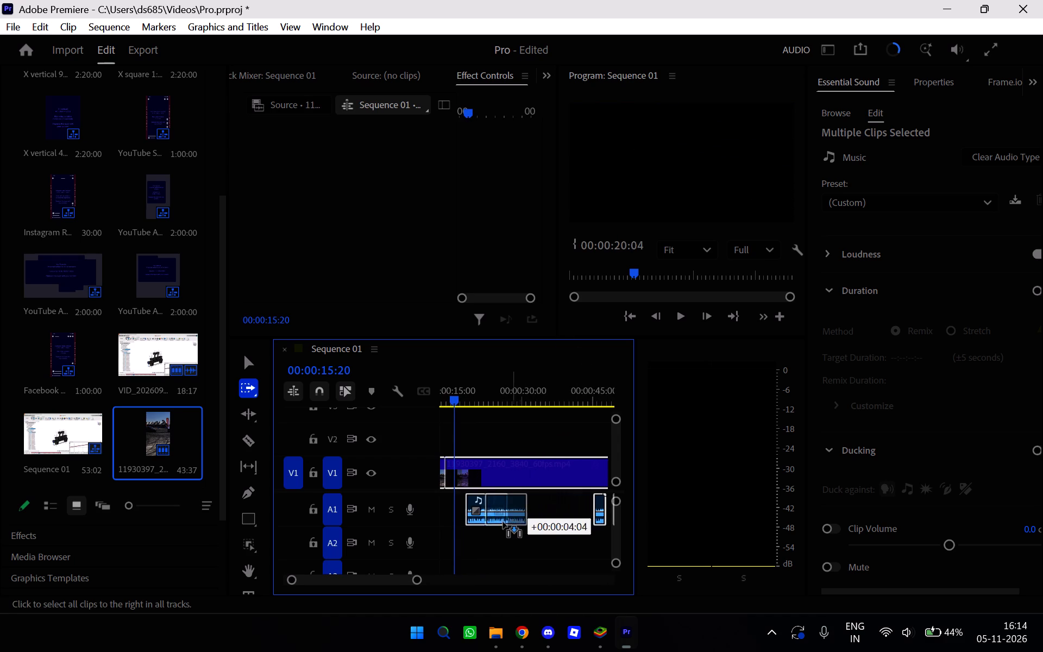
pyautogui.moveTo(503, 522); pyautogui.dragTo(546, 519)
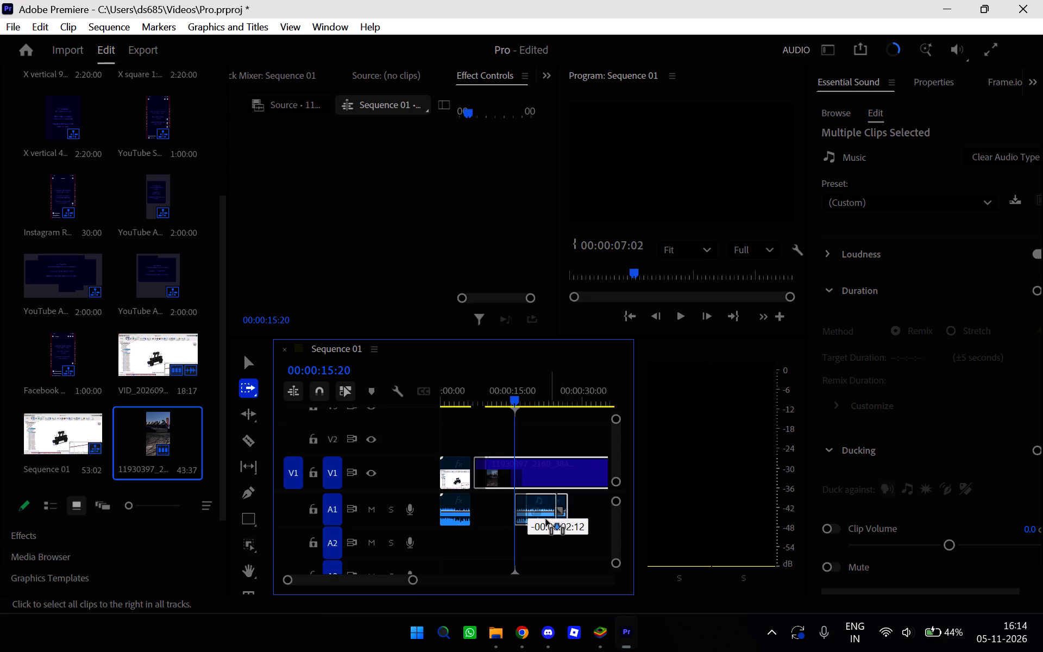
pyautogui.moveTo(546, 519); pyautogui.dragTo(552, 518)
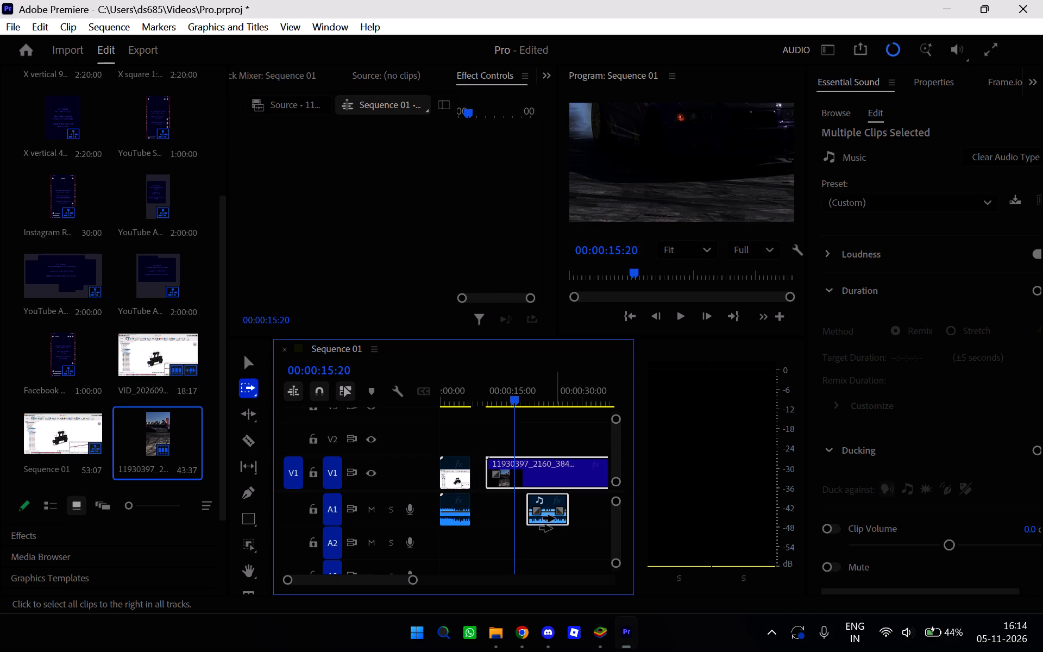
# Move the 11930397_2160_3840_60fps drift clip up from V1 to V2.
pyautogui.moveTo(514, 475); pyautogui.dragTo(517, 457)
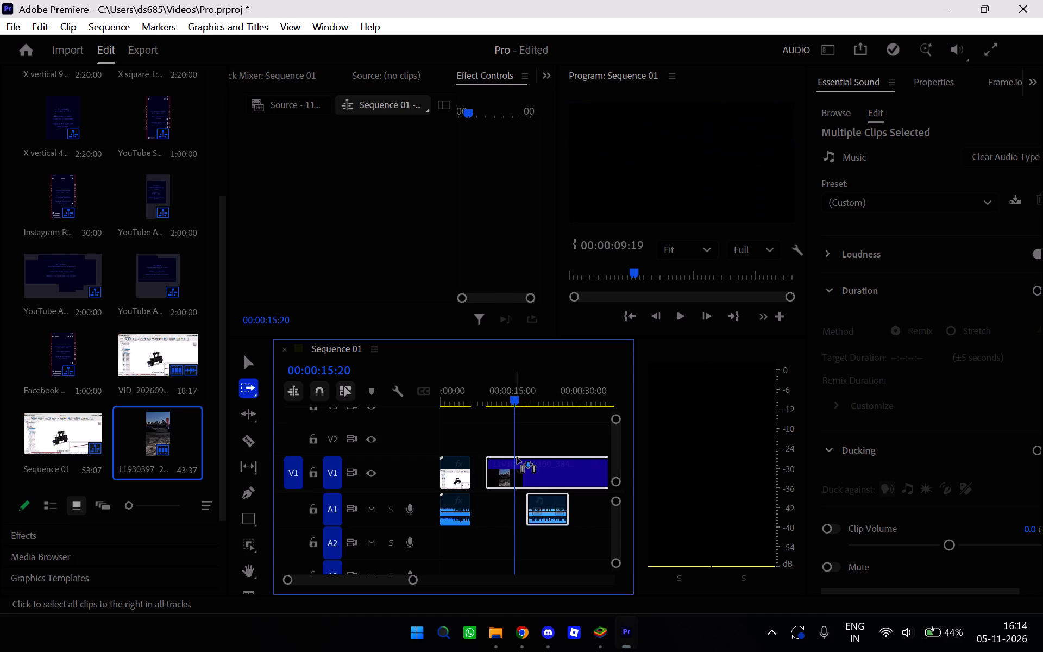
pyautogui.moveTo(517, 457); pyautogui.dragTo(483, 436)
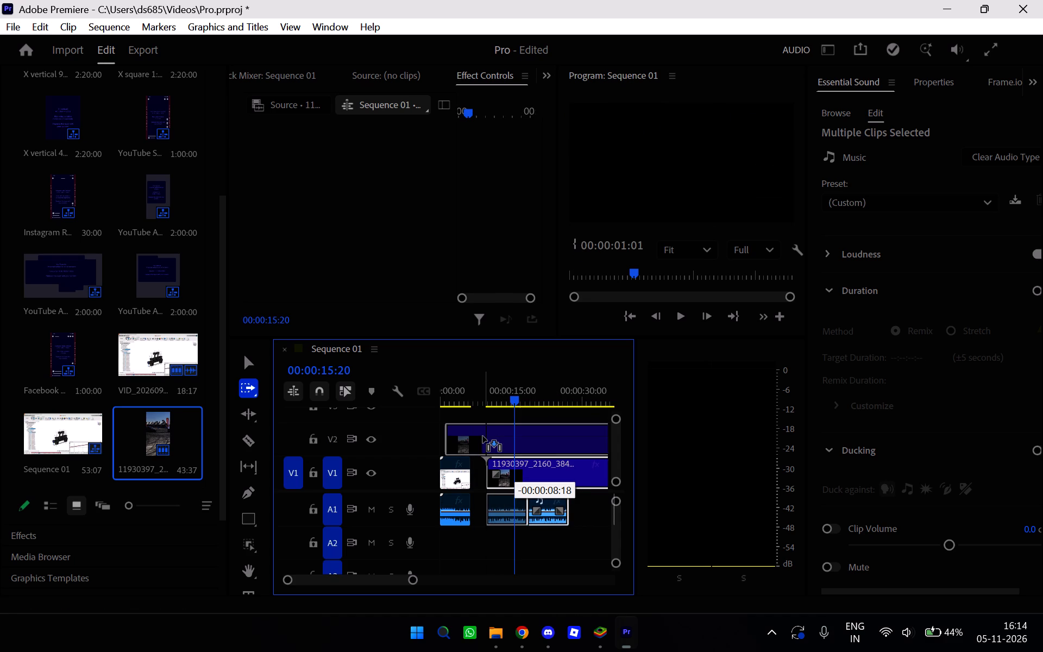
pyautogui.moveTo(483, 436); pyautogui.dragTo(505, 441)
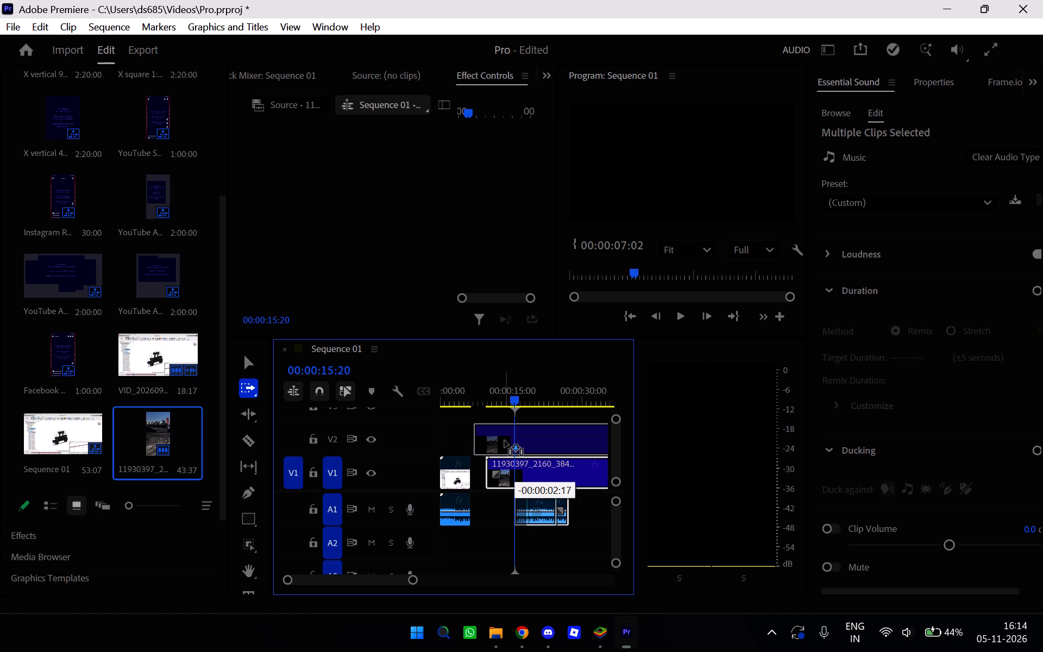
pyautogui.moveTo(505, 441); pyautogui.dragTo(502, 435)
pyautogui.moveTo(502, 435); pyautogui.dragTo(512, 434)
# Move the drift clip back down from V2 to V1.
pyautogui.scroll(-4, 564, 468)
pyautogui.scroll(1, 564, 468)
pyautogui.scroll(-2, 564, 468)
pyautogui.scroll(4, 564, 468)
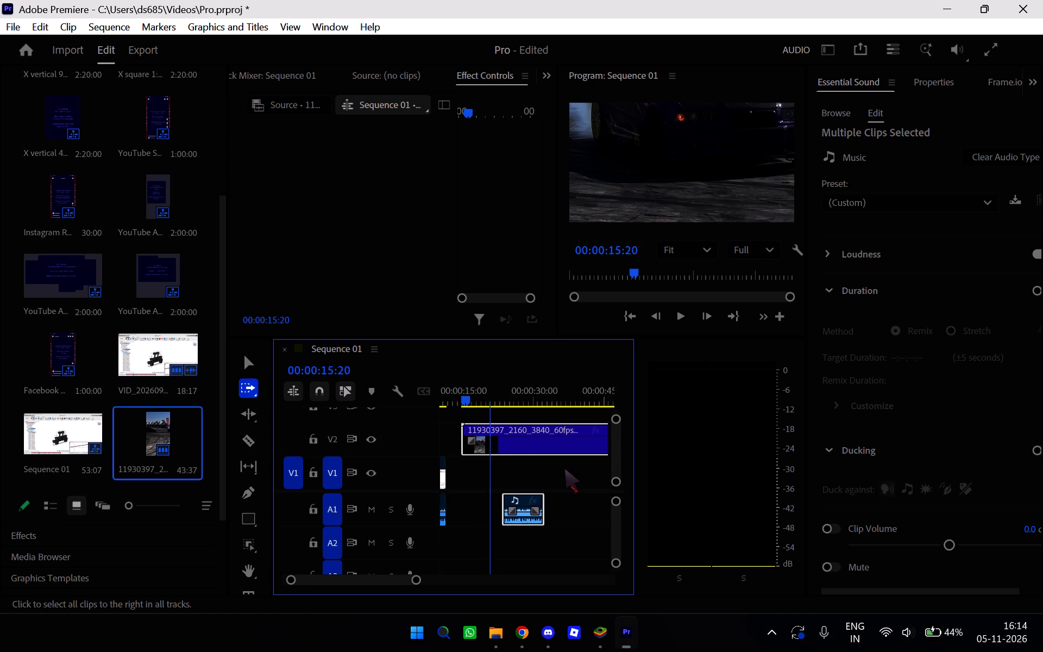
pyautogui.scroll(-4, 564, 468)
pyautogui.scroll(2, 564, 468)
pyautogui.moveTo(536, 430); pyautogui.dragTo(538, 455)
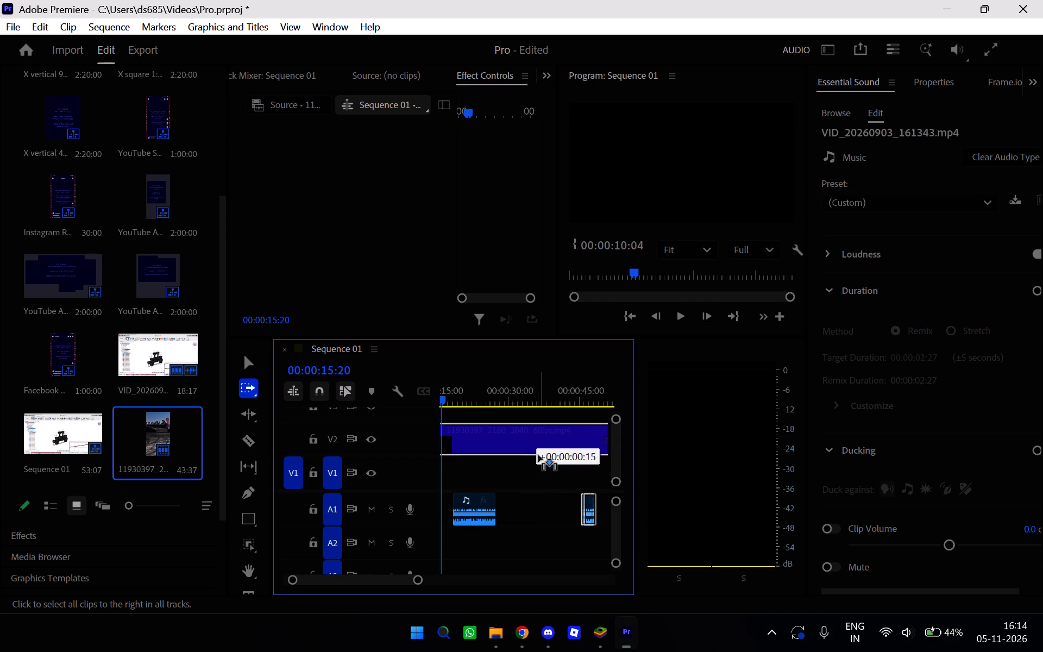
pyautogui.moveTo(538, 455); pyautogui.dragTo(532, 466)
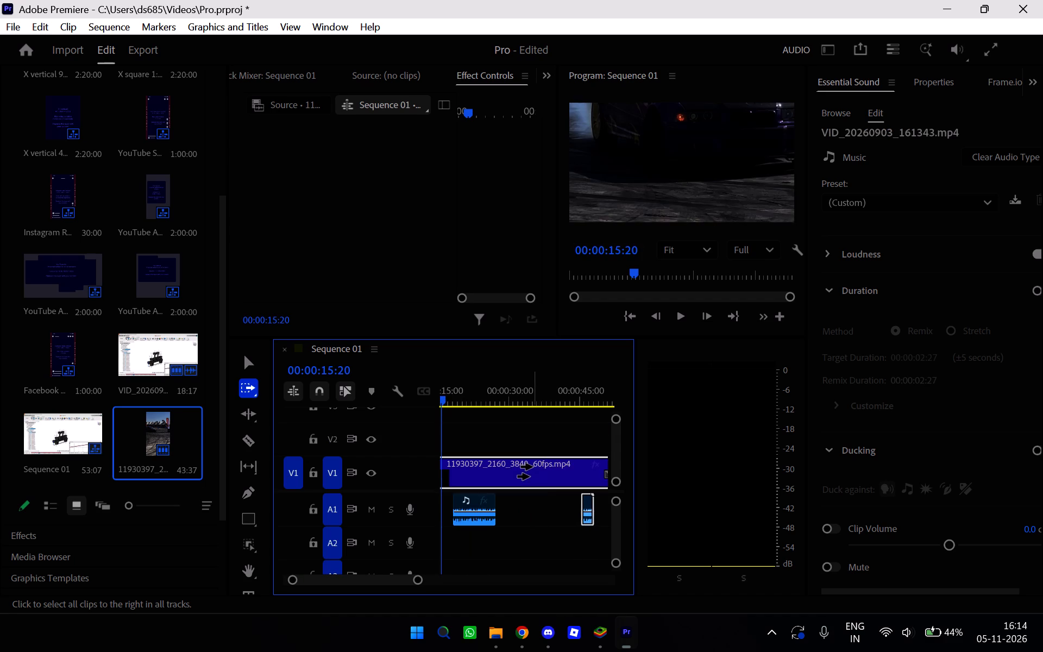
# With the Selection tool, trim 00:00:02:27 off the end of the drift clip and the short audio piece on A1.
pyautogui.scroll(-2, 532, 467)
pyautogui.scroll(3, 531, 469)
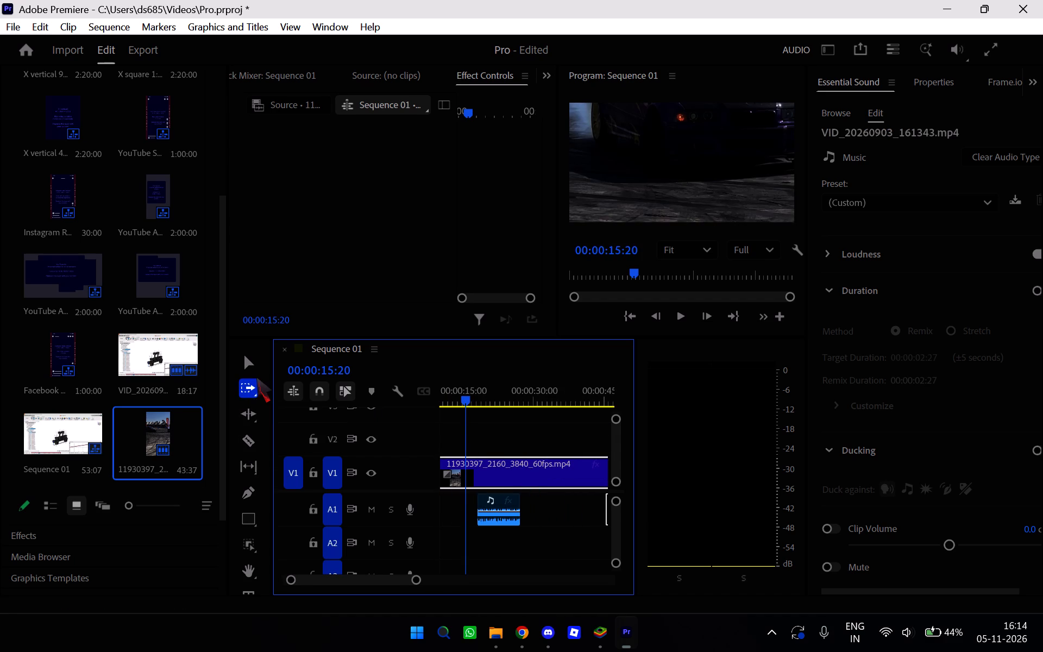
pyautogui.click(248, 364)
pyautogui.scroll(-2, 420, 438)
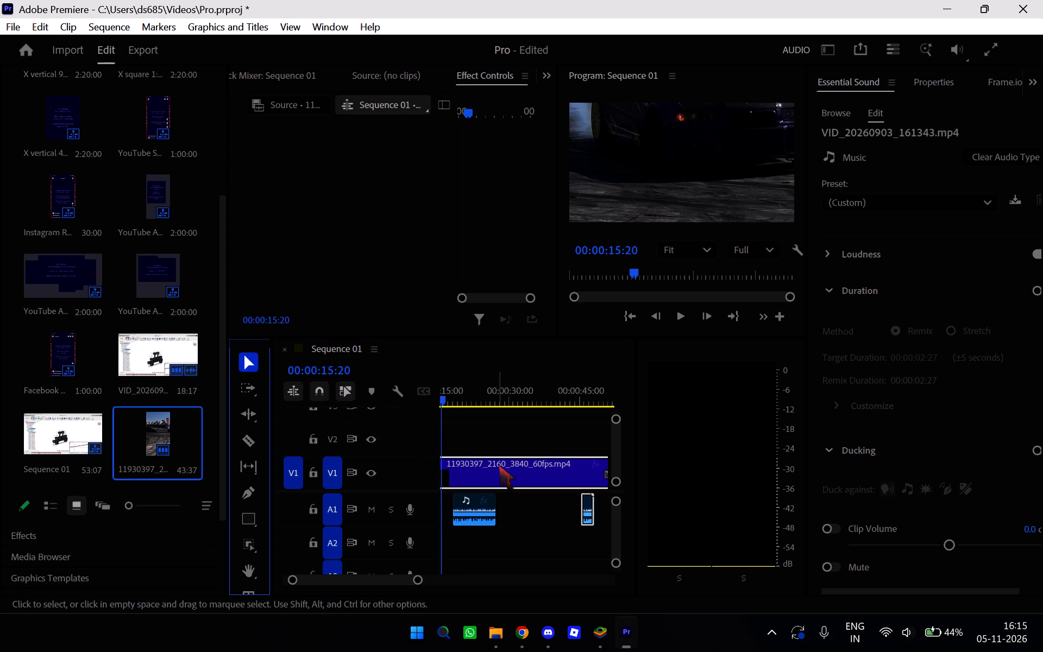
pyautogui.scroll(-1, 499, 465)
pyautogui.moveTo(563, 468); pyautogui.dragTo(523, 472)
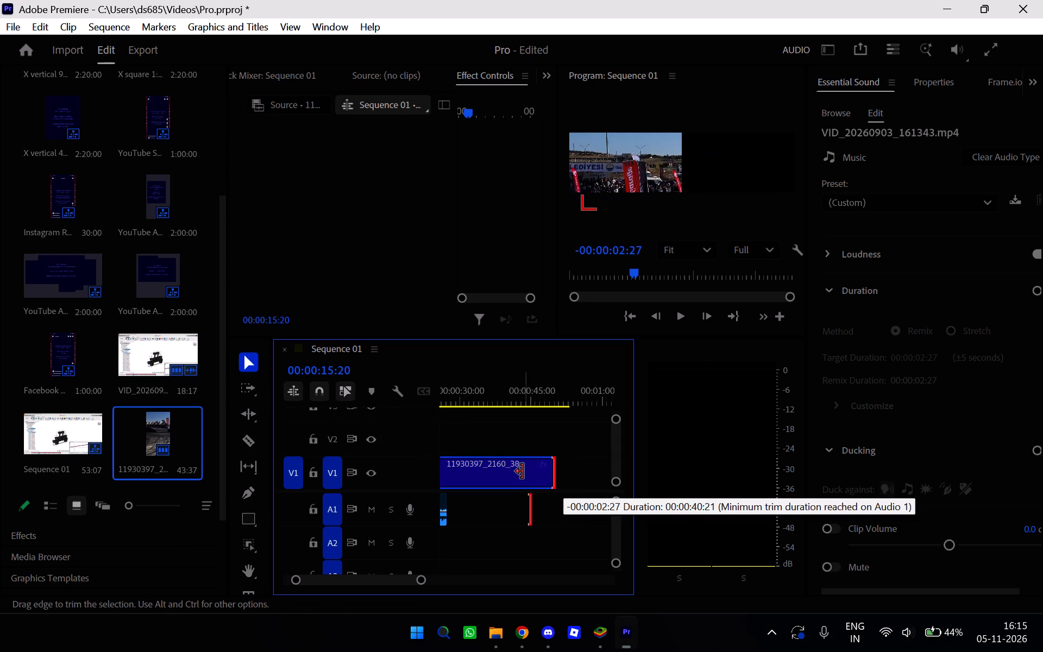
pyautogui.moveTo(523, 472); pyautogui.dragTo(482, 473)
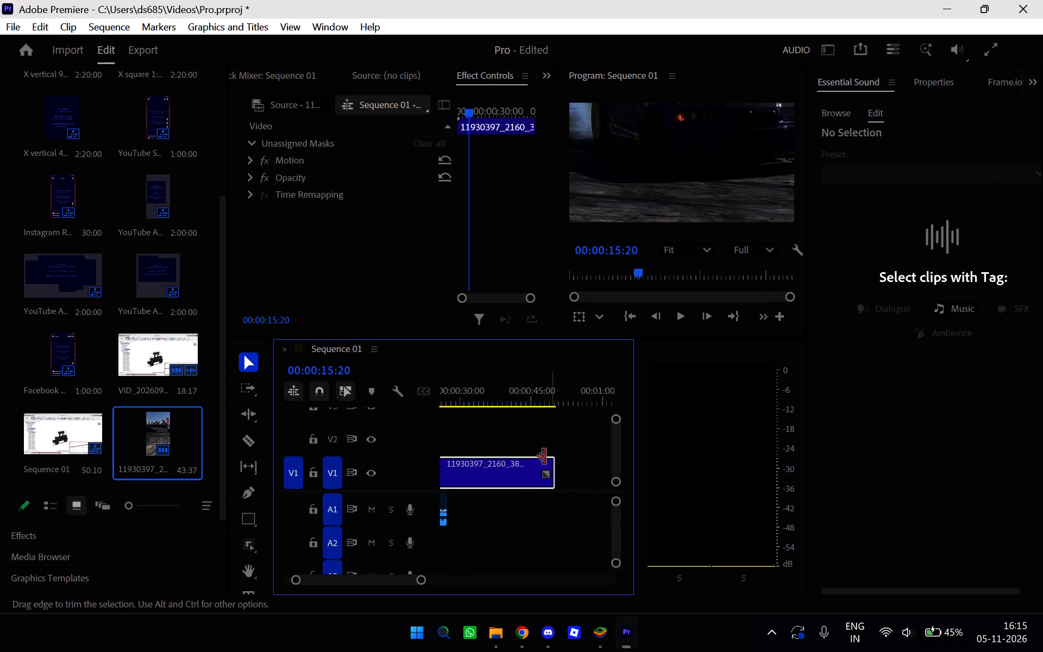
# Cut the 11930397_2160_3840_60fps drift clip from V1.
pyautogui.rightClick(504, 466)
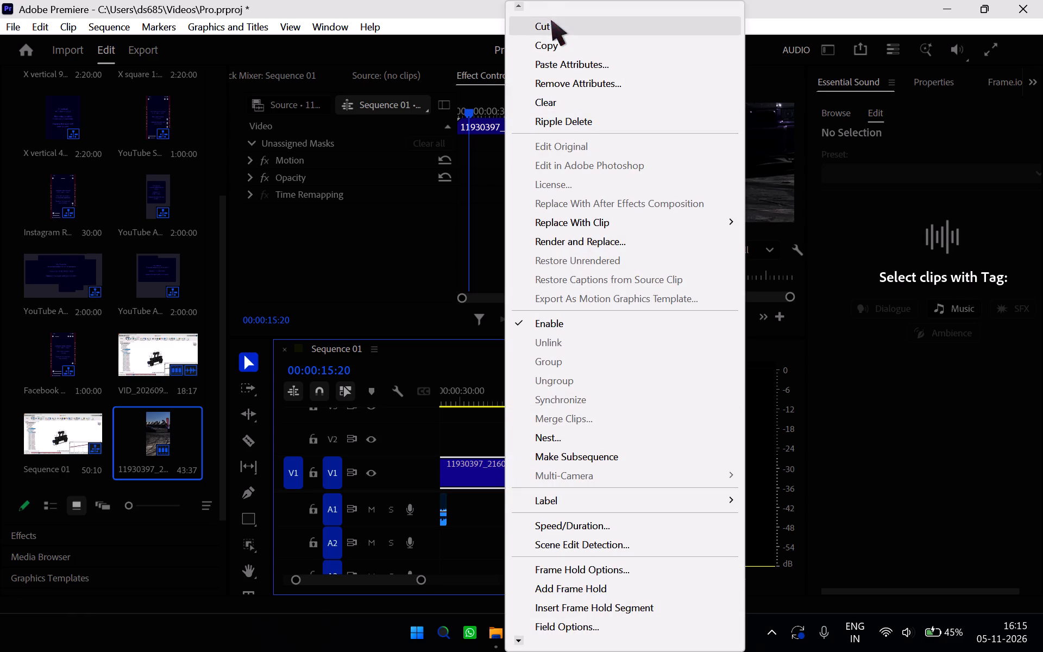
pyautogui.click(551, 23)
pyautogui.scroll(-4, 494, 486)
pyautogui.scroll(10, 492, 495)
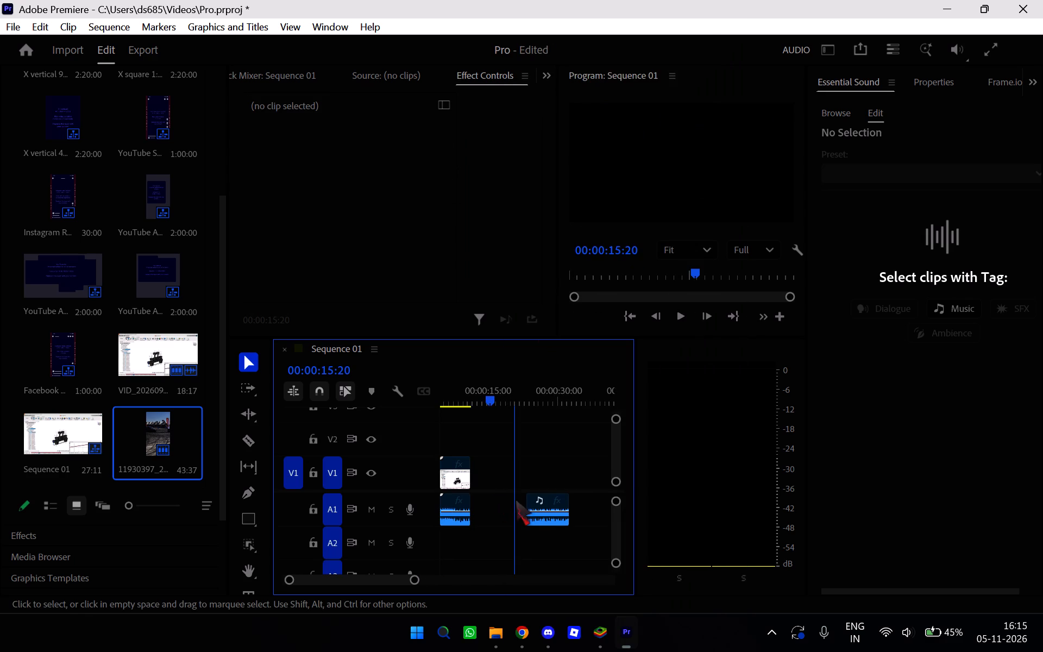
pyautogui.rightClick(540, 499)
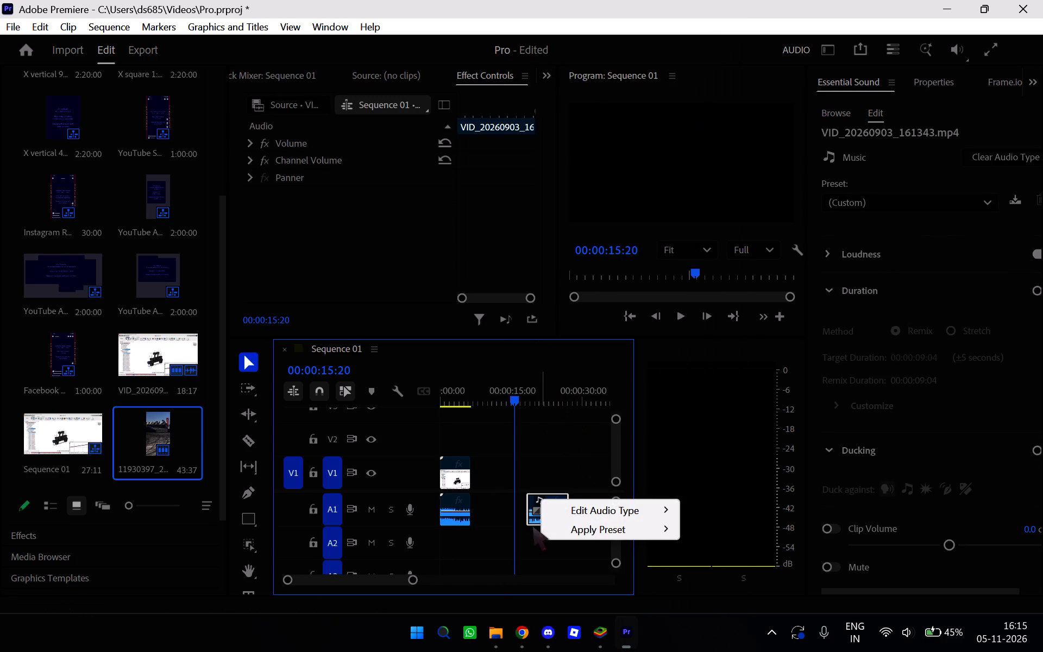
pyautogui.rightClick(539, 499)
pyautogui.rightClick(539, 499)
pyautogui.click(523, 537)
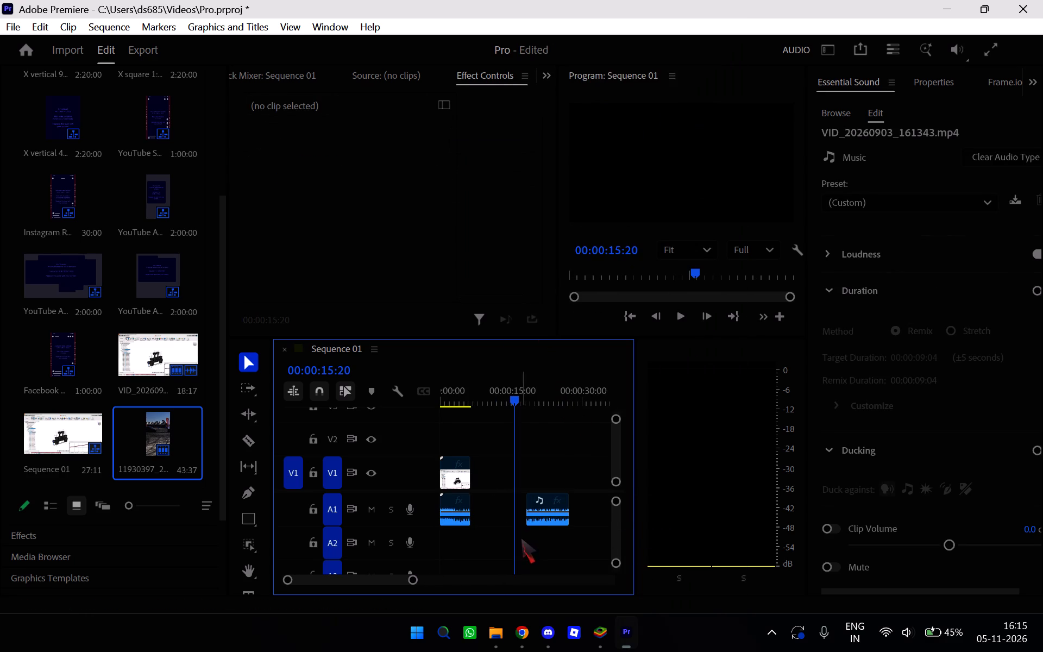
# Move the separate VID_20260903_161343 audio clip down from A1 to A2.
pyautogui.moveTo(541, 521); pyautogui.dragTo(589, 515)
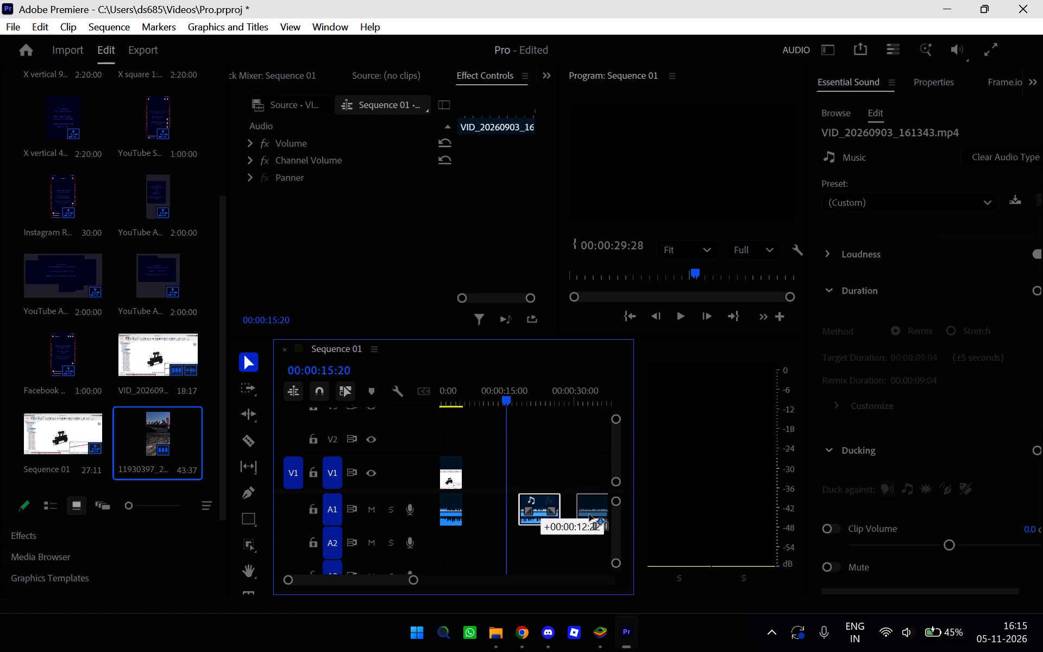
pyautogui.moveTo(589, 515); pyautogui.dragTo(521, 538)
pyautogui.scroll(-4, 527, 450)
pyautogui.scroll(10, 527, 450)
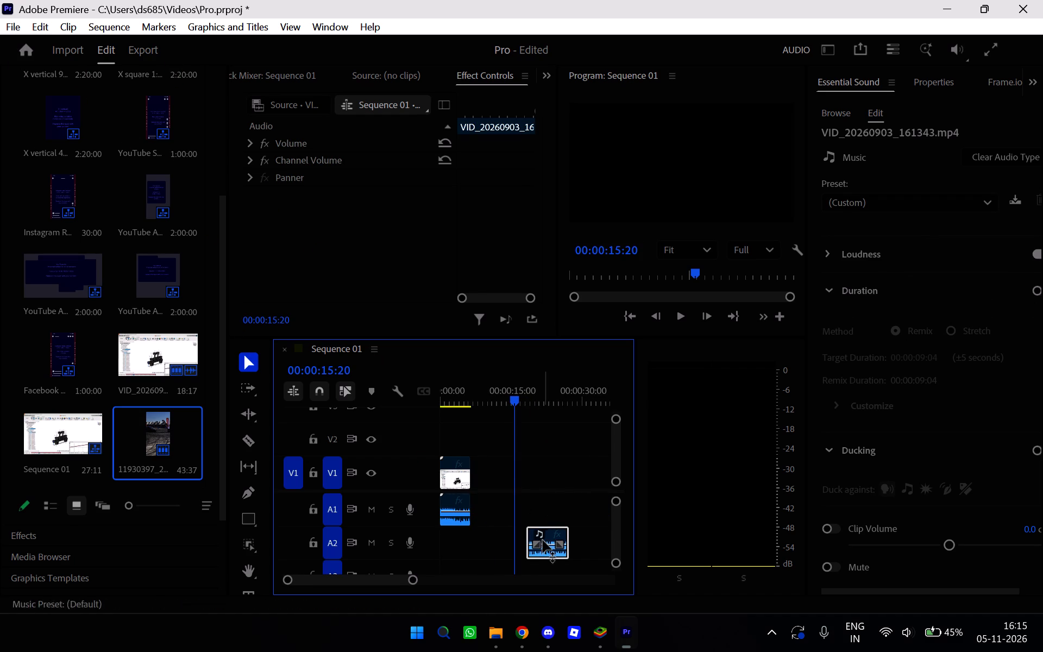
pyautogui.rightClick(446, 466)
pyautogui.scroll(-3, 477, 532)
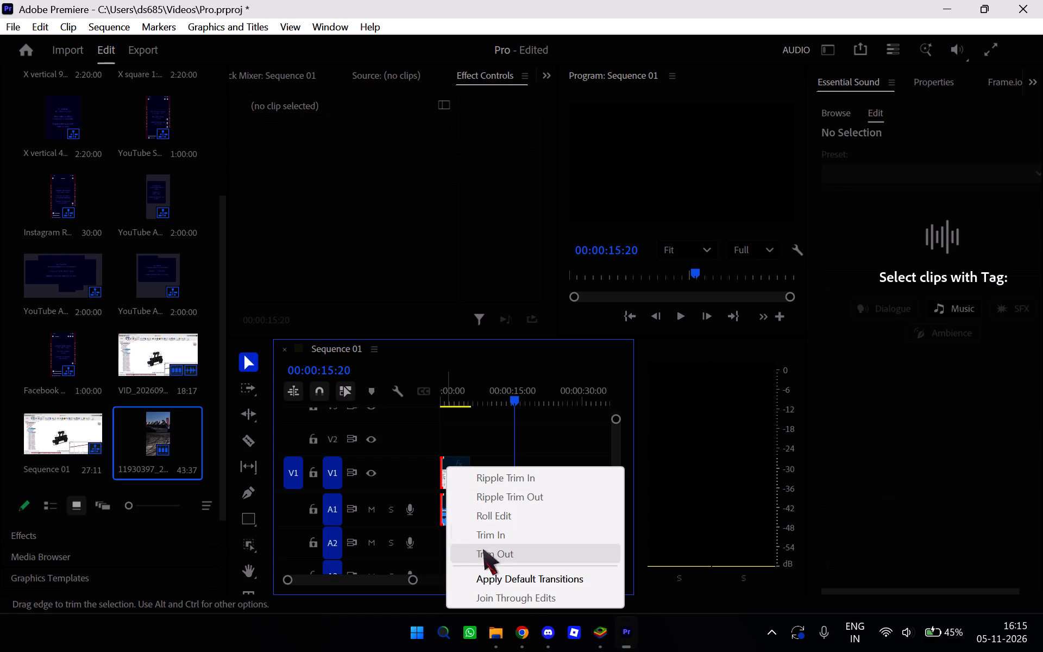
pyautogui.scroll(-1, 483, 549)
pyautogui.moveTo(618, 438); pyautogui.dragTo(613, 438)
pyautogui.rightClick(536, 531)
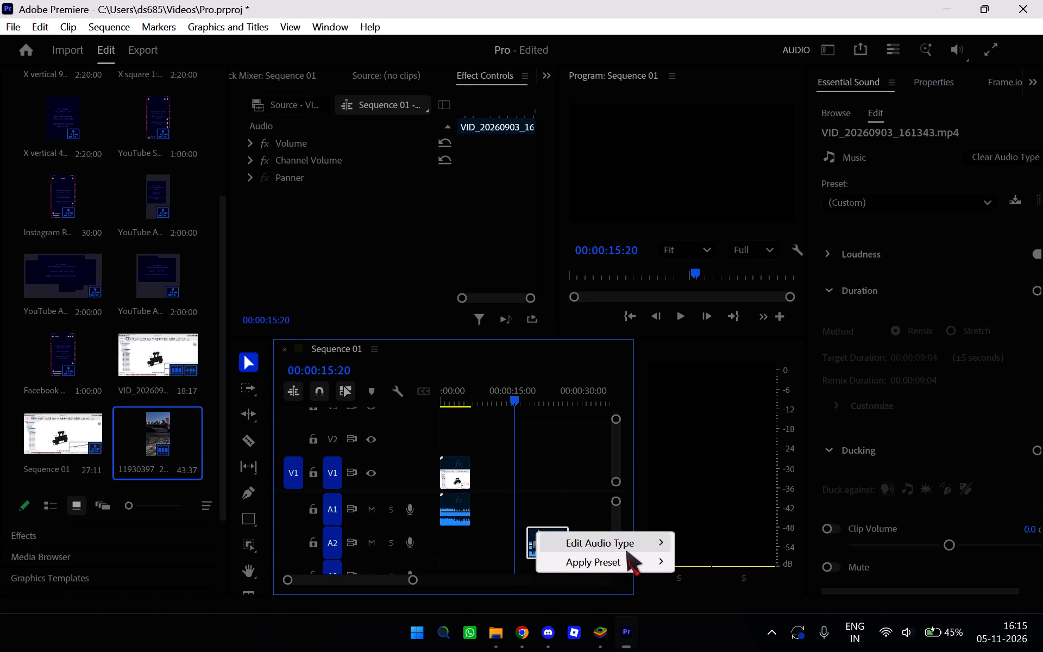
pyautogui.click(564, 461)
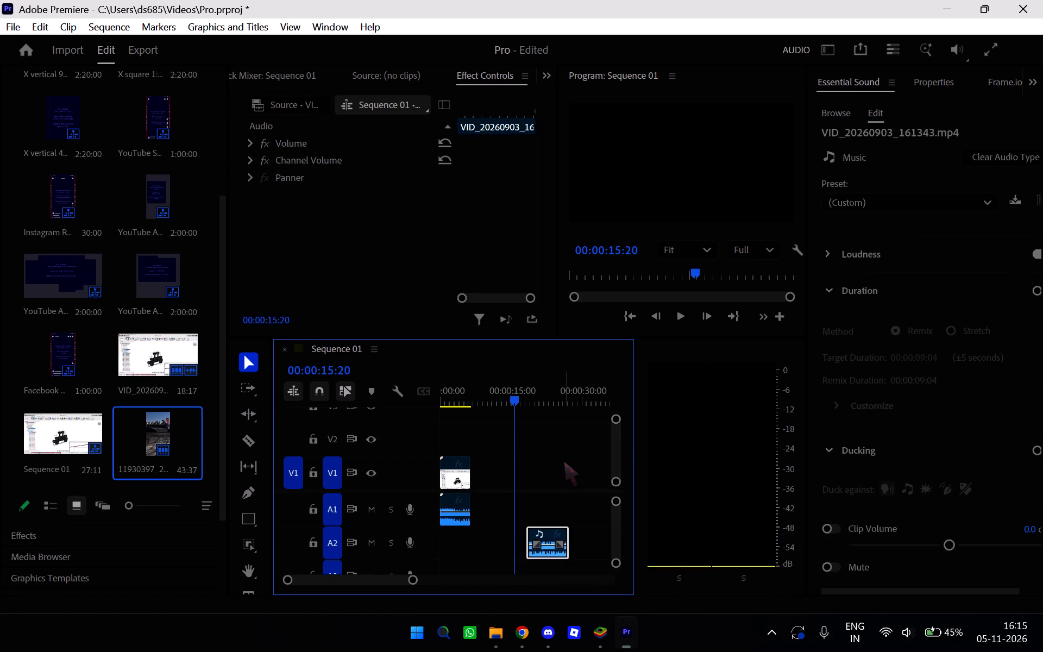
# Lower the volume level of the audio clip on A2 as far down as it goes.
pyautogui.moveTo(544, 543); pyautogui.dragTo(518, 559)
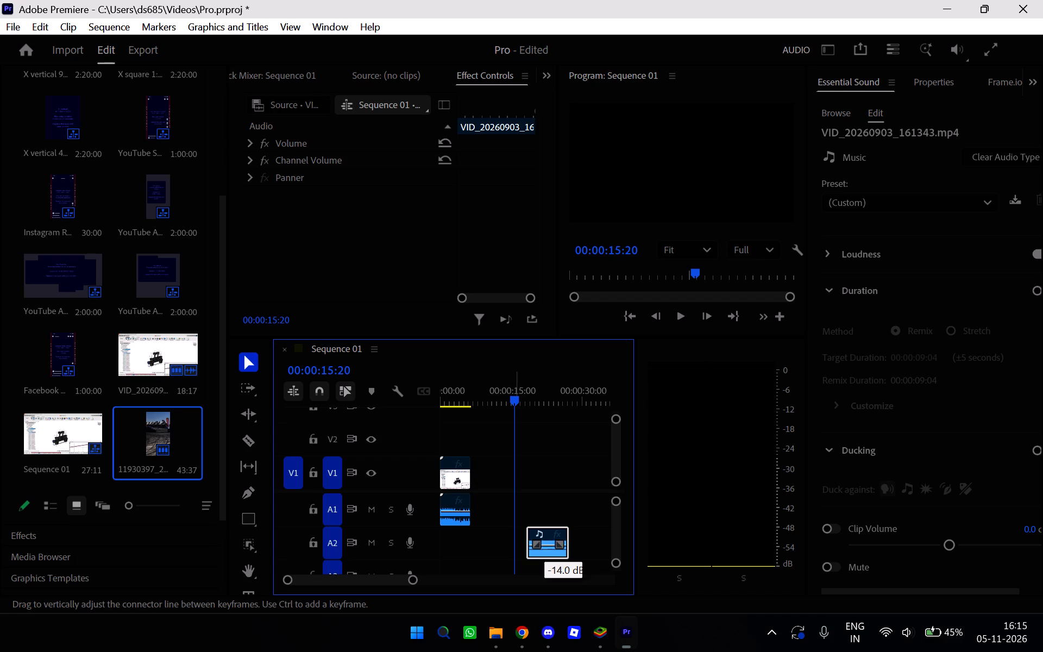
pyautogui.moveTo(518, 559); pyautogui.dragTo(504, 618)
# Move the audio clip from A2 back up to A1 so it starts at the playhead, 00:00:15:20.
pyautogui.moveTo(555, 544); pyautogui.dragTo(507, 493)
pyautogui.moveTo(535, 545); pyautogui.dragTo(577, 544)
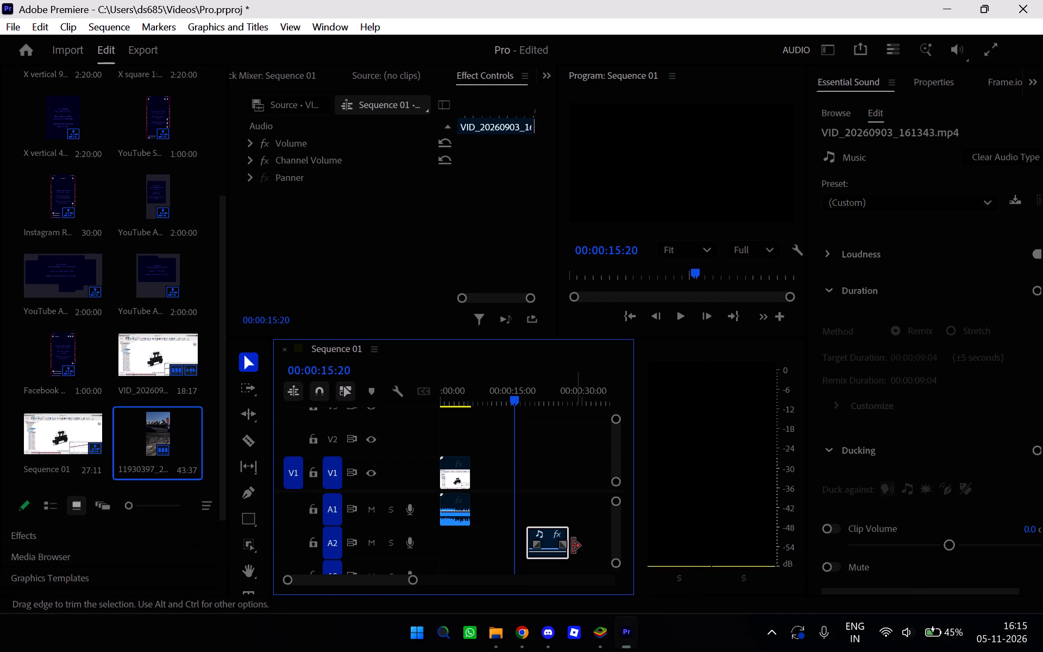
pyautogui.moveTo(552, 544); pyautogui.dragTo(538, 497)
# Scrub through Sequence 01 past the audio clip on A1 and bring the playhead back to 00:00:00:00.
pyautogui.moveTo(515, 404); pyautogui.dragTo(578, 400)
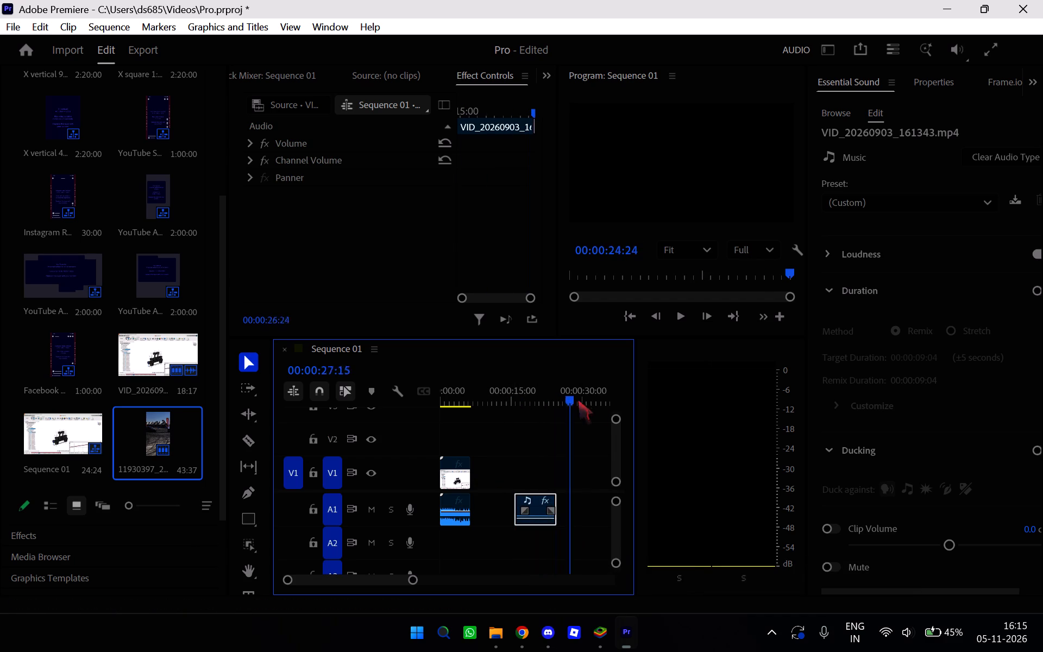
pyautogui.moveTo(578, 400); pyautogui.dragTo(194, 437)
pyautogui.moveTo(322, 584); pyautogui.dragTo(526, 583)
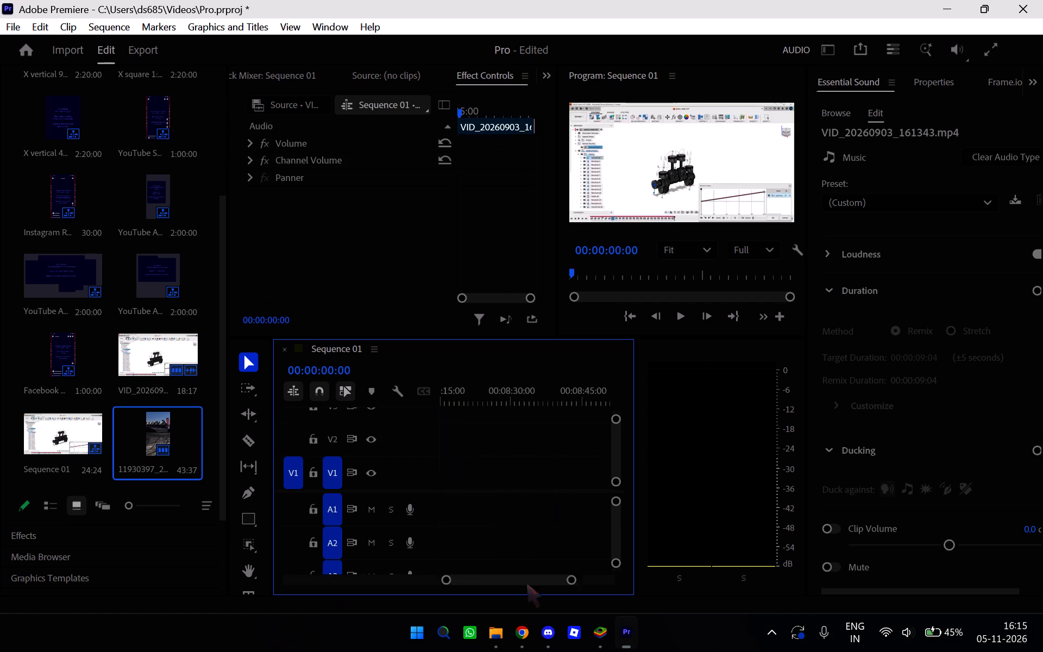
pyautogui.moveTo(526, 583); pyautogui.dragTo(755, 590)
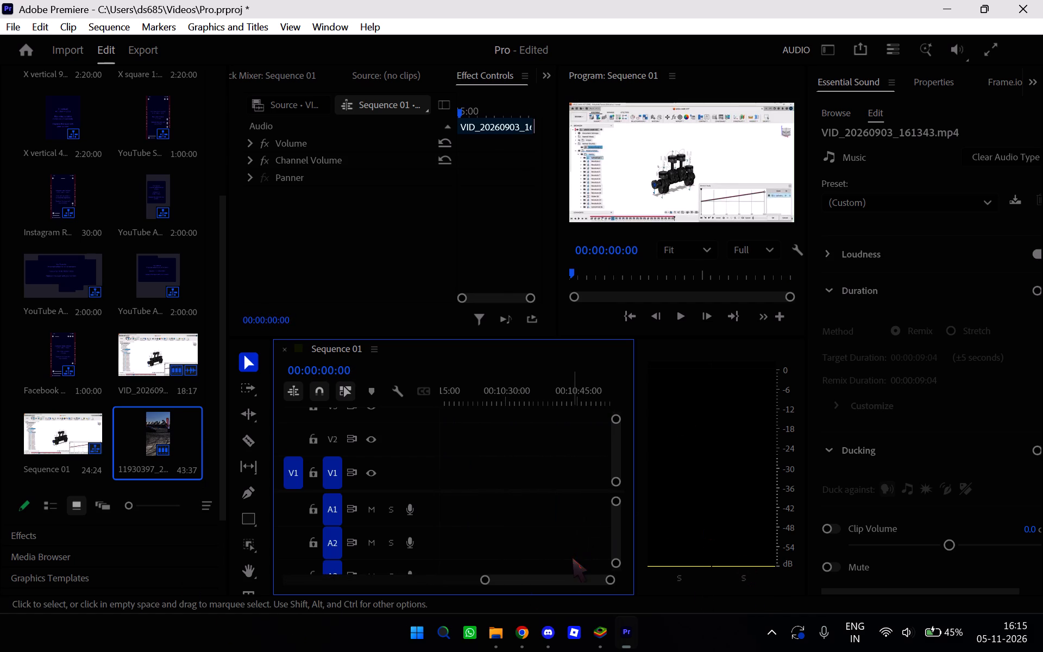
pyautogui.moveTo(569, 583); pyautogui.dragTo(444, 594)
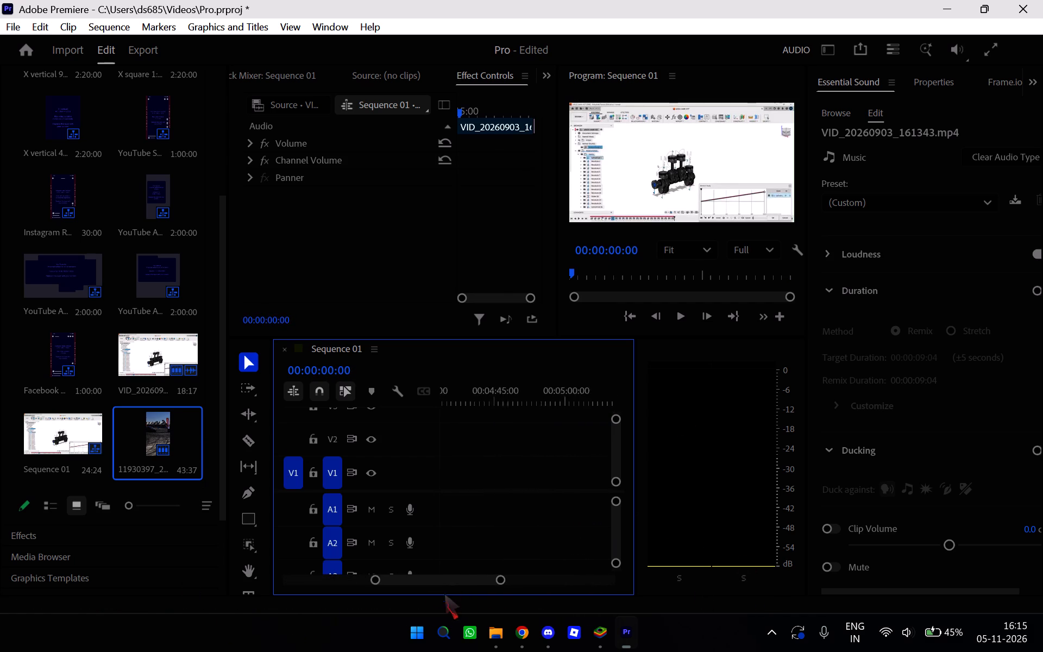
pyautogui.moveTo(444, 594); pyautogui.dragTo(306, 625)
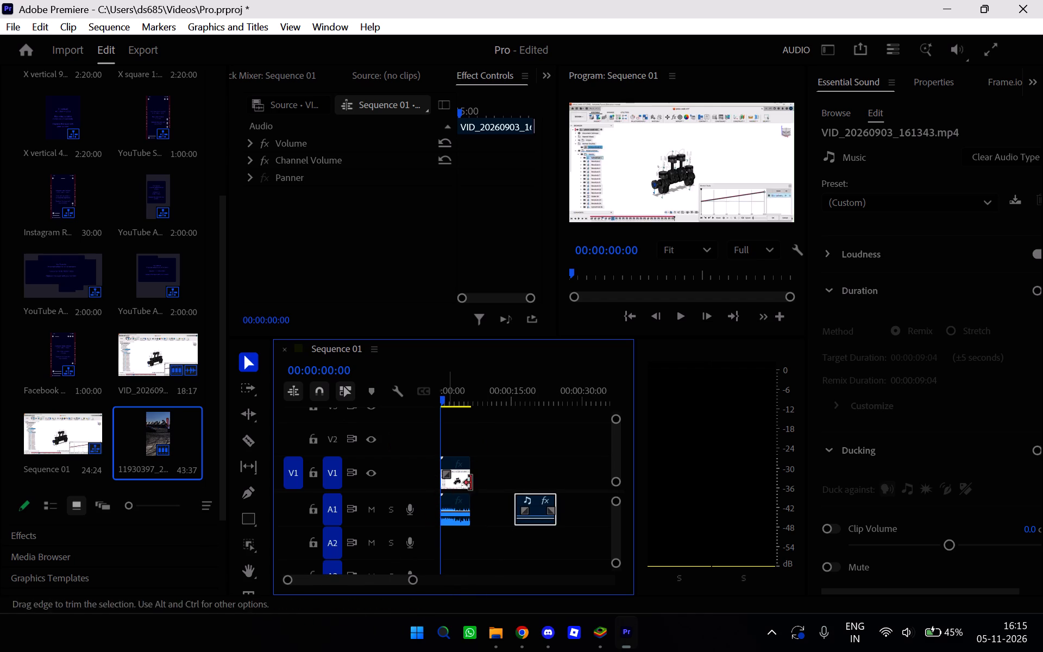
# Empty the sequence by cutting the linked VID_20260903_161343 clip on V1 and A1 and the separate audio clip on A1.
pyautogui.rightClick(449, 502)
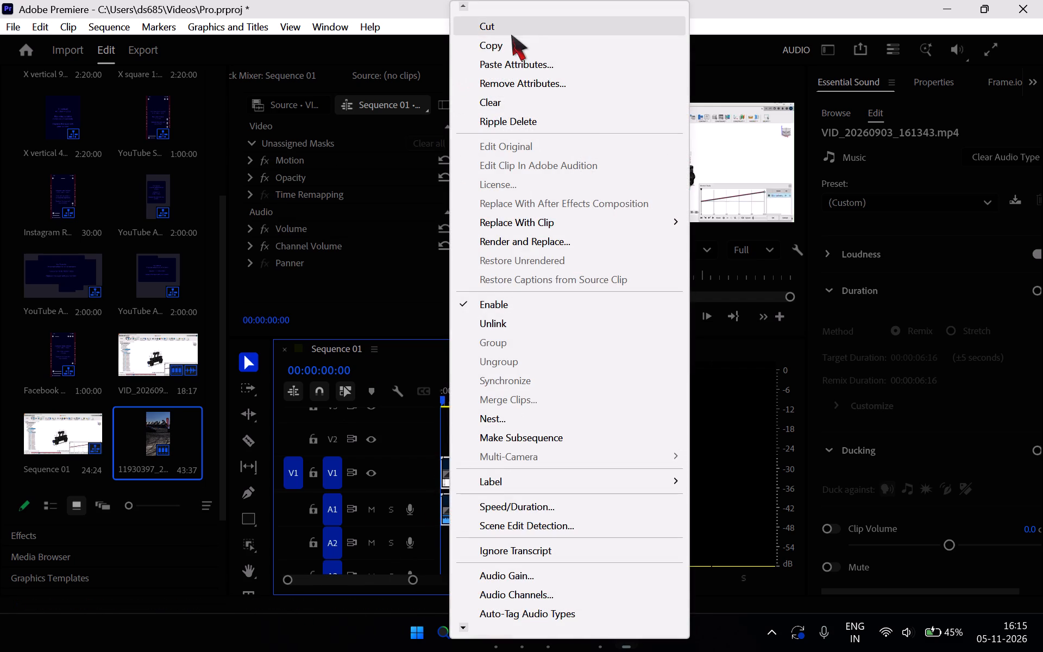
pyautogui.click(515, 30)
pyautogui.rightClick(525, 523)
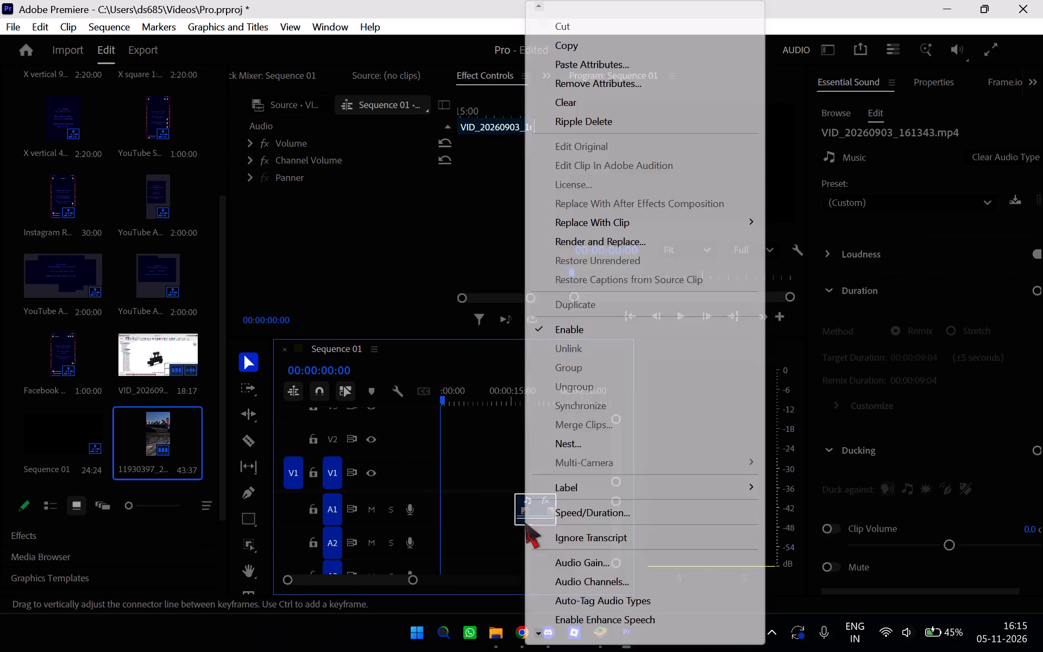
pyautogui.click(600, 31)
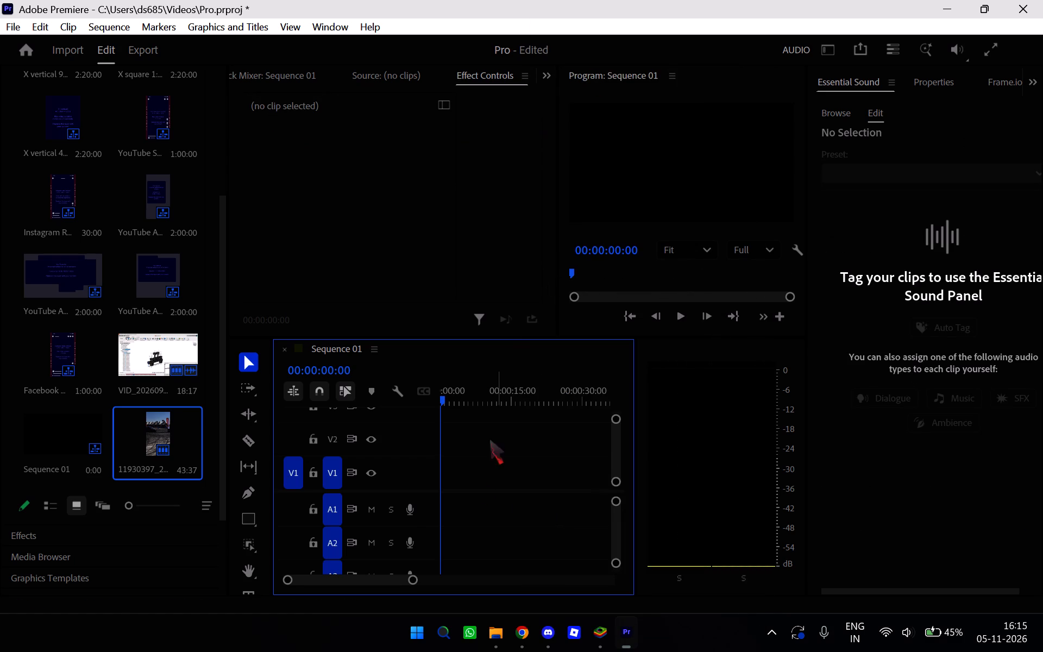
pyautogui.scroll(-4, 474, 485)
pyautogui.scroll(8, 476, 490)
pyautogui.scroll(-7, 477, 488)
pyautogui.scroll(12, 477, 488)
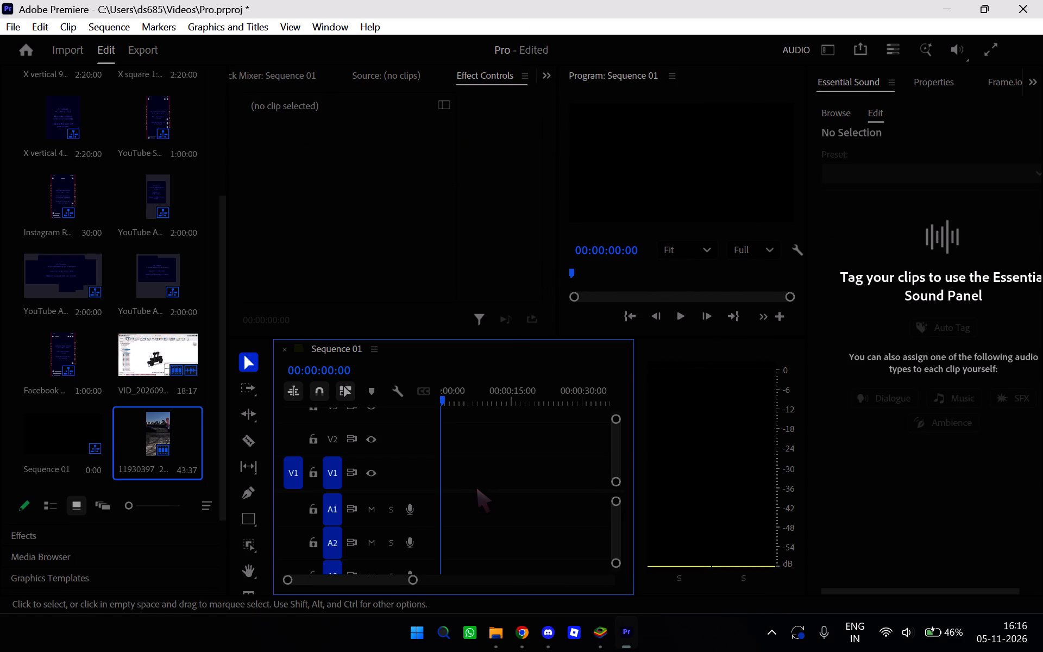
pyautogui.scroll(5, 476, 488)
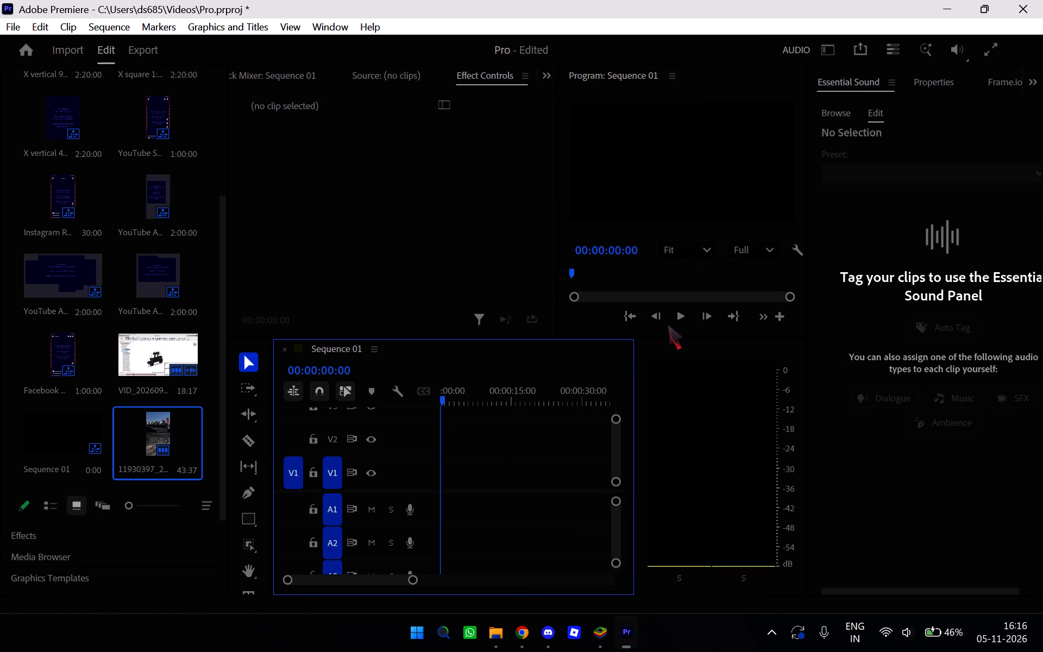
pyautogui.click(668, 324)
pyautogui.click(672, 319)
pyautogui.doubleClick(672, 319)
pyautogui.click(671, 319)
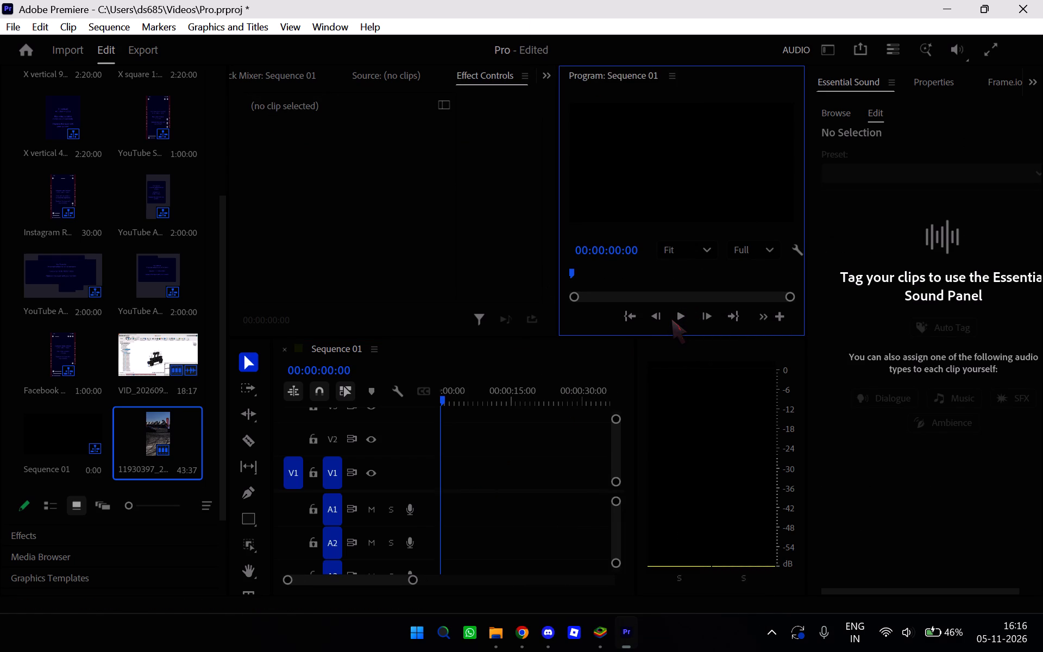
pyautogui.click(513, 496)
# Switch to Chrome and look through the Pexels video results for cool car drift.
pyautogui.click(499, 636)
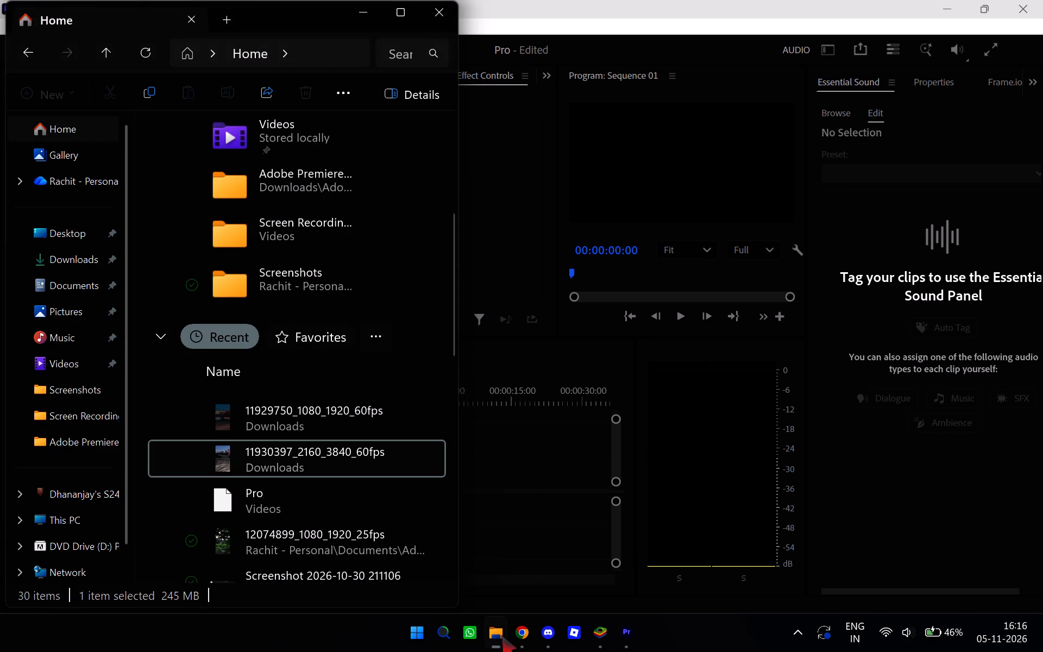
pyautogui.click(516, 635)
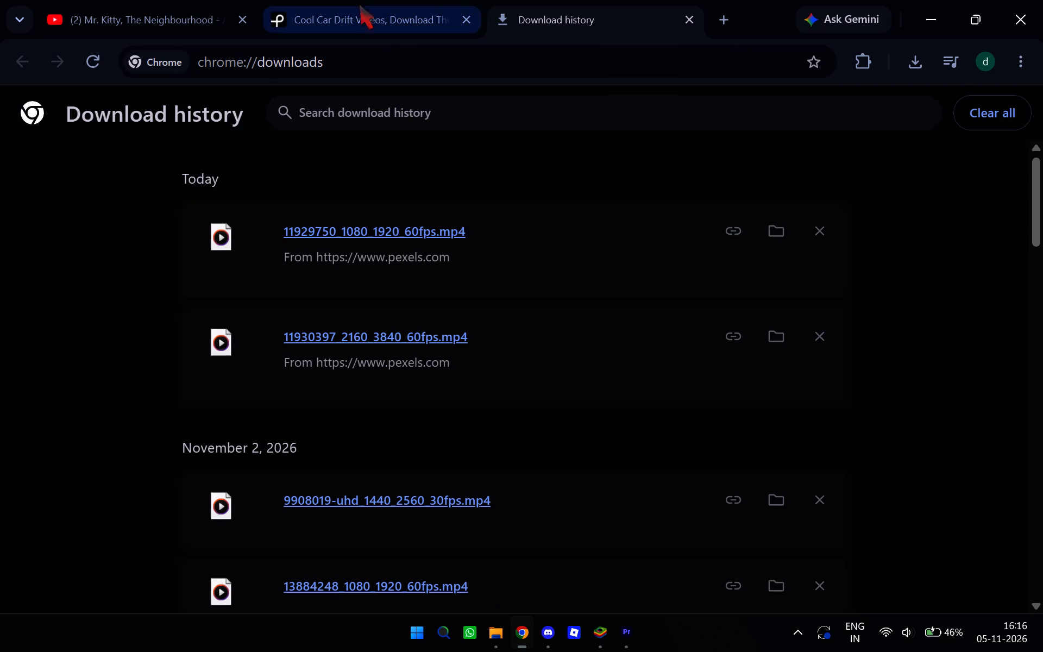
pyautogui.click(386, 0)
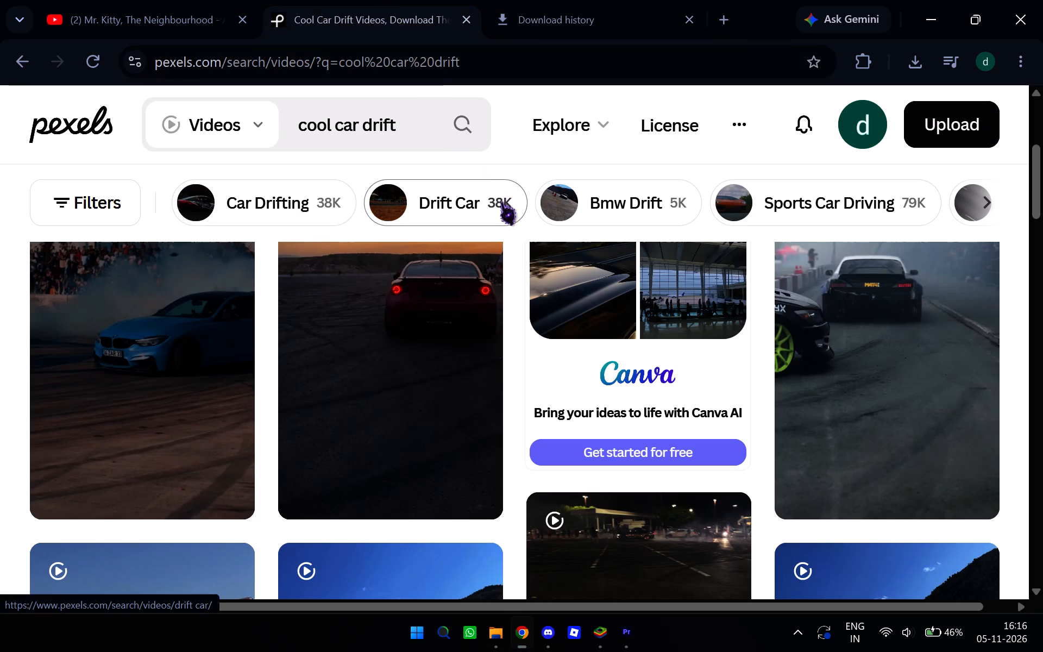
pyautogui.scroll(-2, 642, 341)
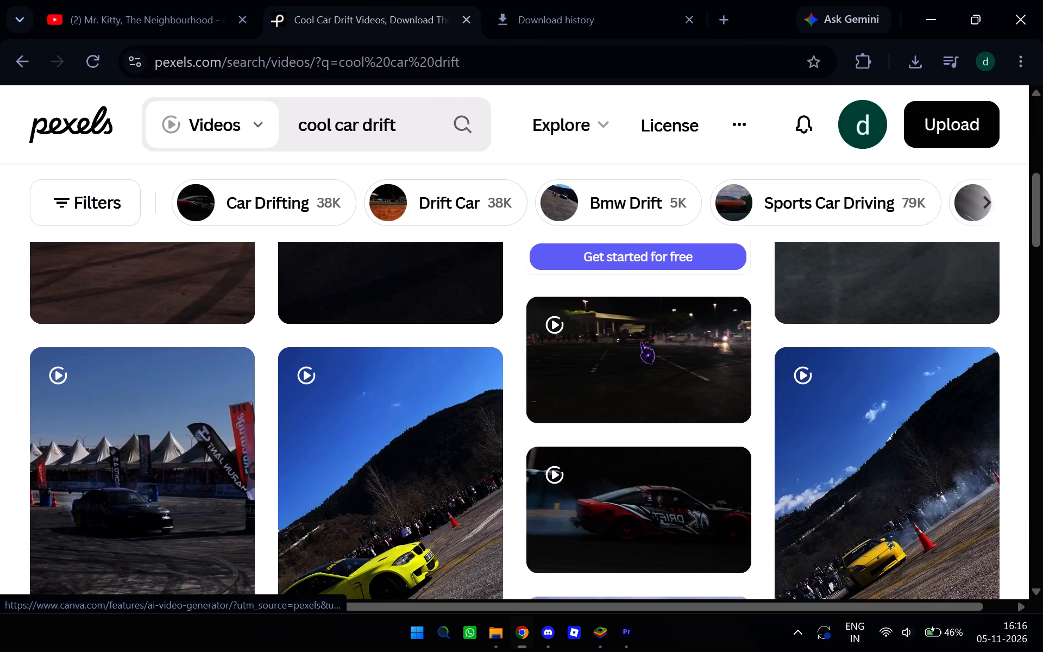
pyautogui.scroll(-5, 511, 415)
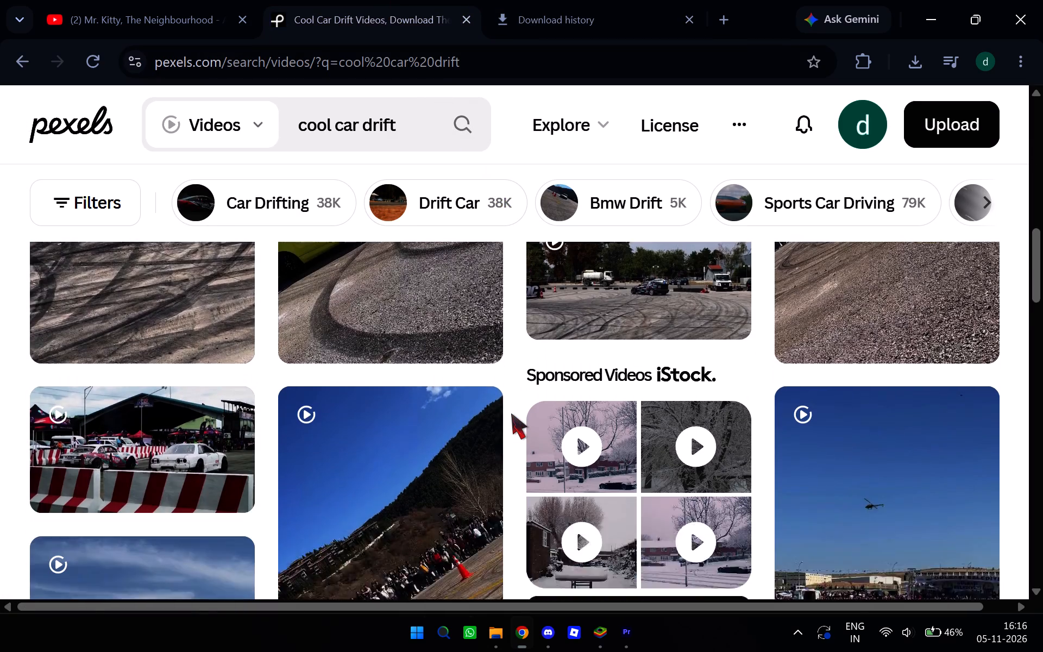
pyautogui.scroll(-6, 511, 413)
pyautogui.scroll(4, 511, 413)
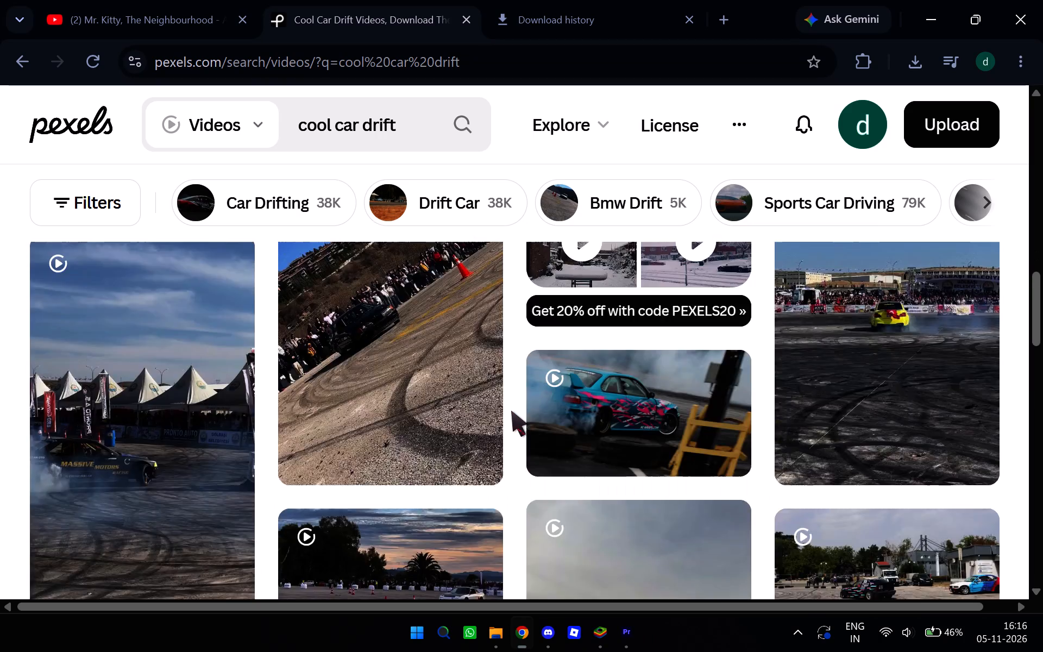
pyautogui.scroll(14, 513, 409)
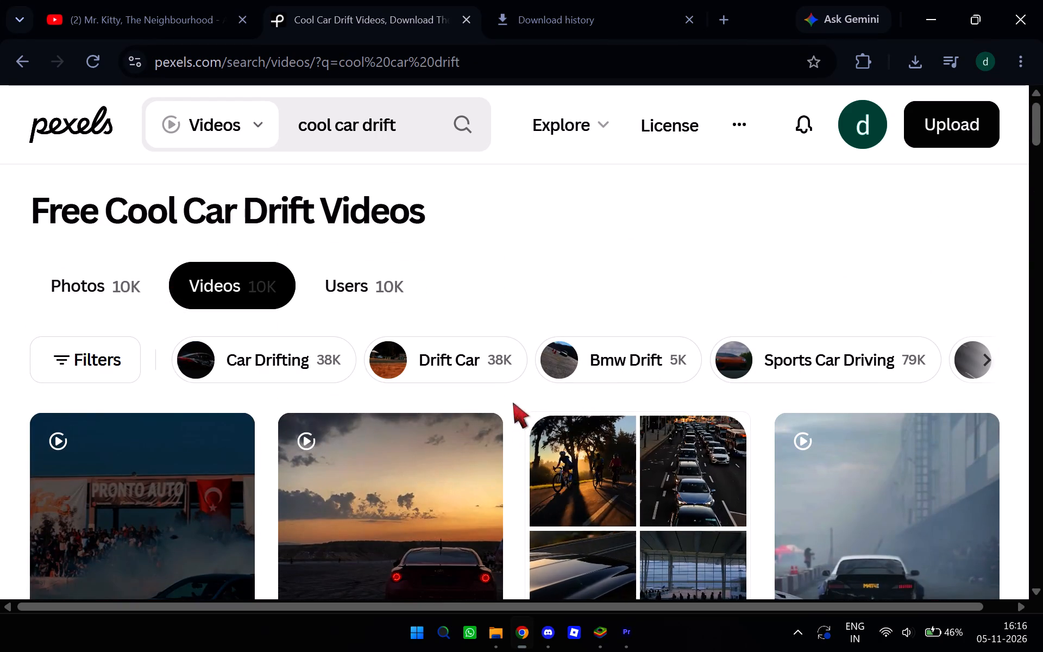
# Replace the Pexels video search with "growing child" and look through the results.
pyautogui.click(441, 109)
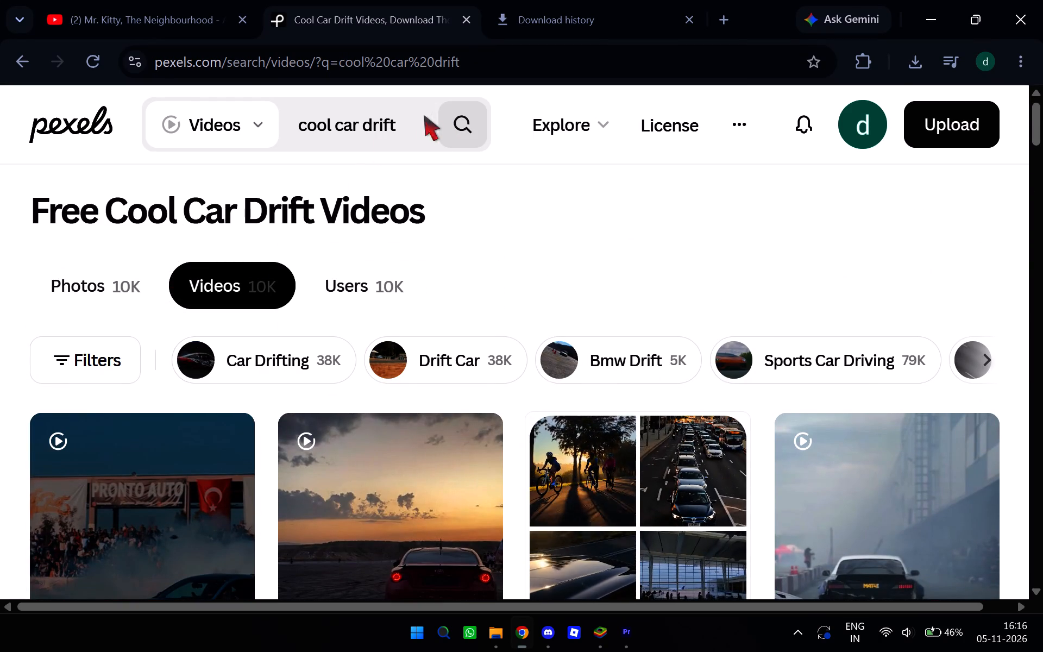
pyautogui.click(458, 128)
pyautogui.click(418, 114)
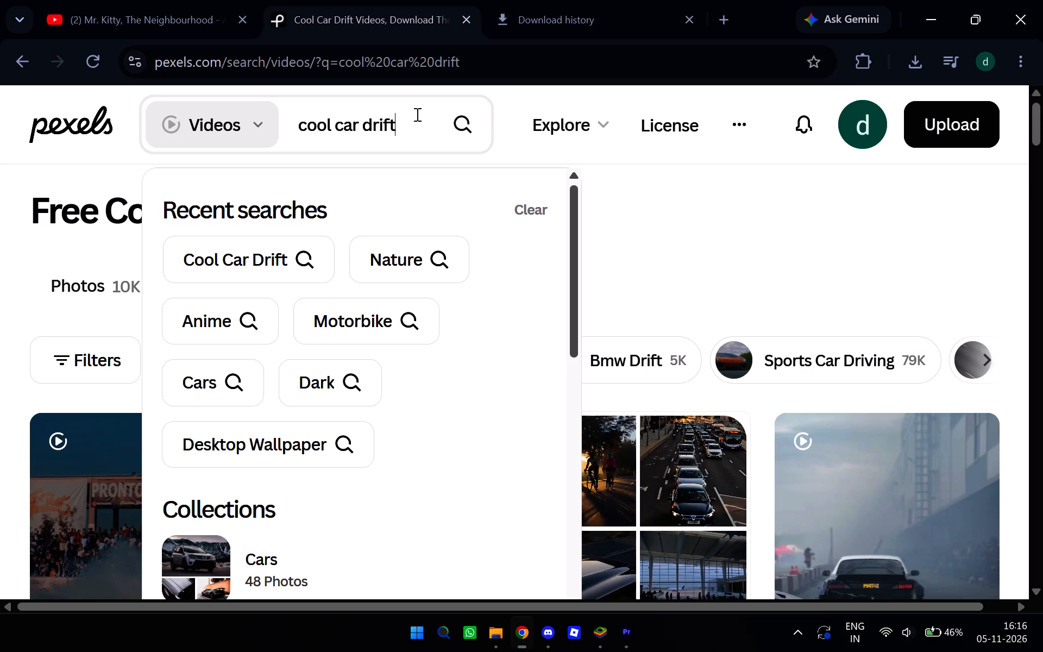
pyautogui.press('BackSpace')
pyautogui.press('BackSpace')
pyautogui.press('BackSpace')
pyautogui.press('BackSpace')
pyautogui.press('BackSpace')
pyautogui.press('BackSpace')
pyautogui.press('BackSpace')
pyautogui.press('BackSpace')
pyautogui.press('BackSpace')
pyautogui.press('BackSpace')
pyautogui.press('BackSpace')
pyautogui.press('BackSpace')
pyautogui.press('BackSpace')
pyautogui.press('BackSpace')
pyautogui.press('BackSpace')
pyautogui.press('BackSpace')
pyautogui.press('BackSpace')
pyautogui.press('BackSpace')
pyautogui.press('BackSpace')
pyautogui.press('BackSpace')
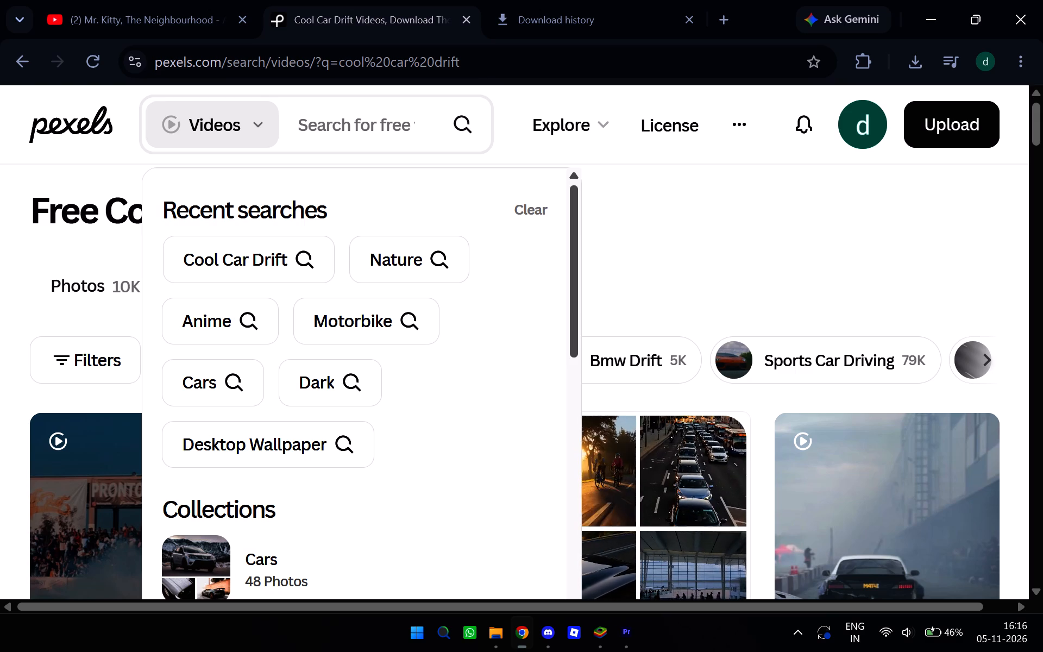
pyautogui.write('growing child')
pyautogui.press('Return')
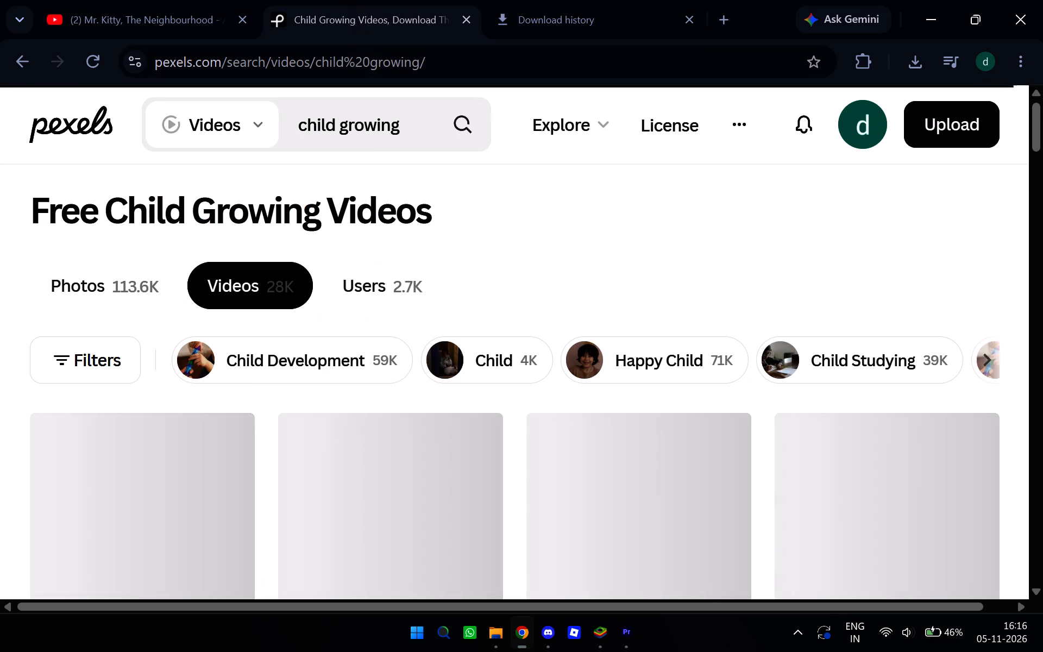
pyautogui.scroll(-1, 356, 216)
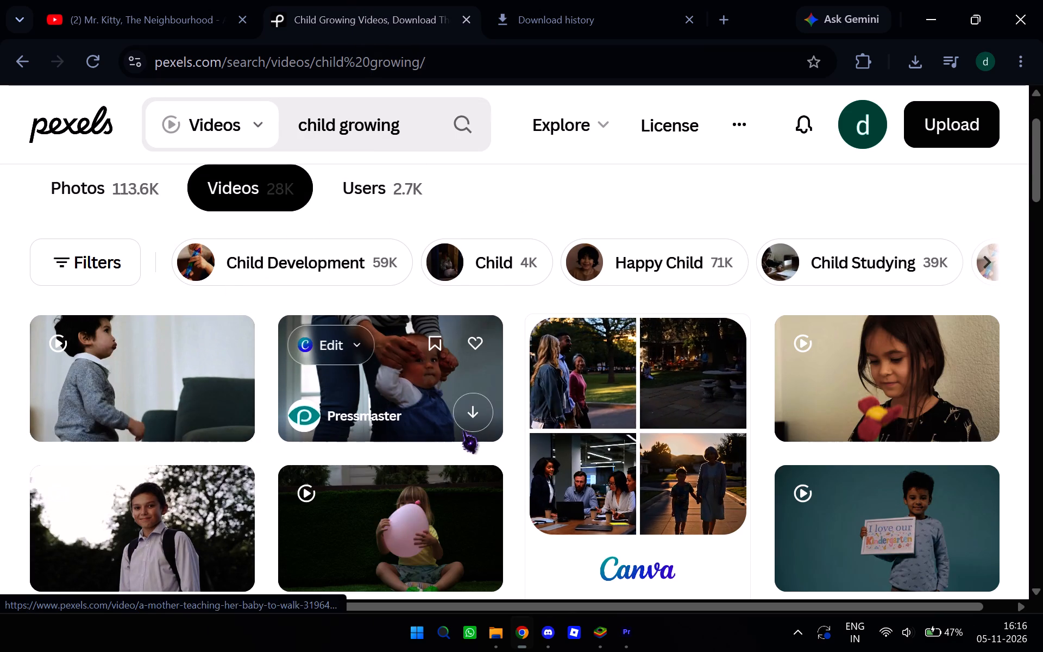
pyautogui.scroll(-3, 452, 407)
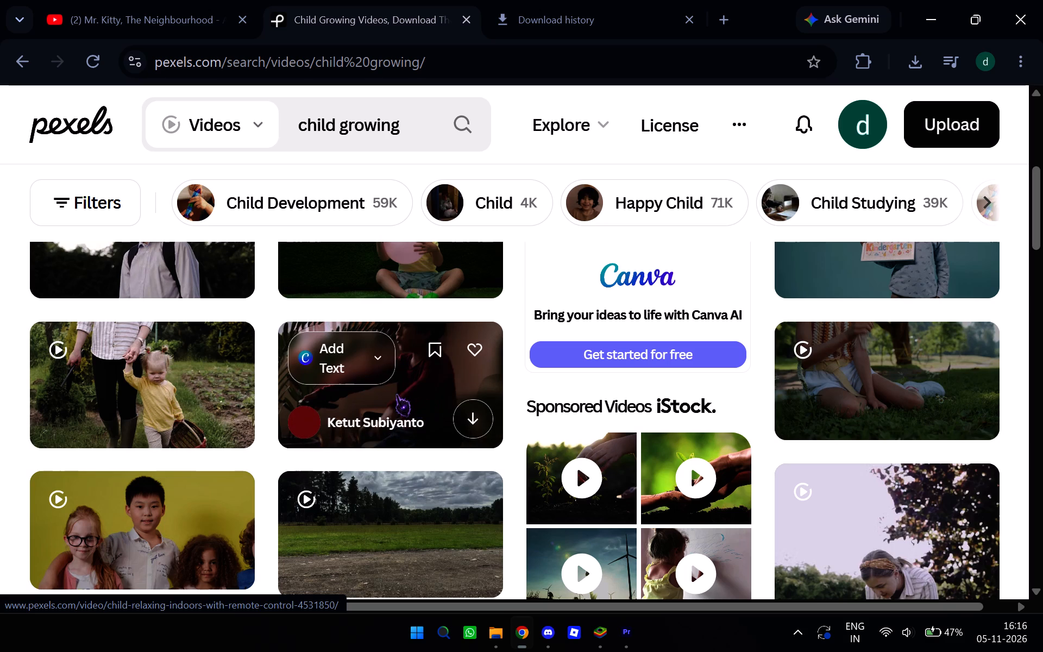
pyautogui.scroll(-4, 417, 403)
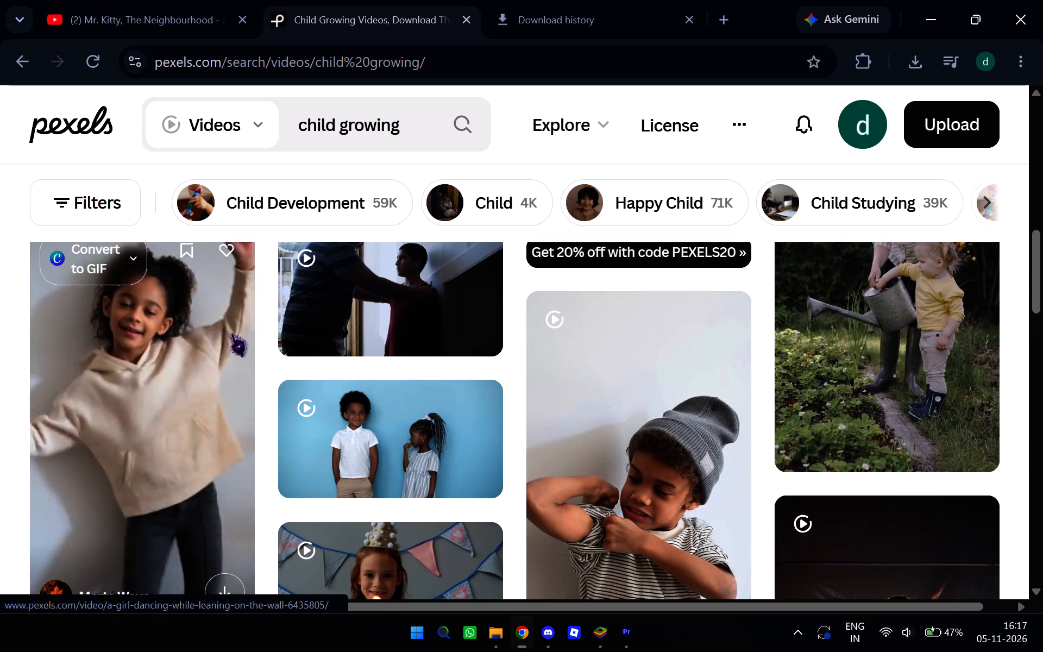
# Return to the Pexels home page and open the Dandiya topic trending in India.
pyautogui.click(18, 65)
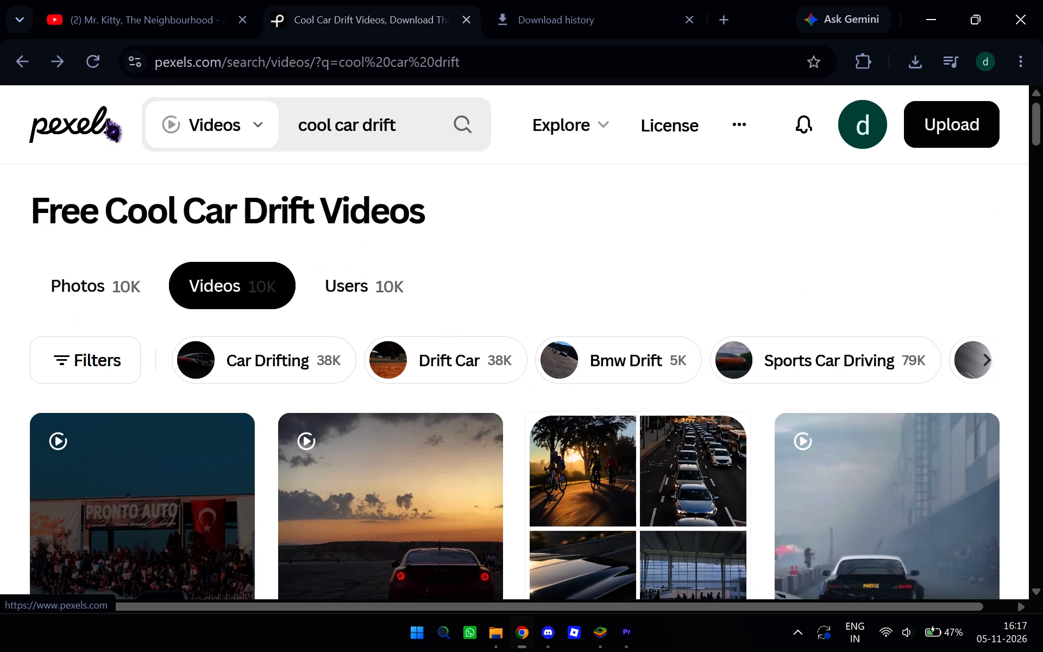
pyautogui.click(36, 73)
pyautogui.scroll(-5, 279, 284)
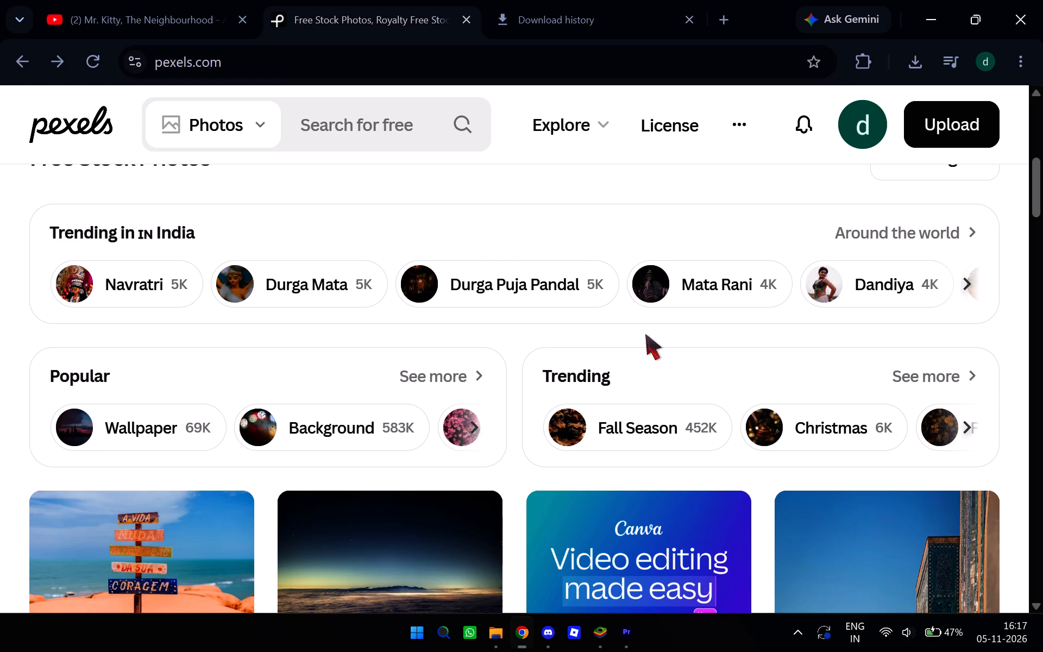
pyautogui.click(818, 275)
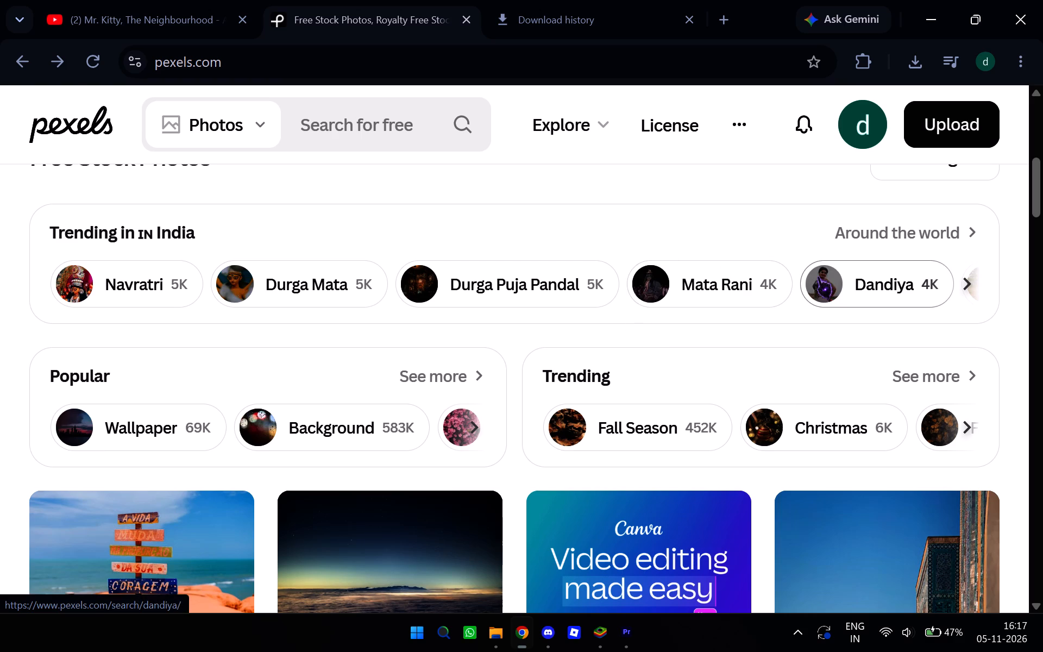
# Look through the Pexels dandiya photo results for usable material.
pyautogui.scroll(-2, 594, 267)
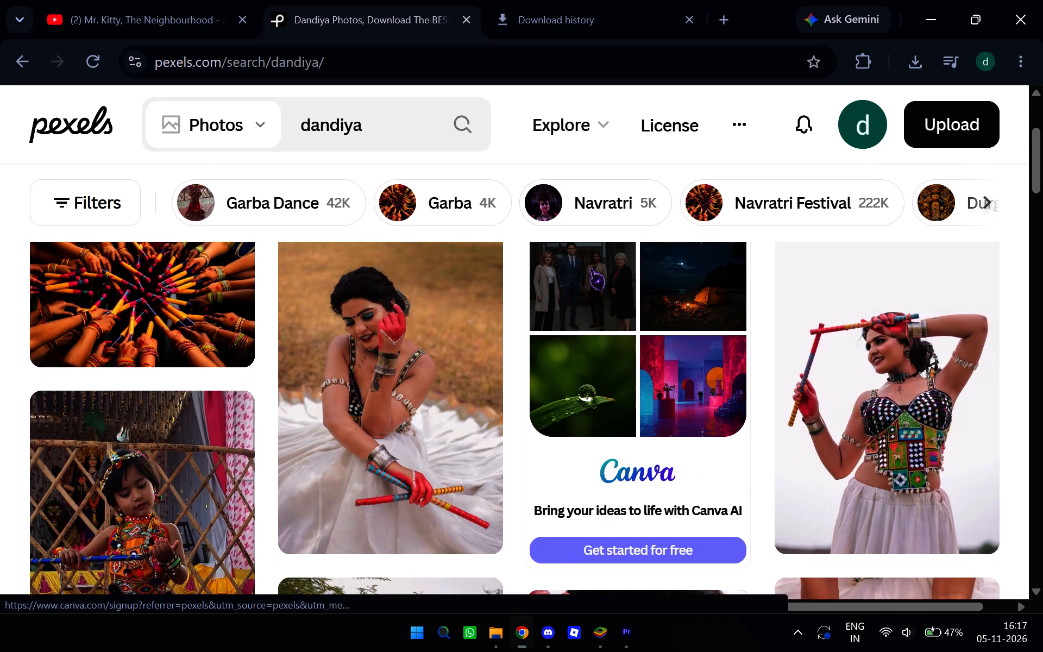
pyautogui.scroll(-6, 591, 267)
pyautogui.scroll(3, 586, 272)
pyautogui.scroll(-3, 586, 272)
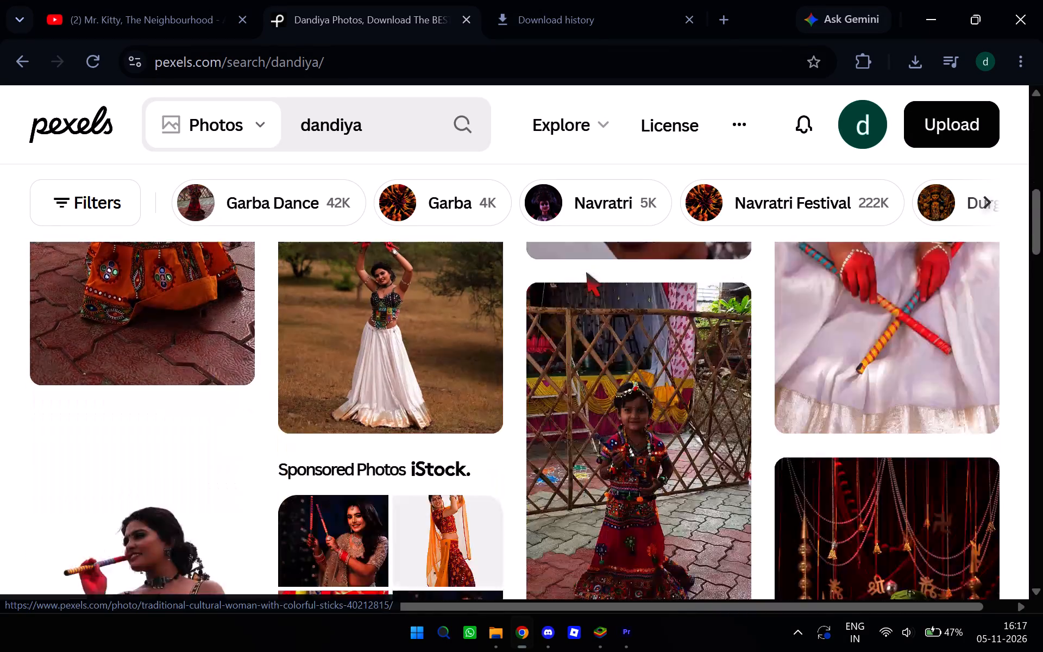
pyautogui.scroll(-3, 586, 272)
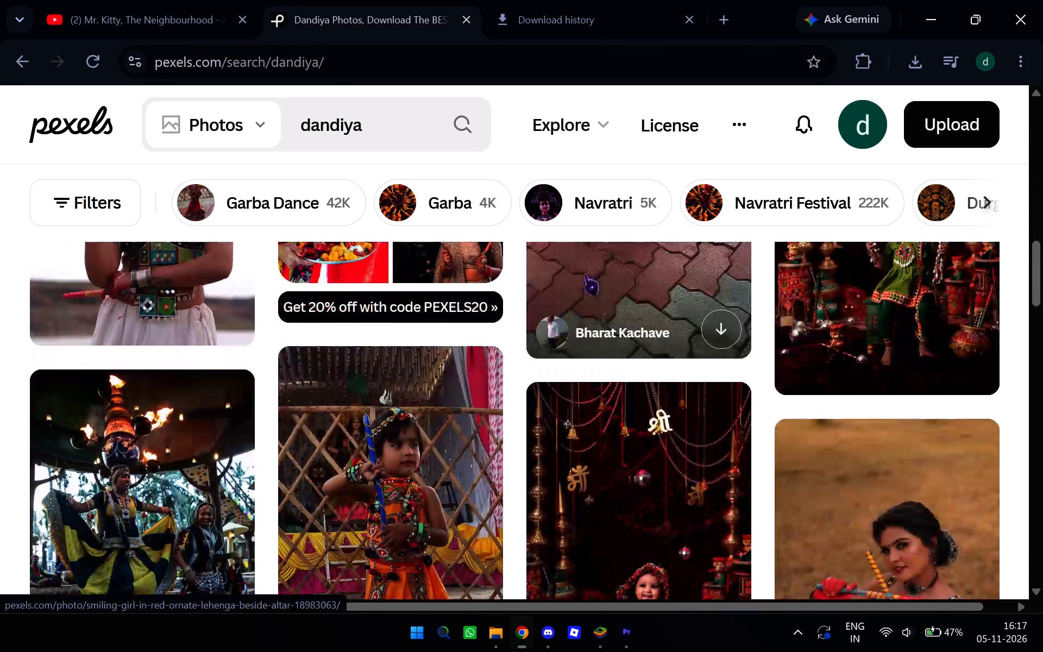
pyautogui.scroll(-3, 584, 274)
pyautogui.scroll(2, 584, 274)
pyautogui.scroll(-3, 584, 274)
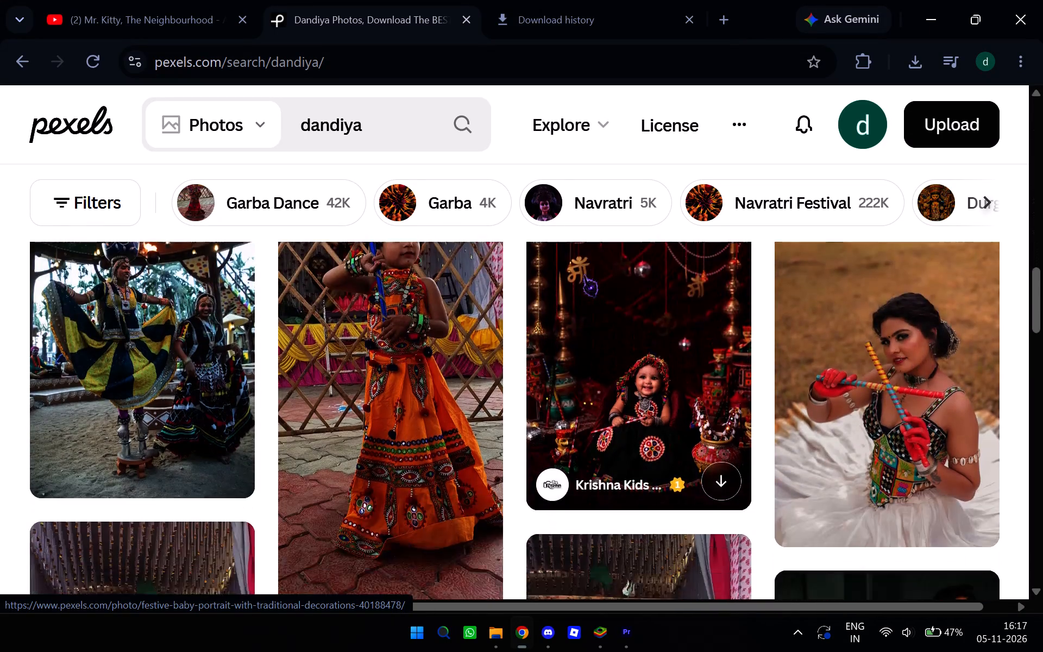
pyautogui.scroll(-3, 584, 274)
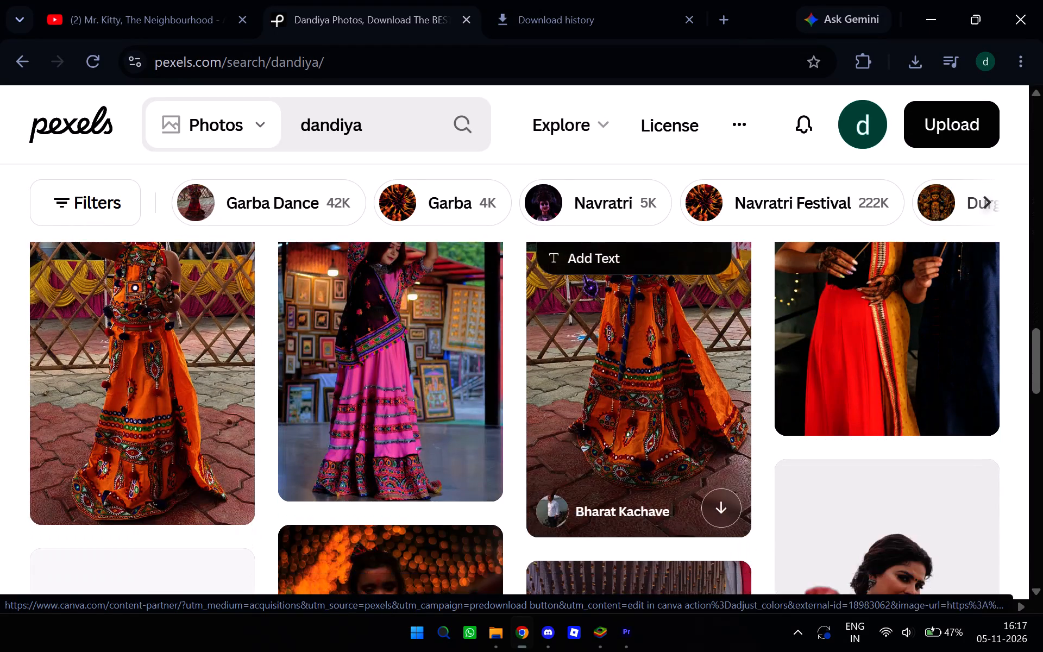
pyautogui.scroll(-4, 545, 296)
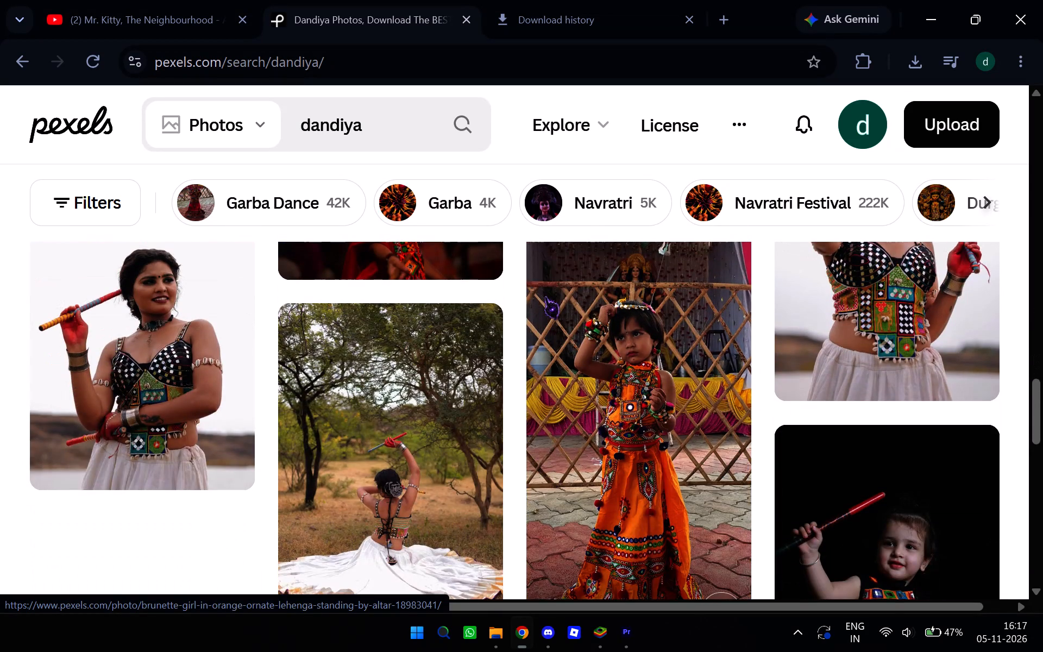
pyautogui.scroll(-2, 545, 296)
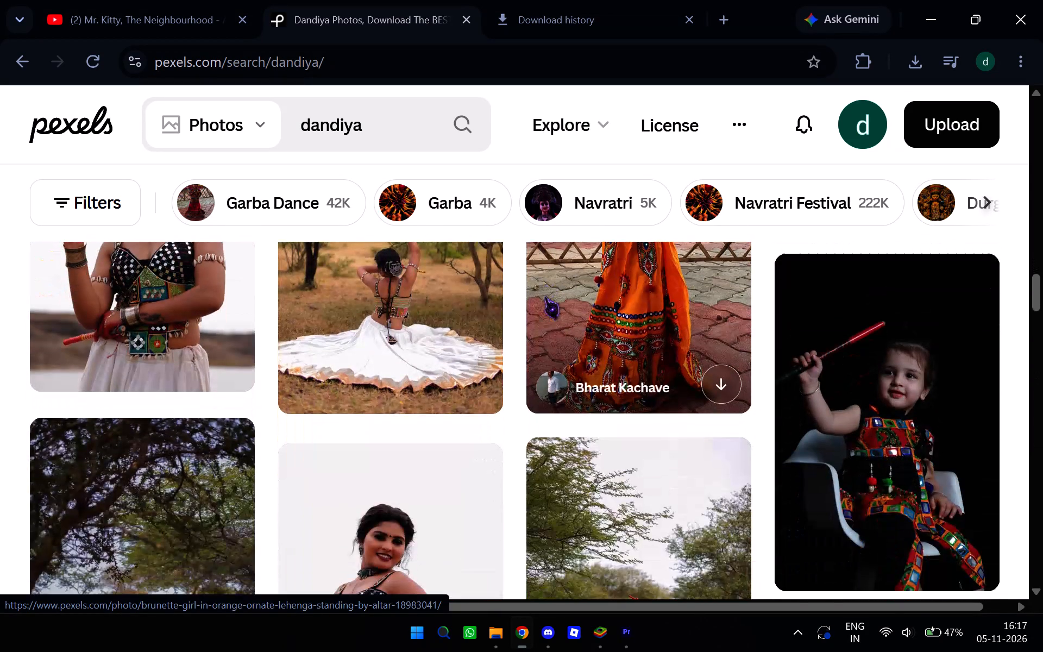
# Look further through the Pexels dandiya photo results for usable material.
pyautogui.scroll(-1, 530, 310)
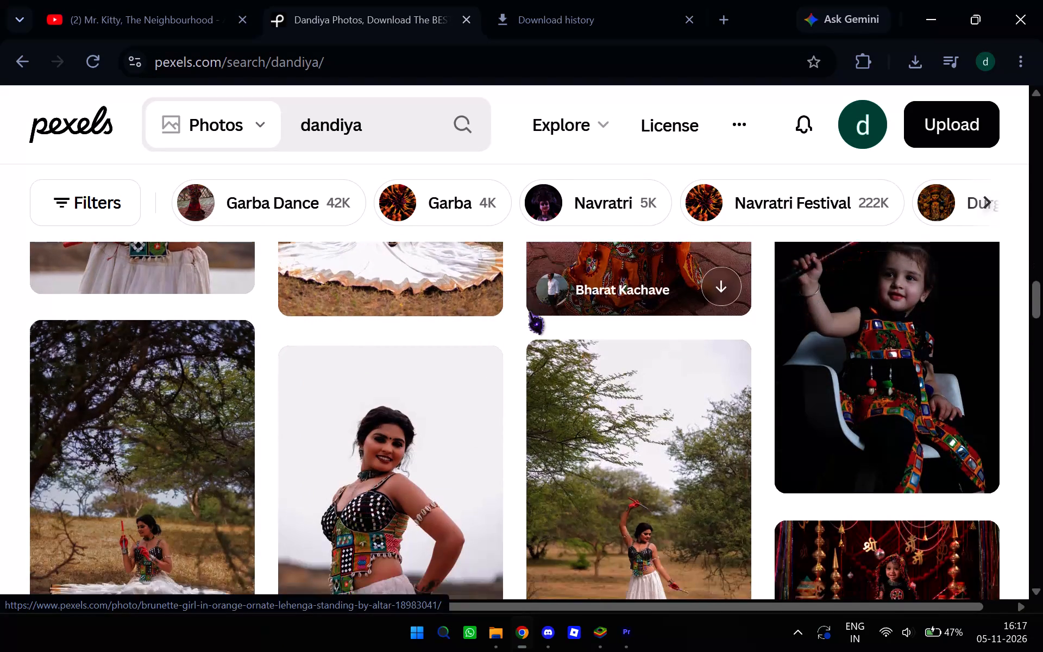
pyautogui.scroll(-3, 530, 310)
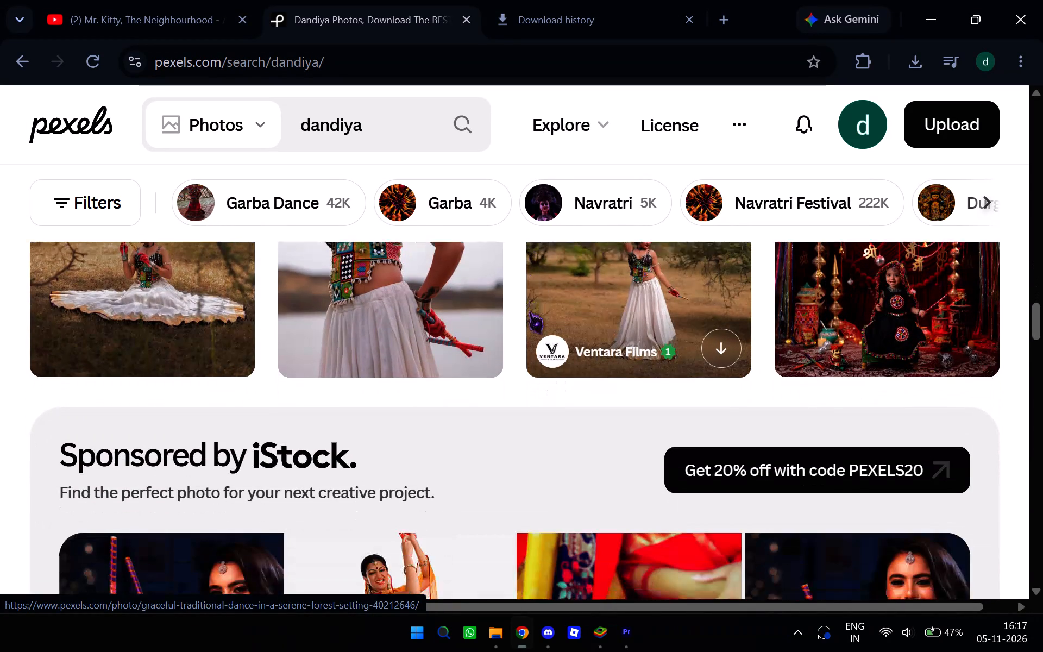
pyautogui.scroll(-5, 530, 310)
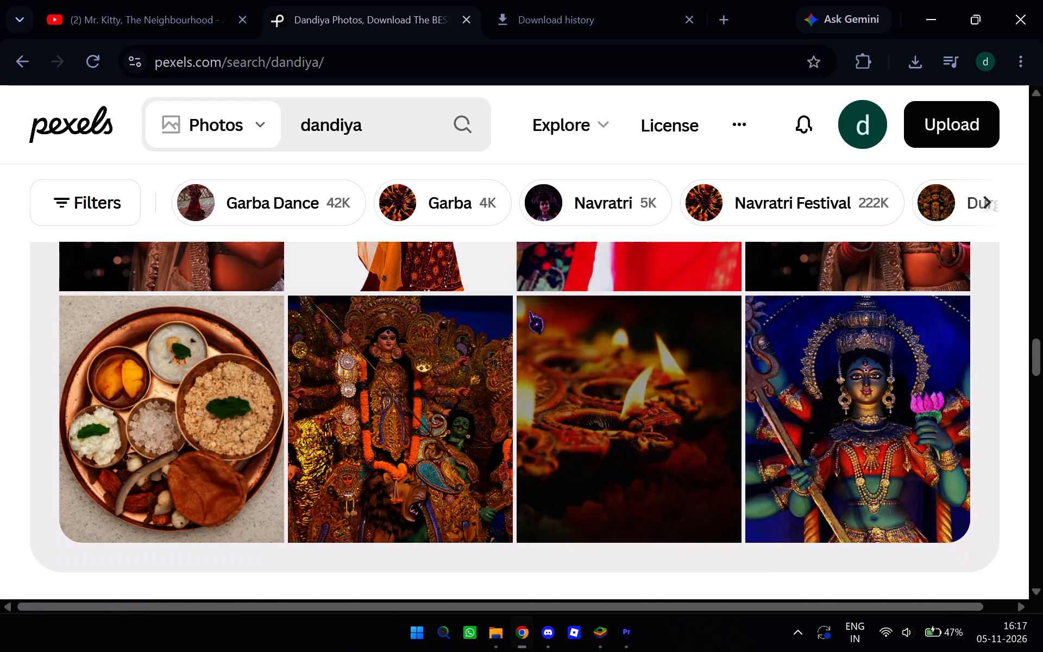
pyautogui.scroll(-5, 530, 310)
pyautogui.scroll(1, 529, 311)
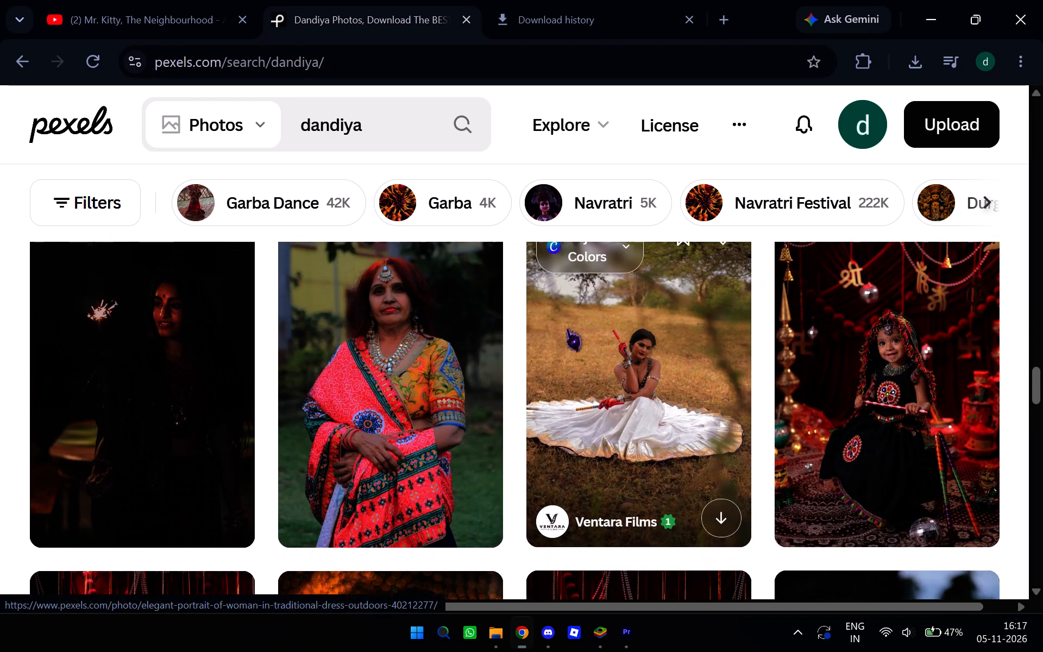
pyautogui.scroll(-4, 595, 334)
pyautogui.scroll(4, 549, 348)
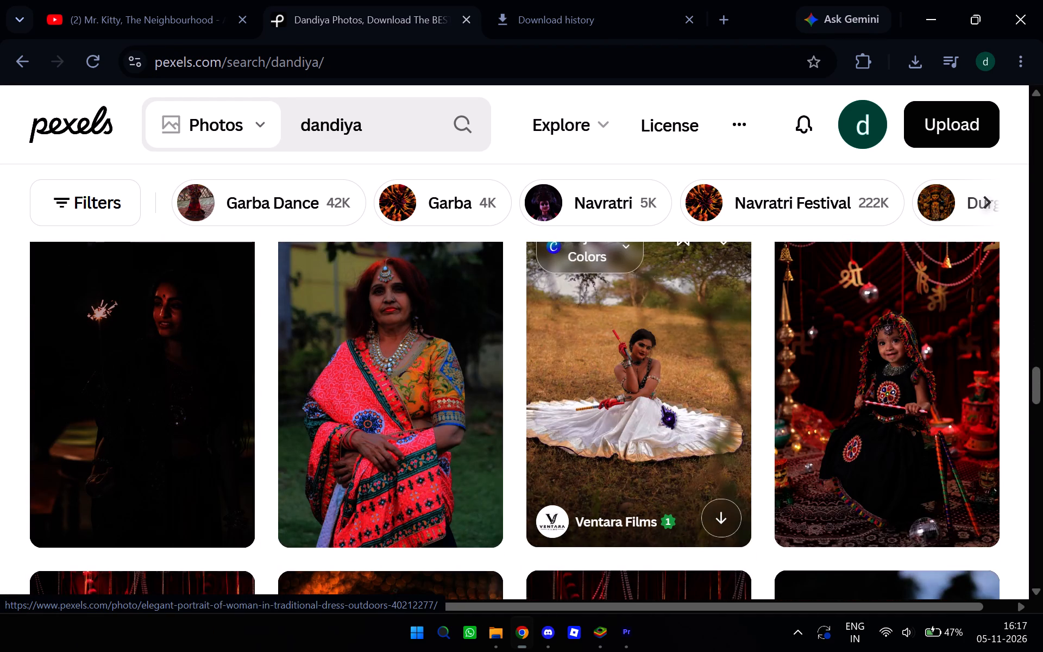
pyautogui.scroll(1, 662, 405)
pyautogui.scroll(-1, 670, 423)
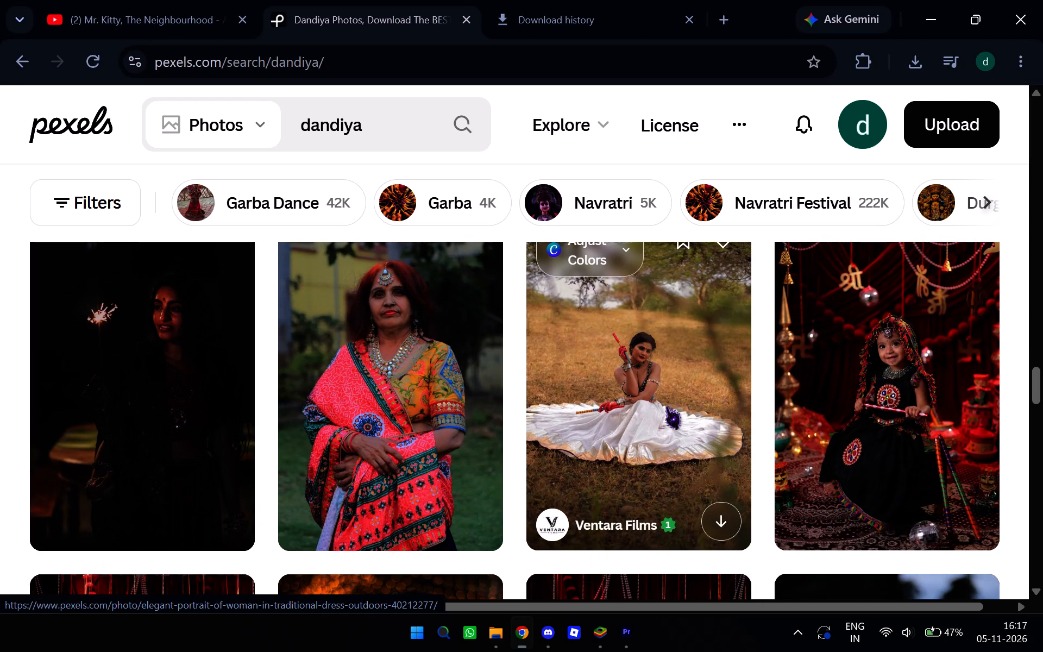
pyautogui.scroll(-11, 667, 405)
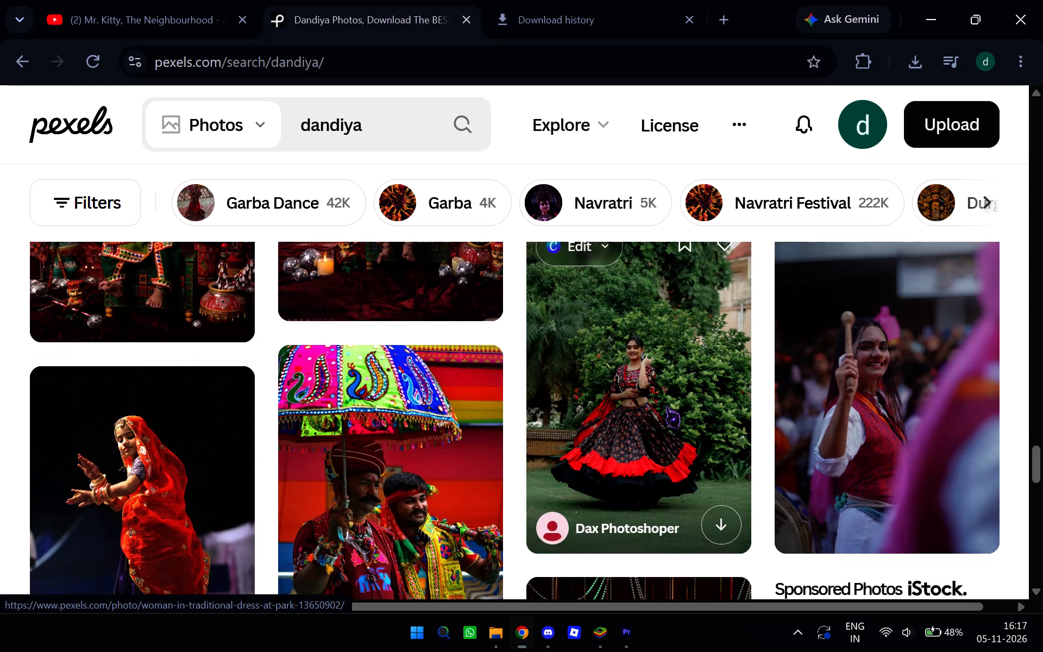
pyautogui.scroll(-5, 667, 405)
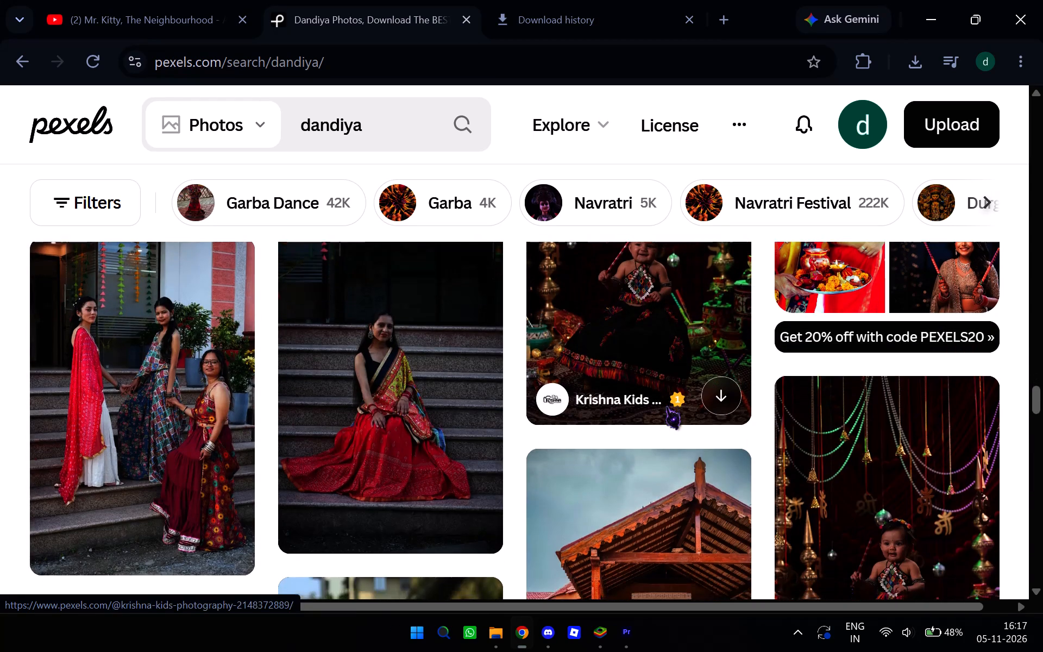
pyautogui.scroll(18, 468, 431)
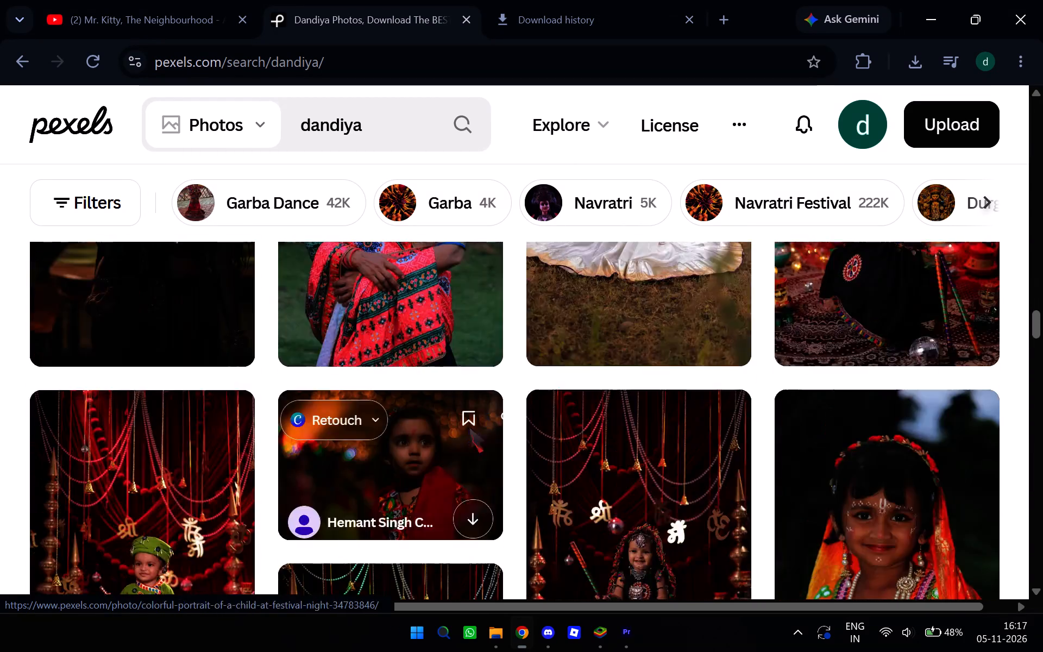
pyautogui.scroll(20, 469, 428)
pyautogui.scroll(20, 469, 428)
pyautogui.scroll(3, 469, 428)
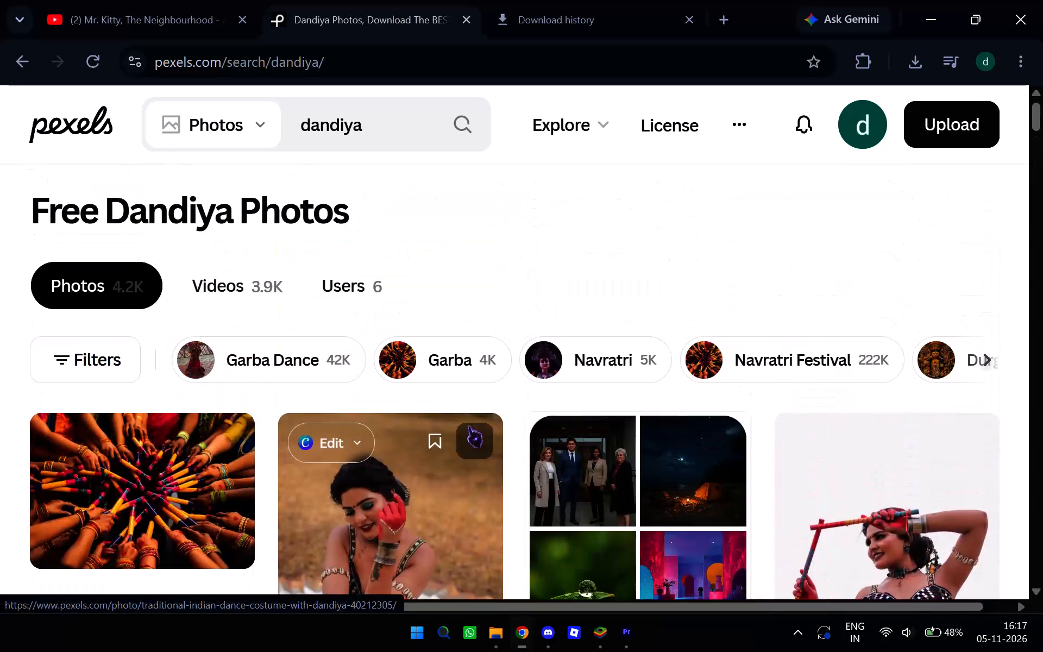
pyautogui.scroll(2, 469, 425)
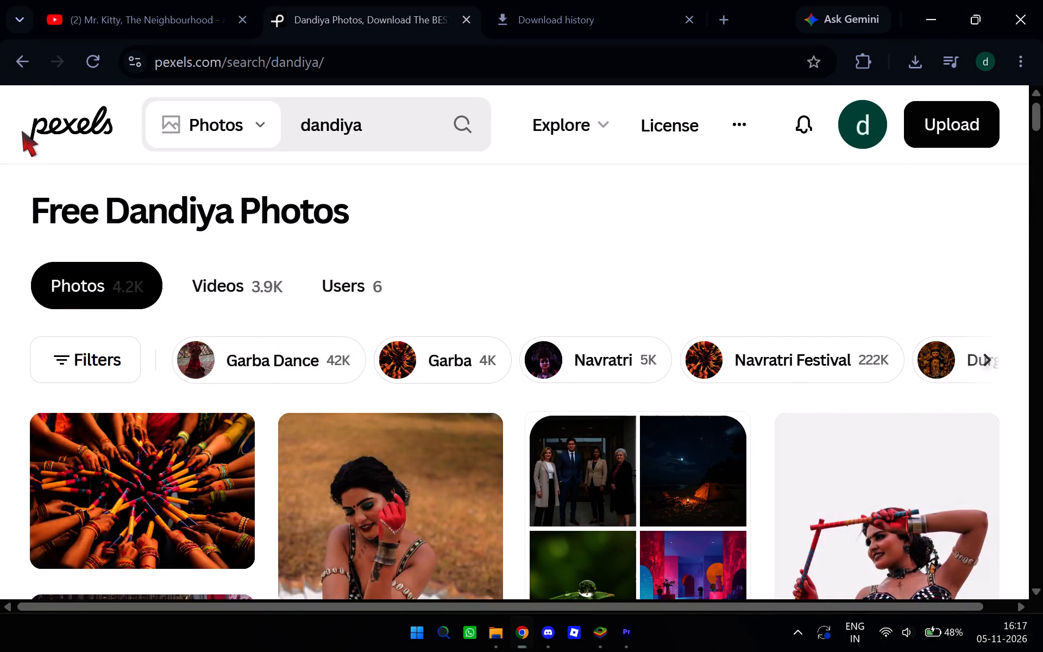
# Return to the Pexels home page and search the photos for "famous drivers".
pyautogui.click(34, 68)
pyautogui.scroll(1, 488, 525)
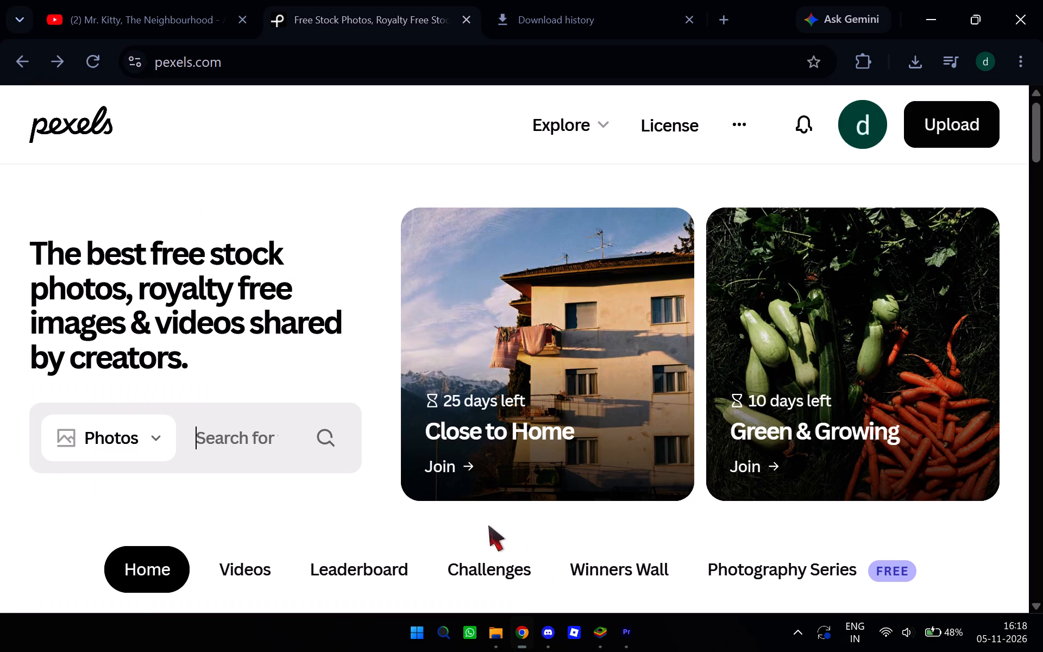
pyautogui.scroll(3, 488, 525)
pyautogui.write('famous drivw')
pyautogui.press('BackSpace')
pyautogui.write('er')
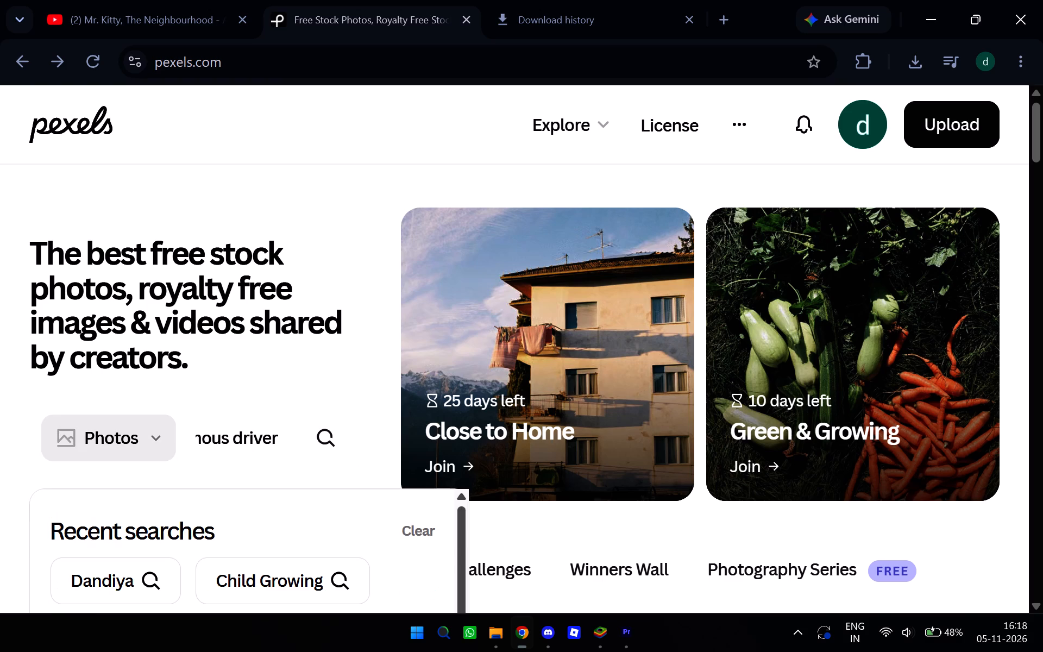
pyautogui.press('s')
pyautogui.press('Return')
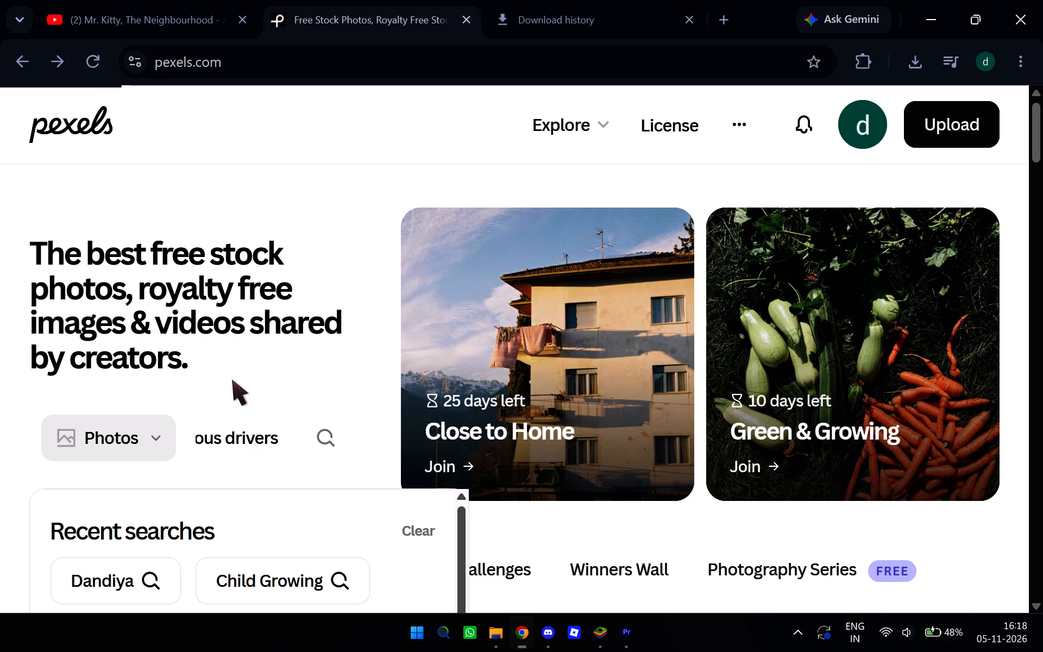
# Look through the famous drivers photo results for usable material.
pyautogui.scroll(-2, 232, 380)
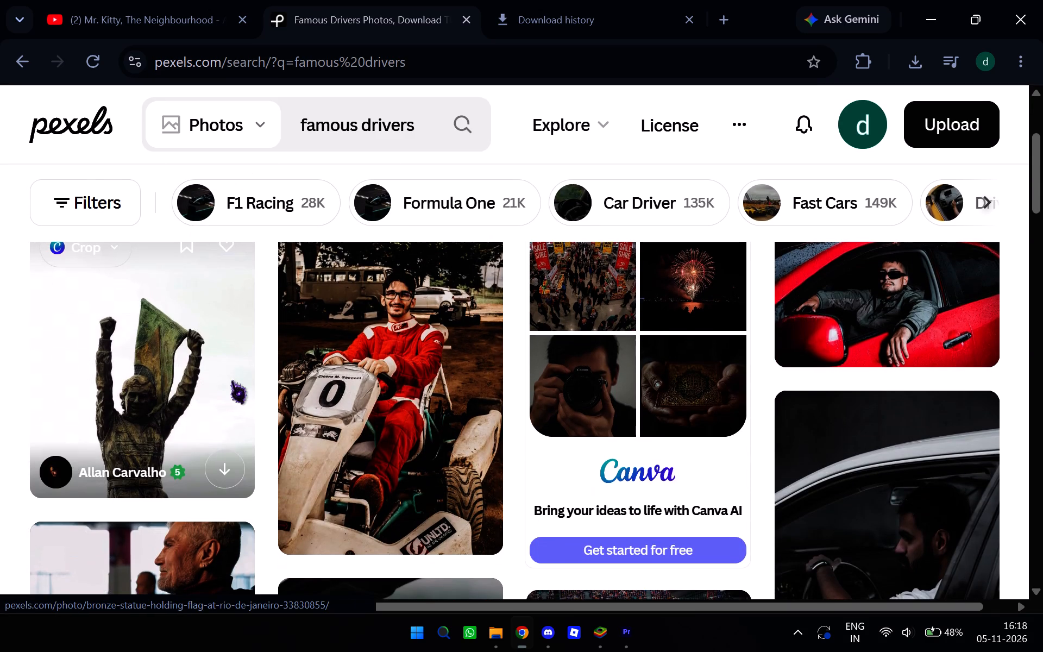
pyautogui.scroll(-2, 232, 380)
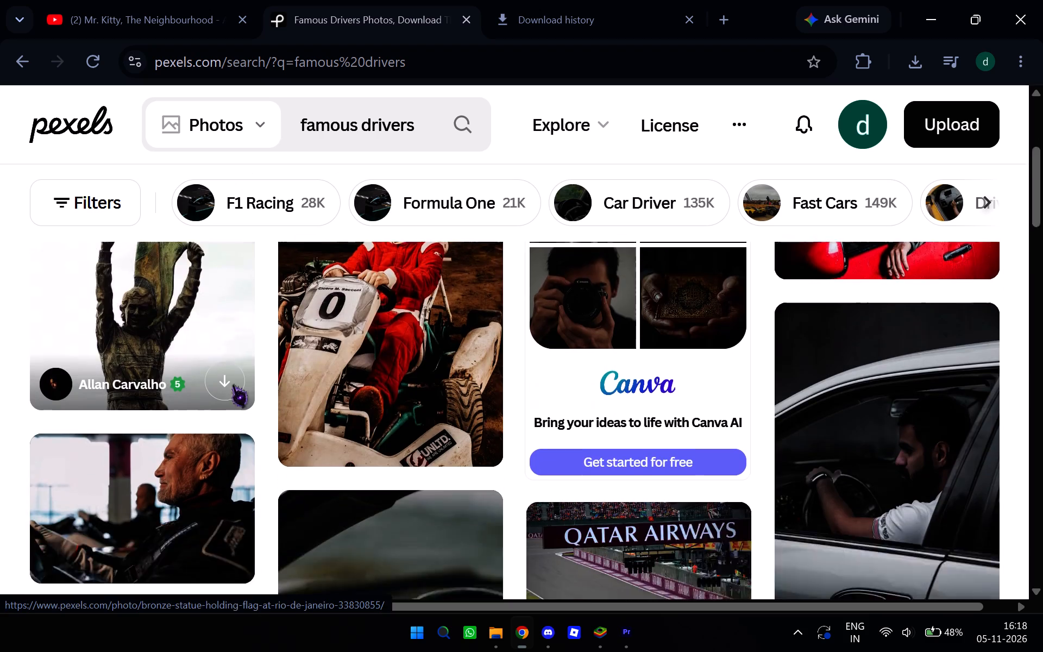
pyautogui.scroll(-1, 233, 384)
pyautogui.scroll(1, 233, 385)
pyautogui.scroll(-2, 233, 385)
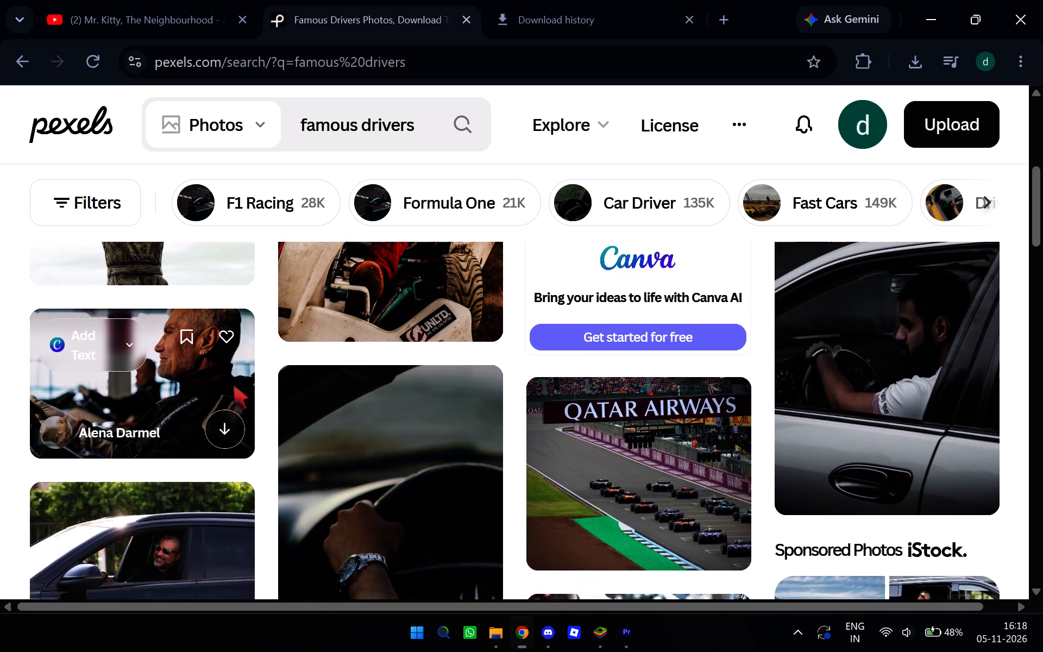
pyautogui.scroll(-2, 233, 385)
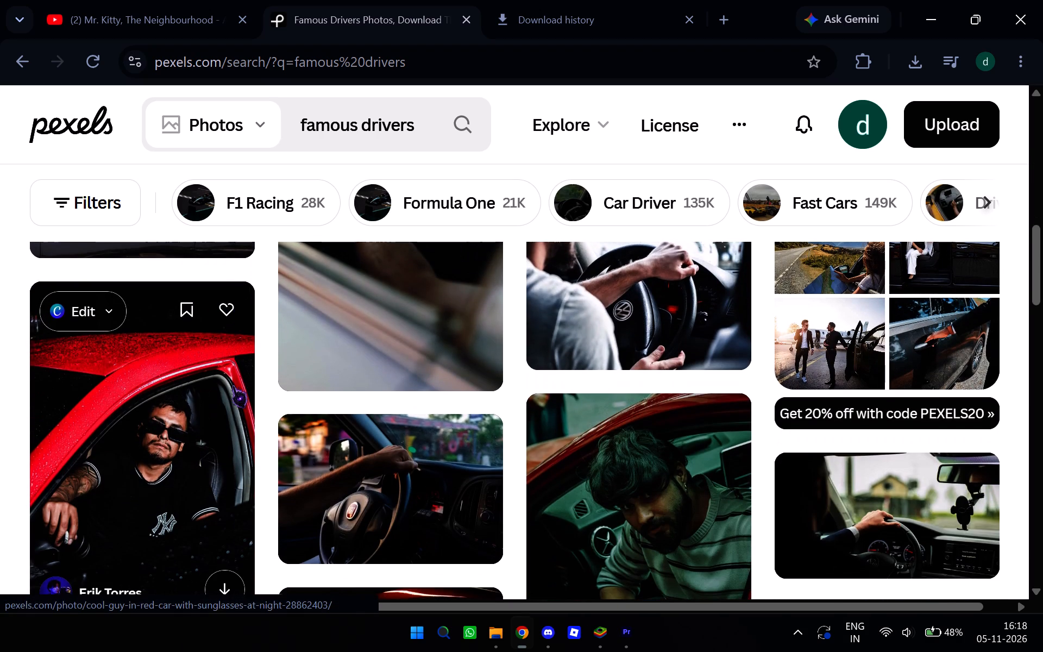
pyautogui.scroll(-3, 233, 385)
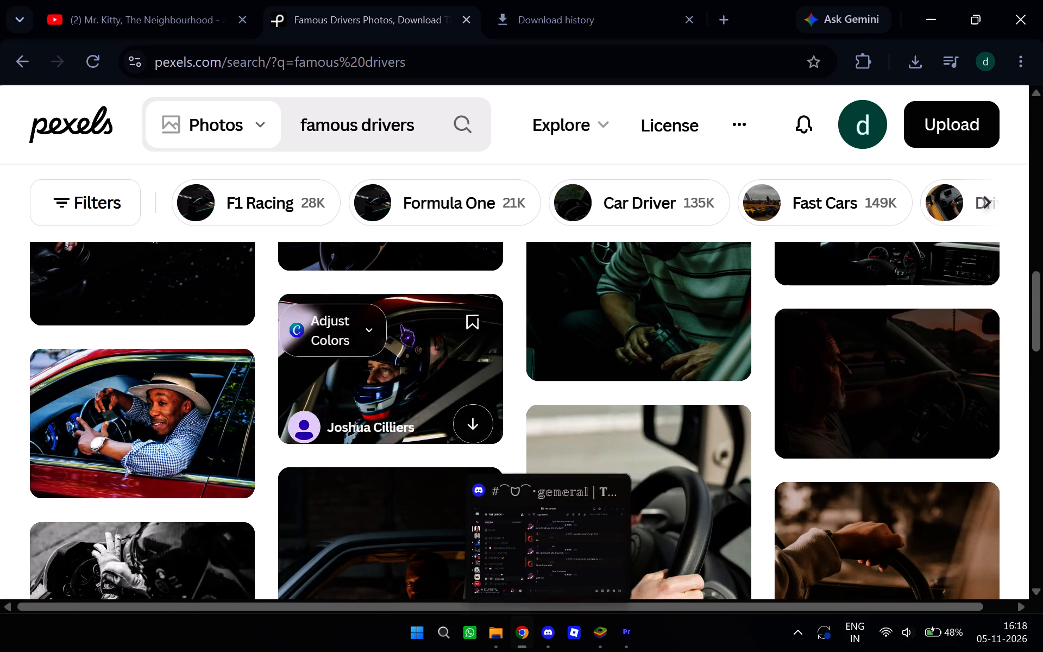
pyautogui.scroll(11, 401, 324)
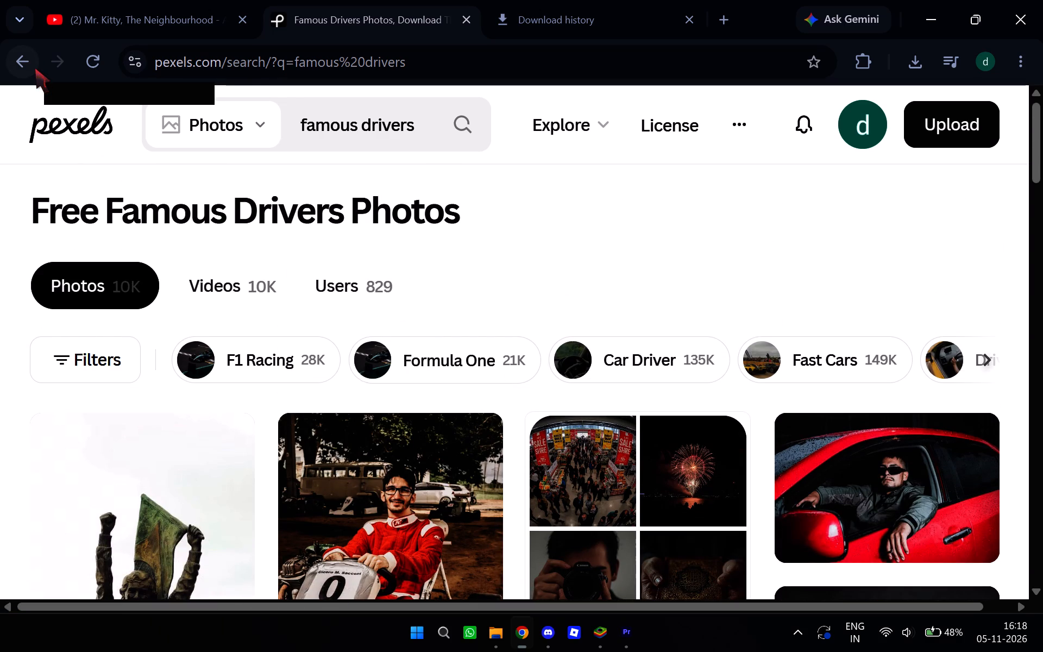
# Replace the Pexels photo search with "msd hitting sixes" and look through the results.
pyautogui.click(466, 122)
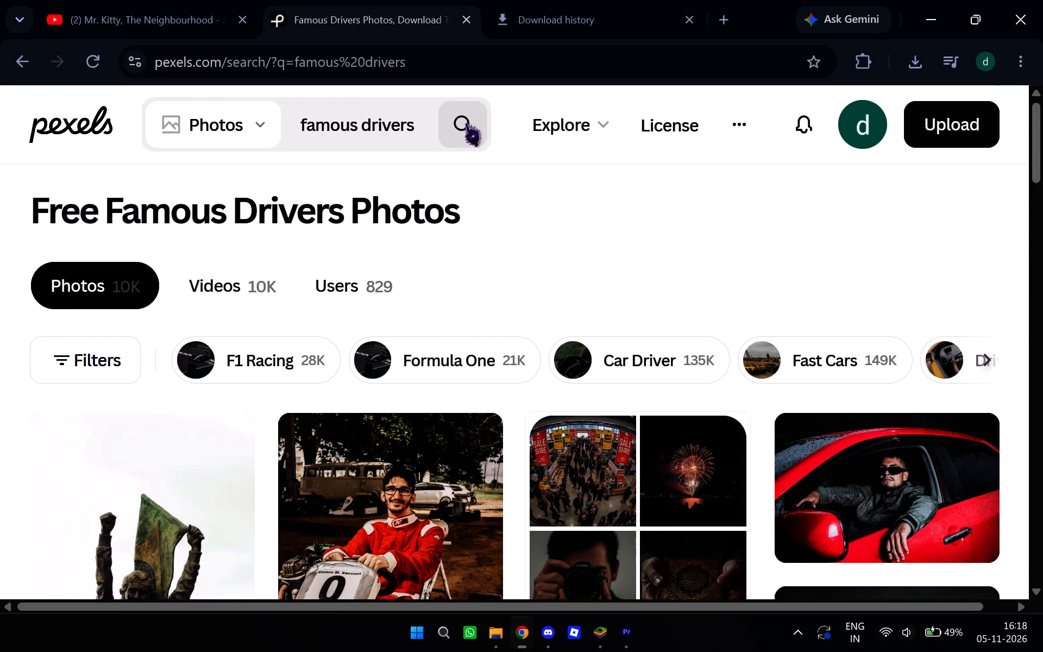
pyautogui.click(456, 104)
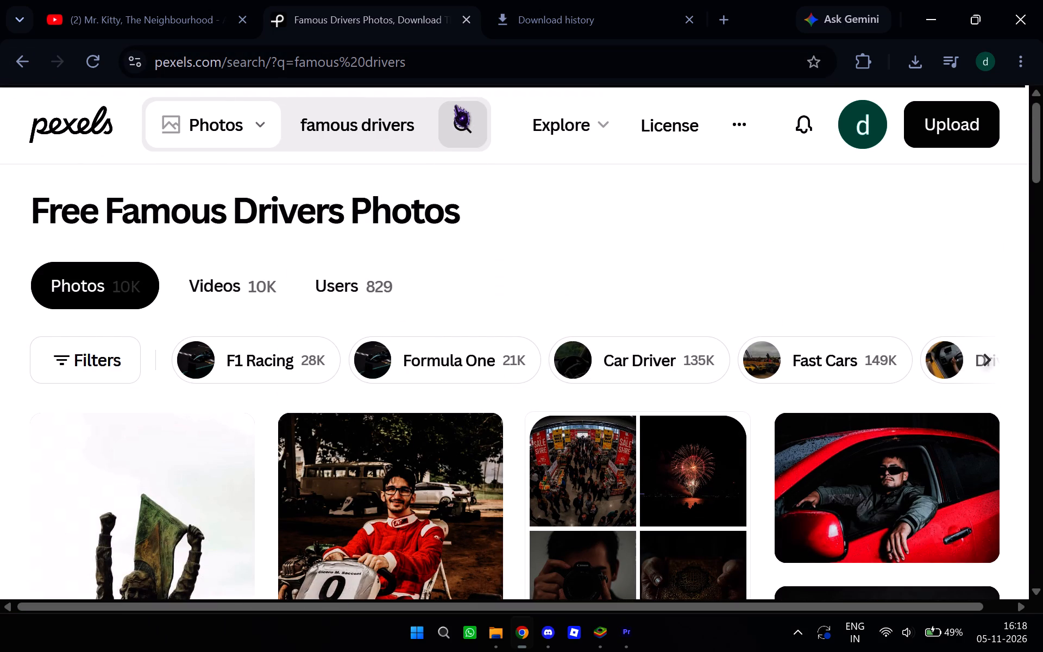
pyautogui.click(423, 126)
pyautogui.click(423, 126)
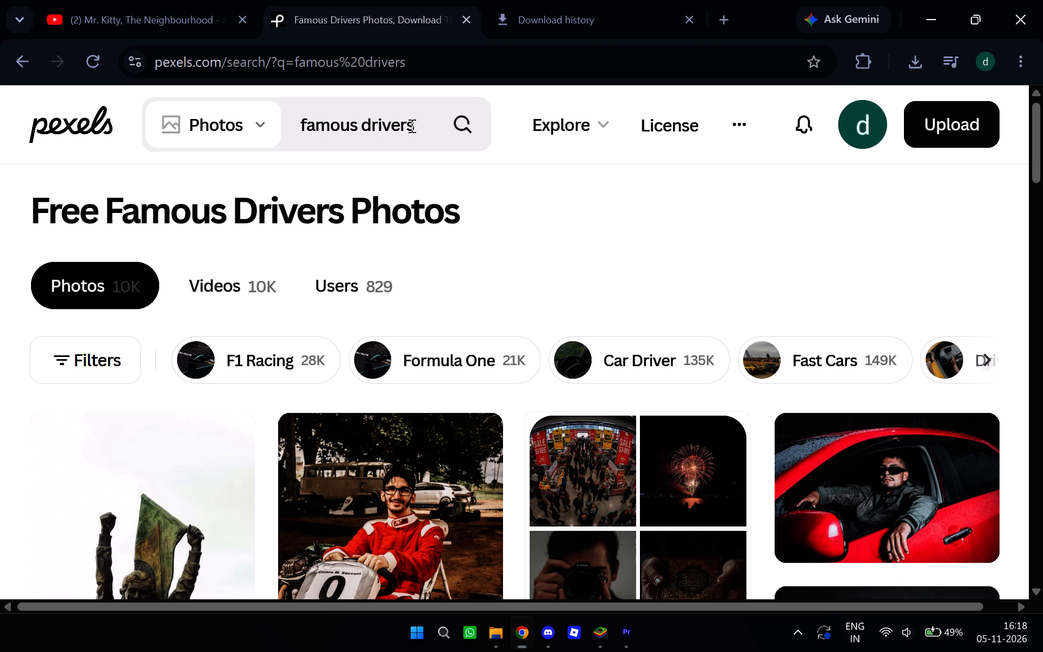
pyautogui.click(411, 126)
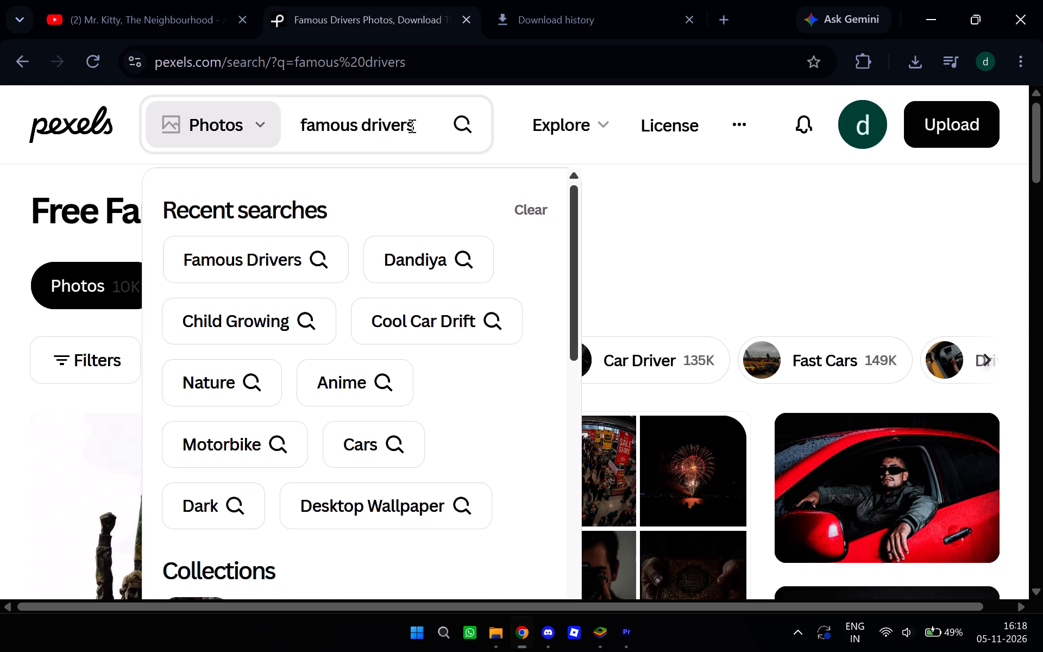
pyautogui.hotkey('ctrl', 'a')
pyautogui.press('BackSpace')
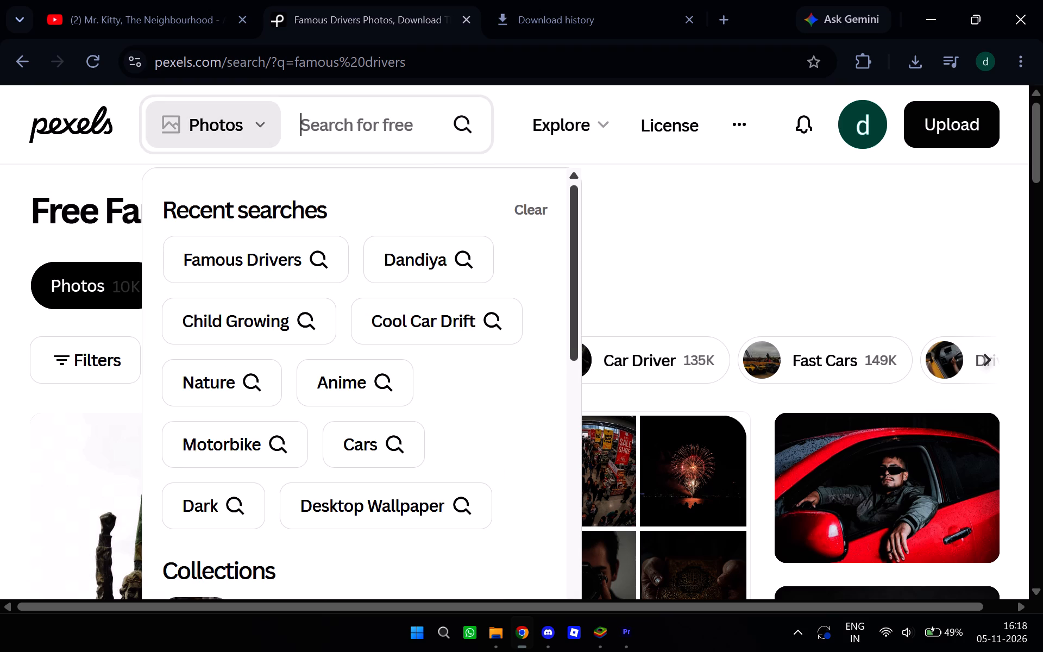
pyautogui.press('m')
pyautogui.write('sd hitting sixes')
pyautogui.press('Return')
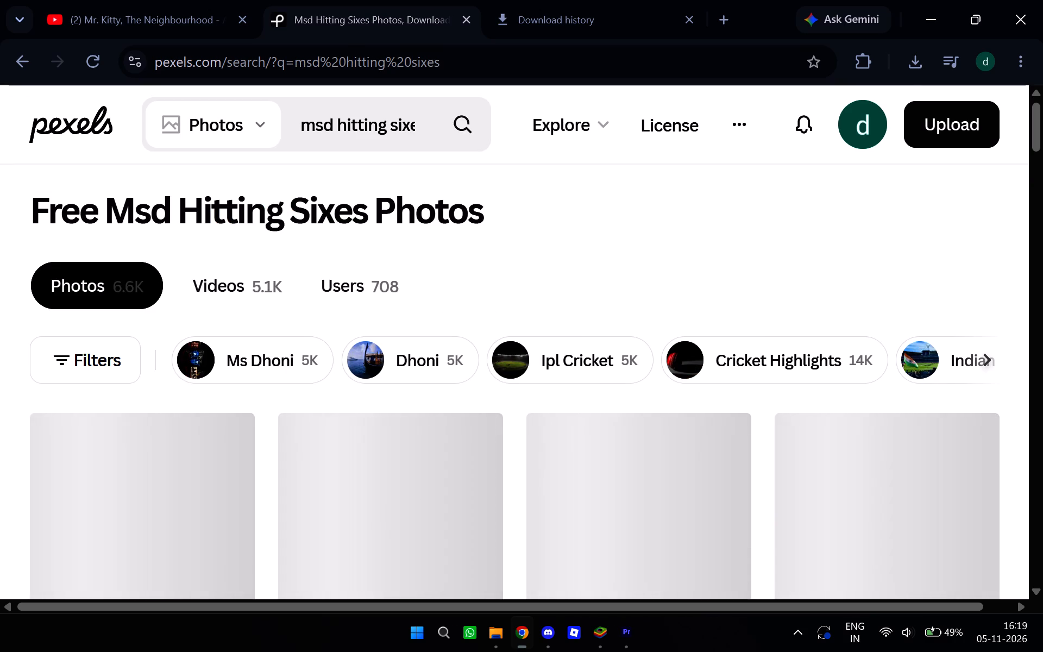
pyautogui.scroll(-1, 355, 162)
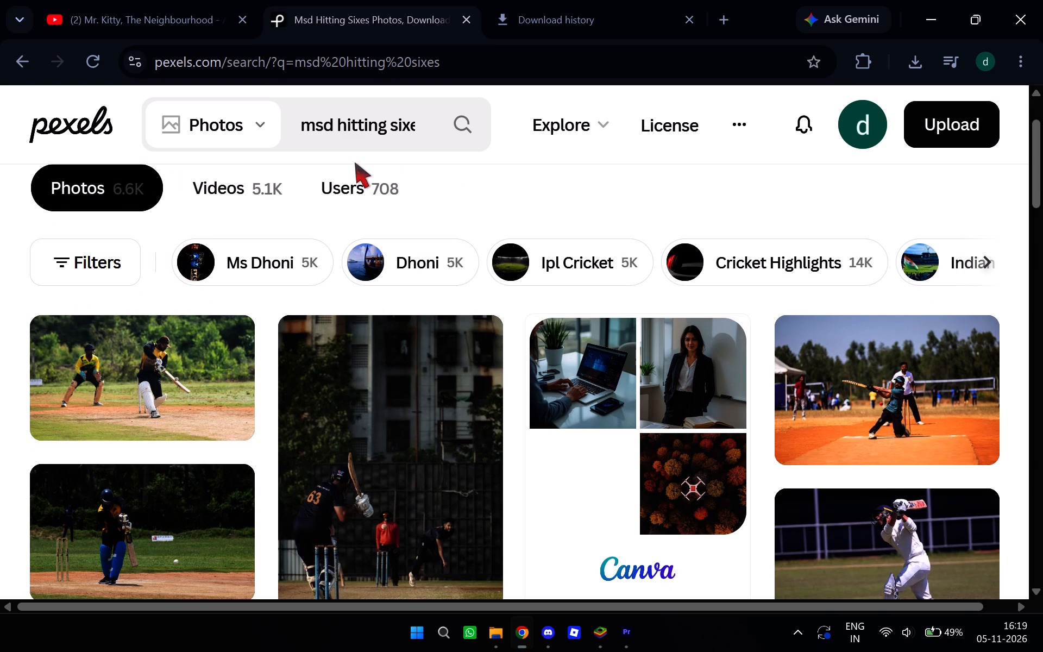
pyautogui.scroll(-2, 353, 167)
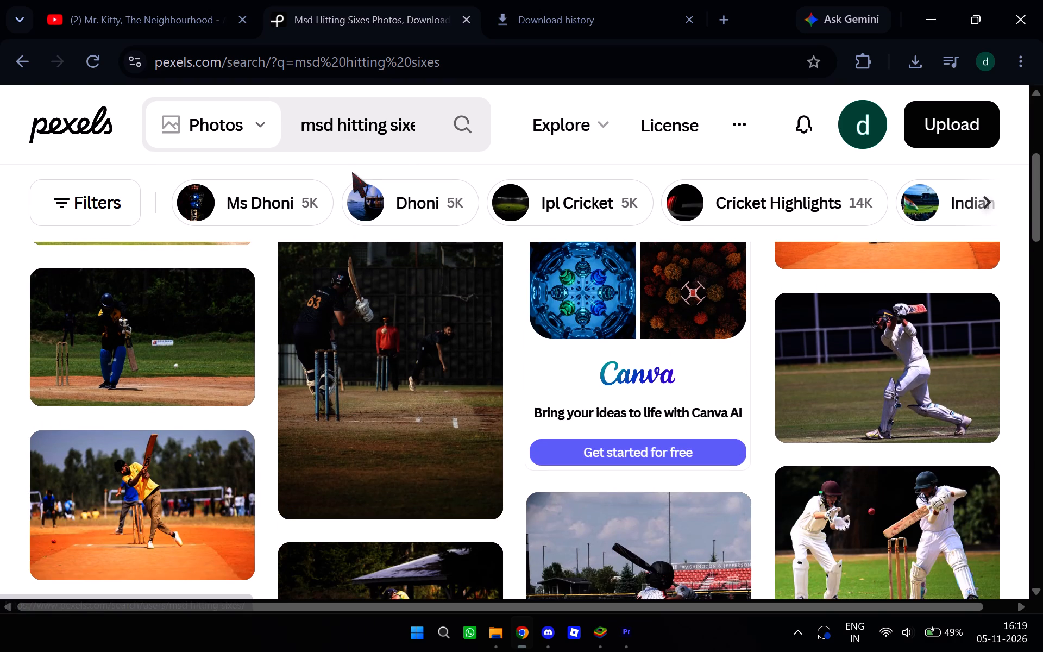
pyautogui.scroll(-6, 353, 185)
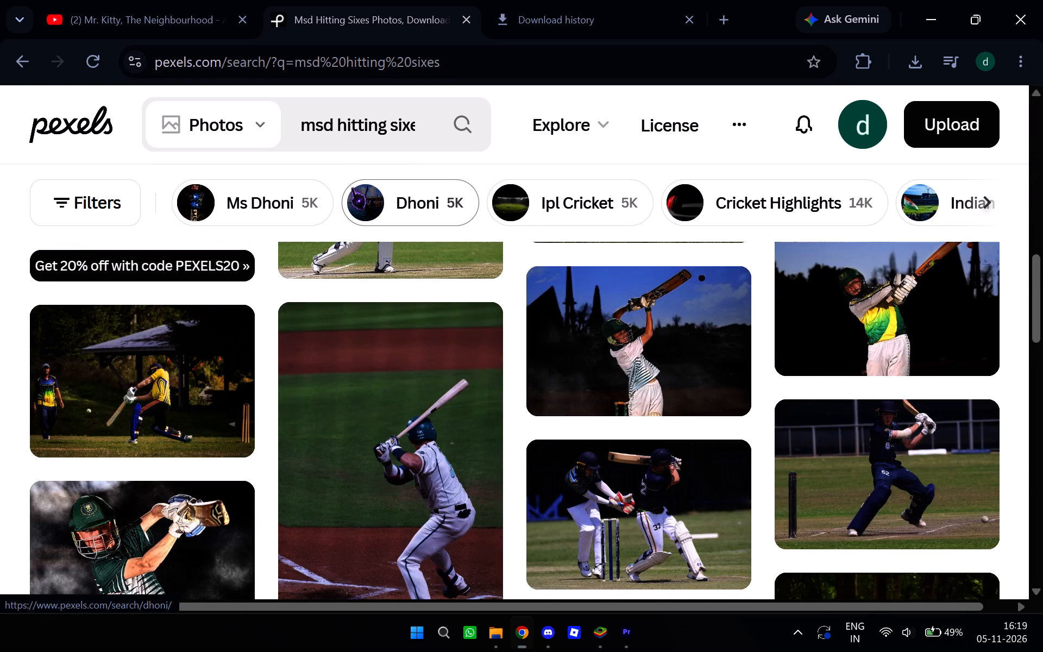
pyautogui.scroll(-8, 352, 187)
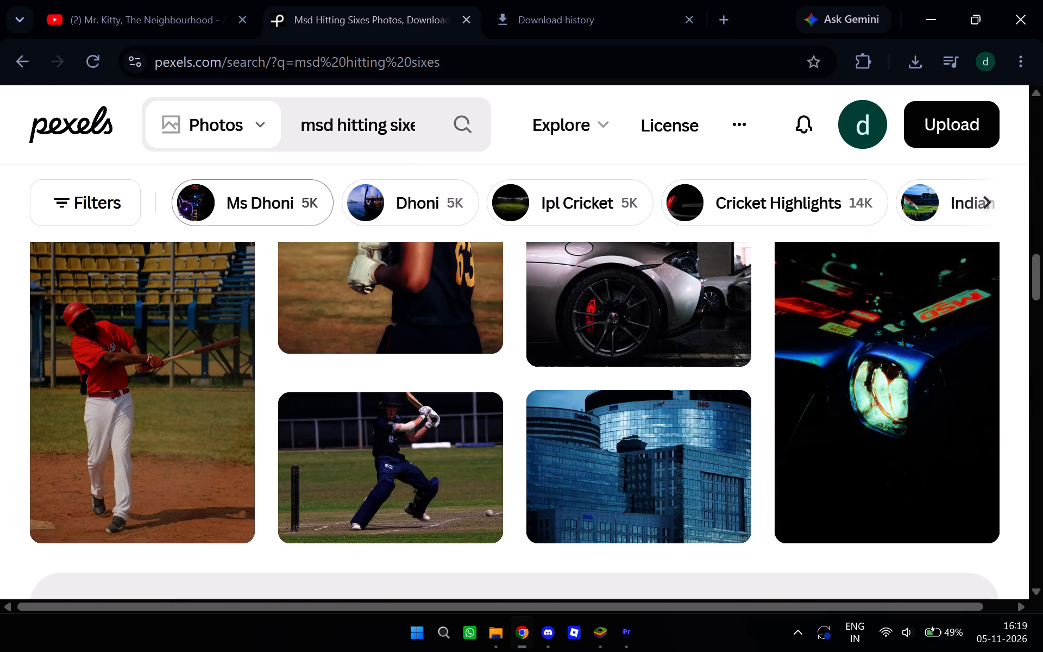
# Go back from Pexels to the Google results and search for "download small clips of msd hitting sixes".
pyautogui.doubleClick(21, 67)
pyautogui.click(21, 67)
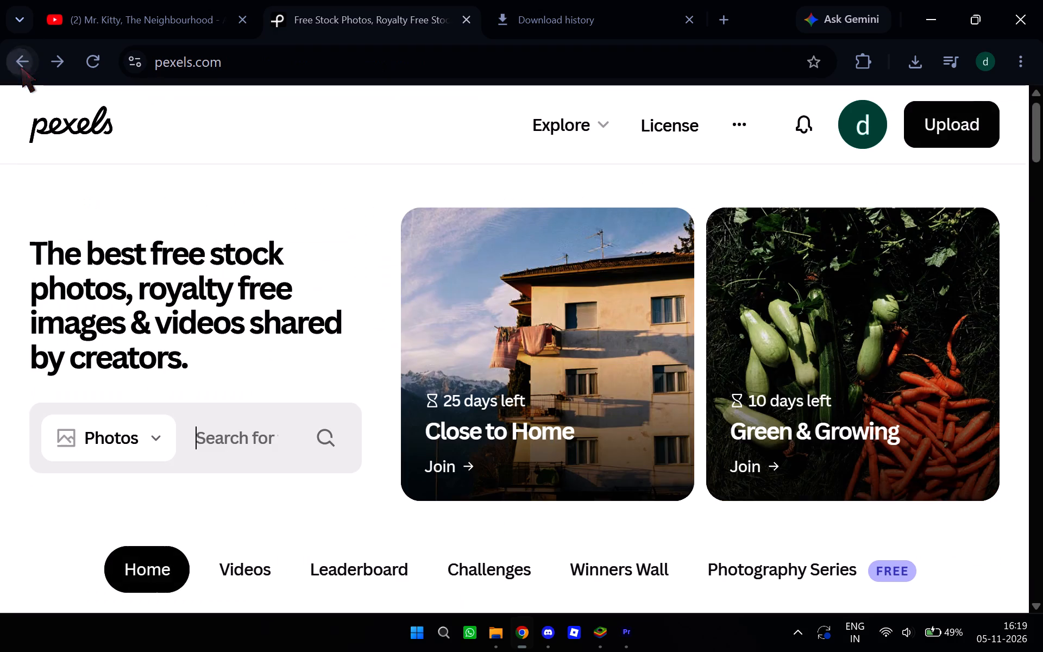
pyautogui.moveTo(355, 120); pyautogui.dragTo(355, 121)
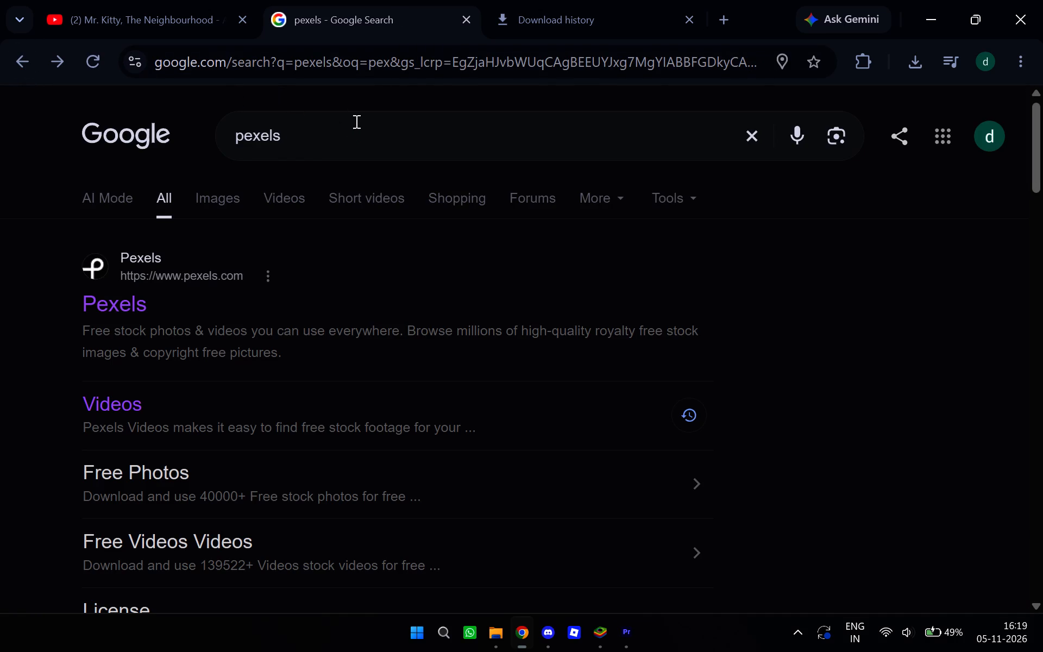
pyautogui.moveTo(355, 121); pyautogui.dragTo(183, 148)
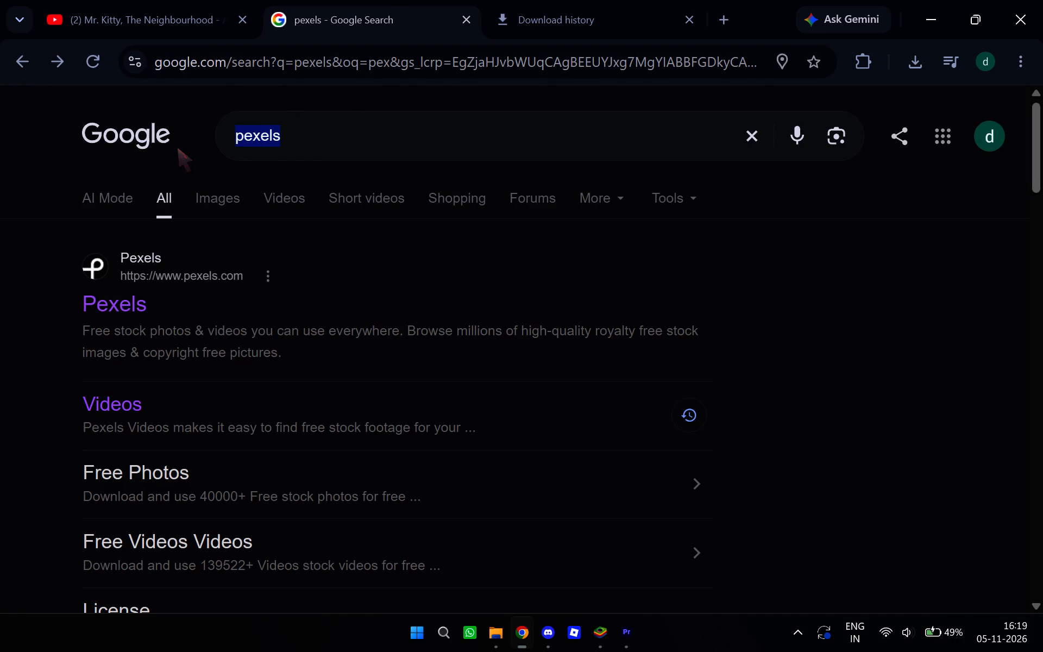
pyautogui.write('do')
pyautogui.write('wnload small clips')
pyautogui.press('space')
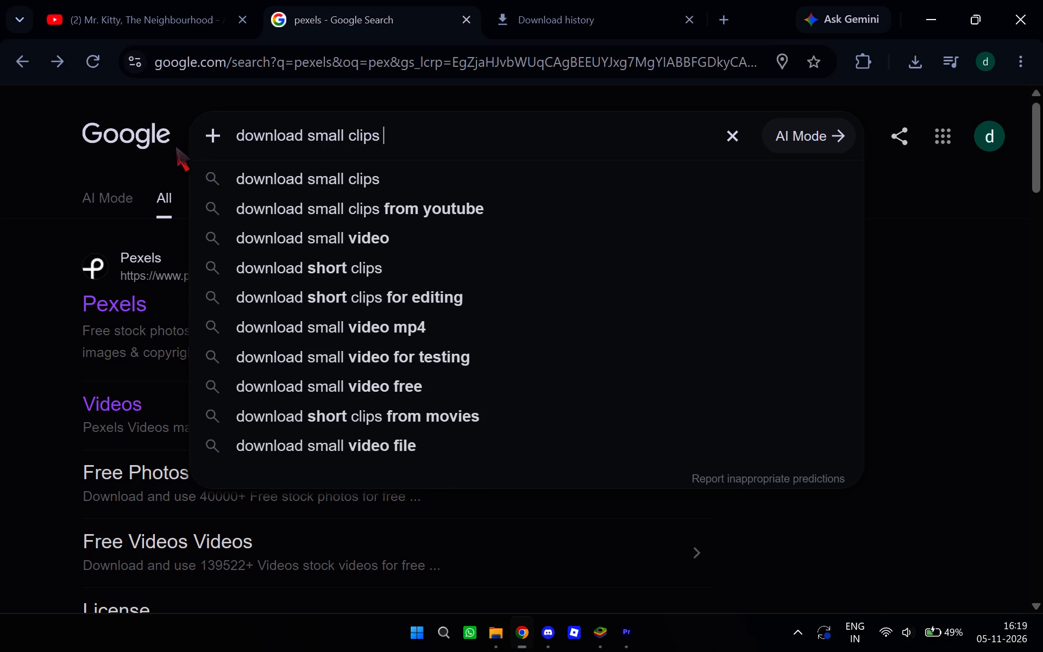
pyautogui.write('of msd hitting')
pyautogui.press('space')
pyautogui.write('sixes')
pyautogui.press('Return')
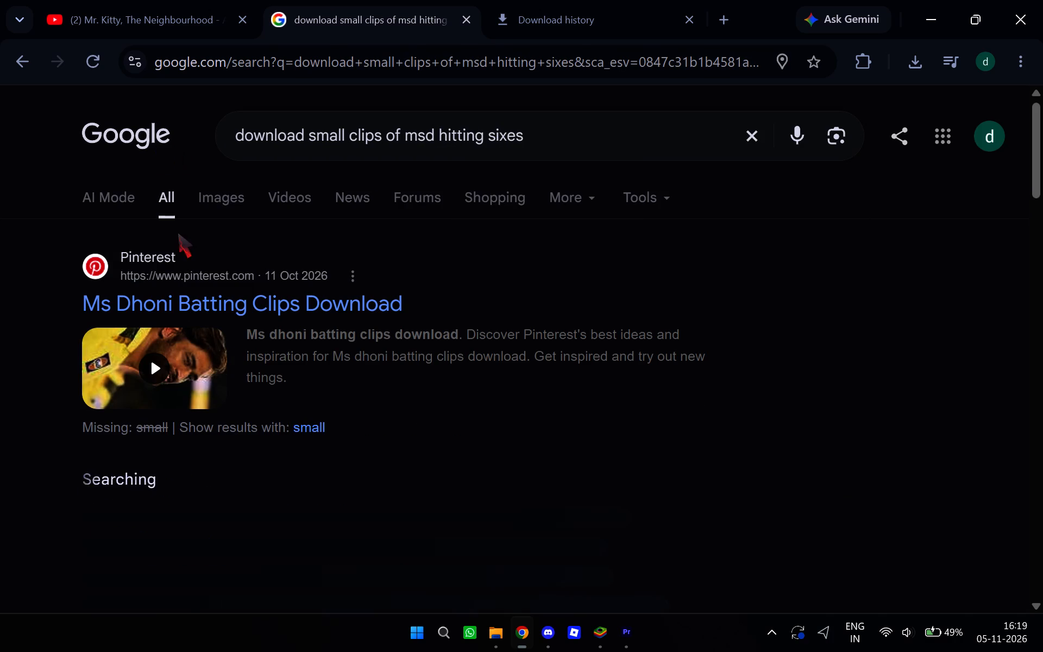
# Open the Pinterest result "Ms Dhoni Batting Clips Download" from the Google results.
pyautogui.scroll(-3, 178, 233)
pyautogui.scroll(3, 178, 233)
pyautogui.click(248, 282)
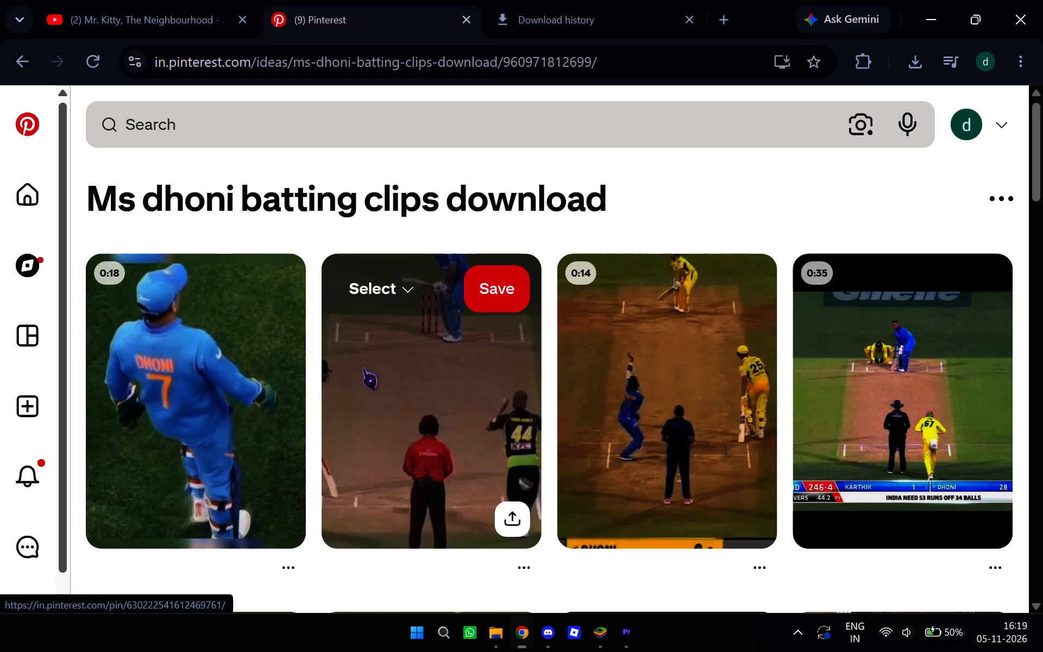
# Switch to Adobe Premiere and cut the 11930397_2… clip, Sequence 01 and the VID_202609… clip out of the project.
pyautogui.click(632, 651)
pyautogui.scroll(-4, 549, 377)
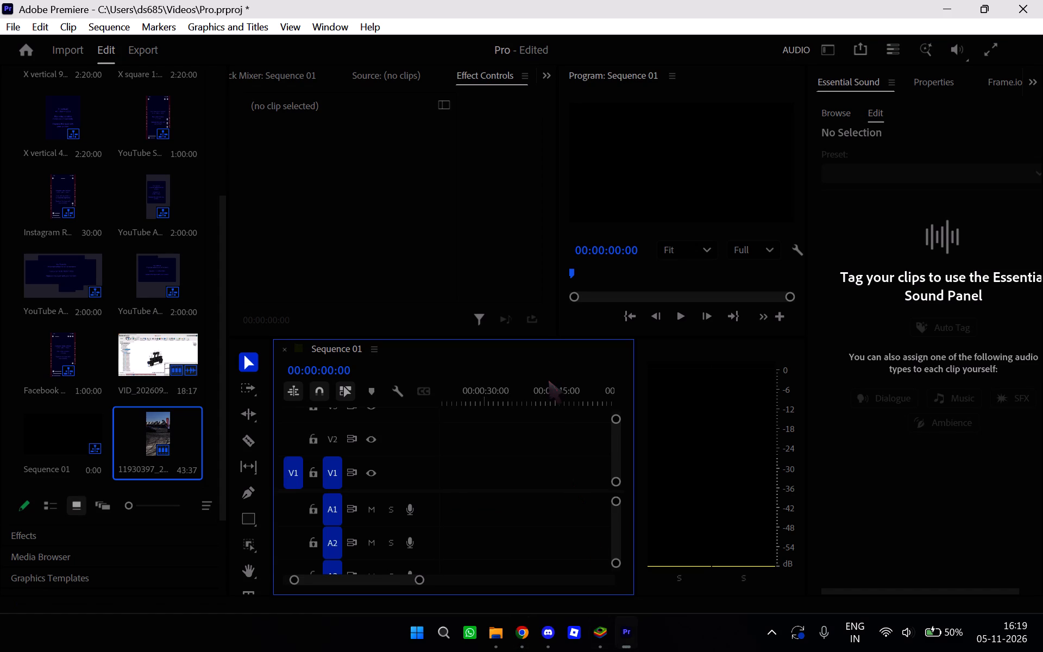
pyautogui.scroll(11, 538, 418)
pyautogui.scroll(-5, 329, 92)
pyautogui.scroll(5, 329, 92)
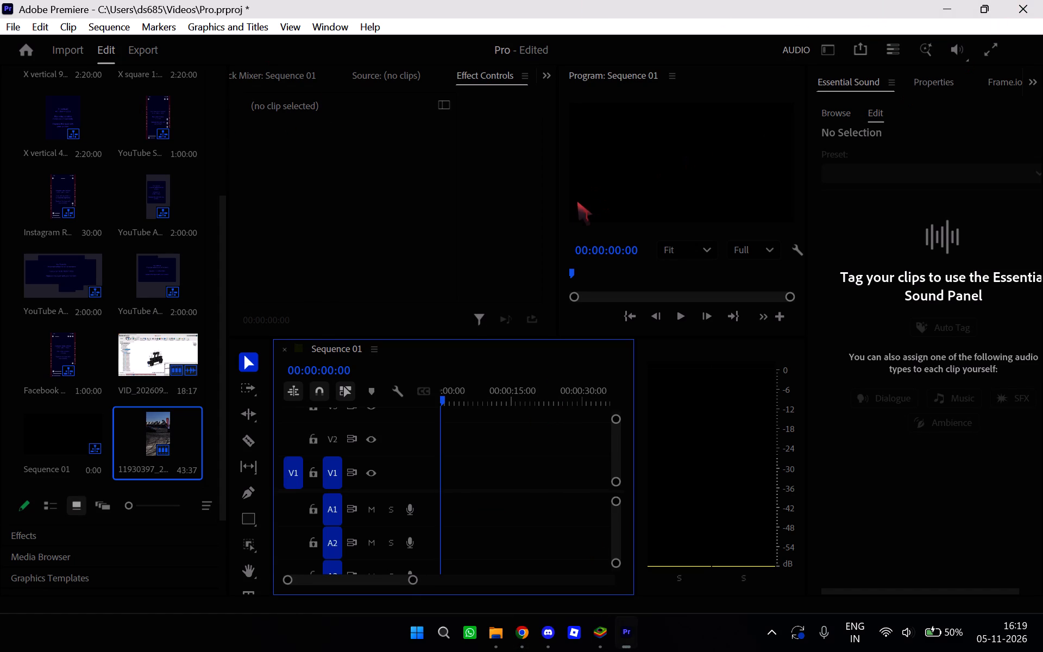
pyautogui.rightClick(180, 435)
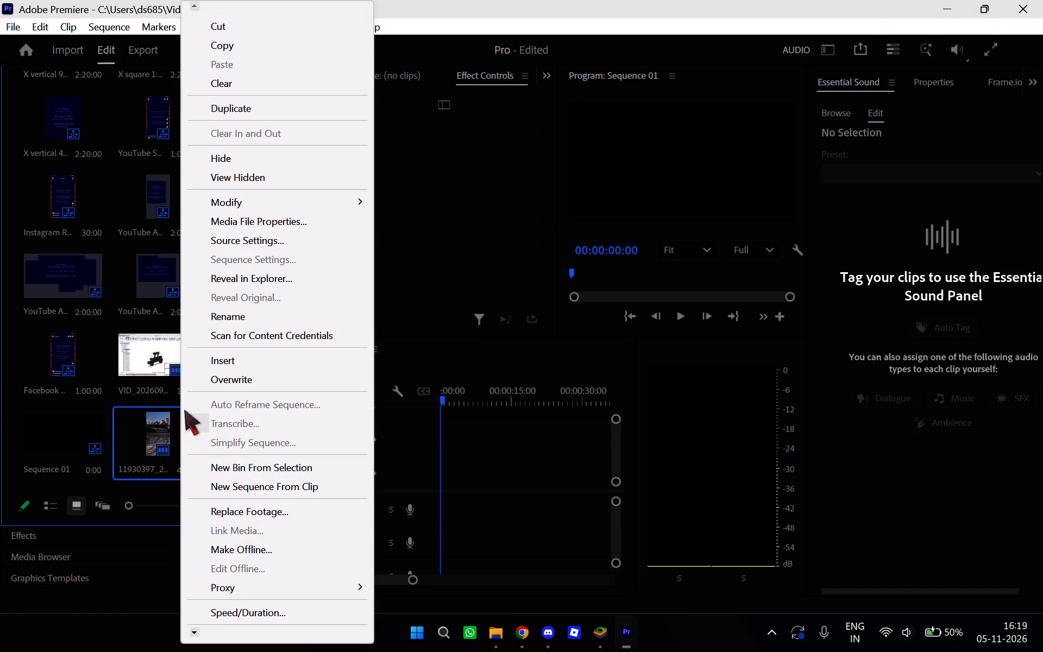
pyautogui.click(243, 29)
pyautogui.rightClick(78, 432)
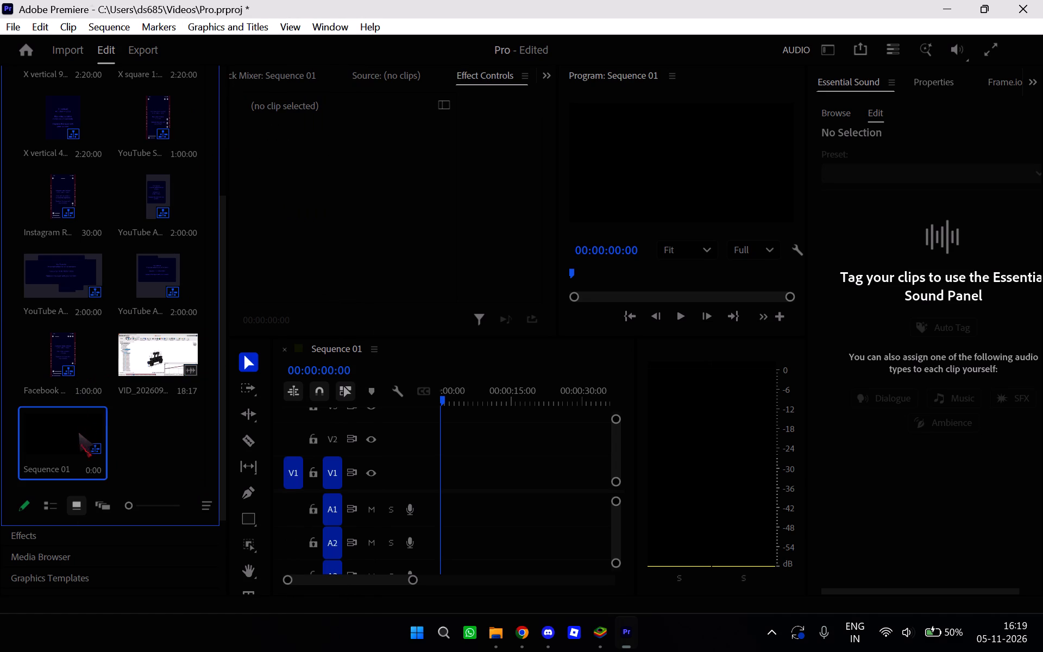
pyautogui.click(178, 19)
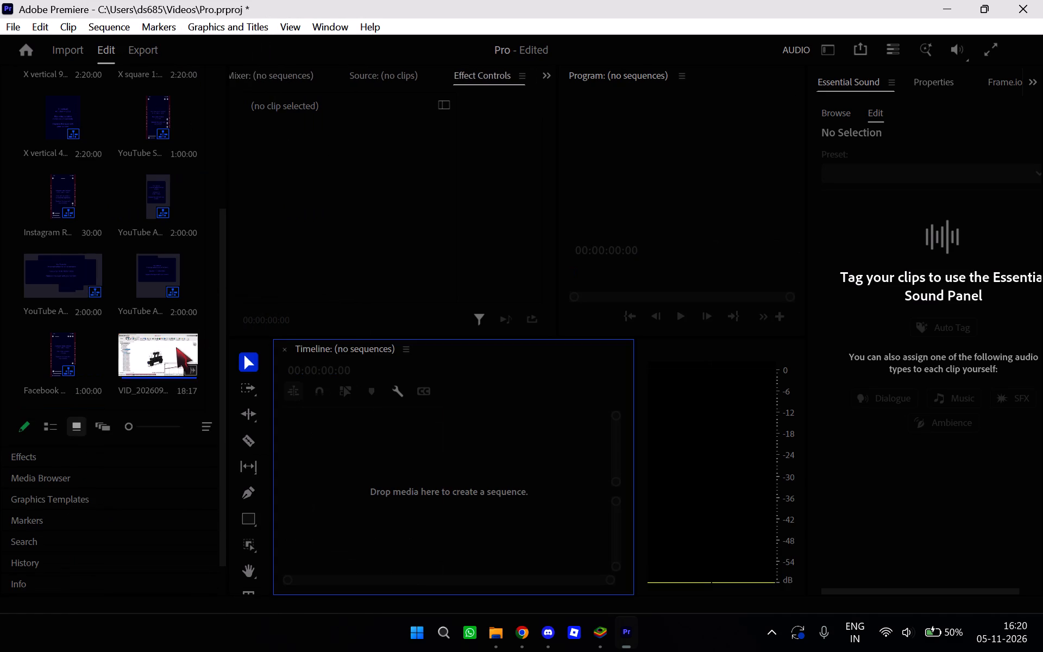
pyautogui.rightClick(167, 349)
pyautogui.click(217, 28)
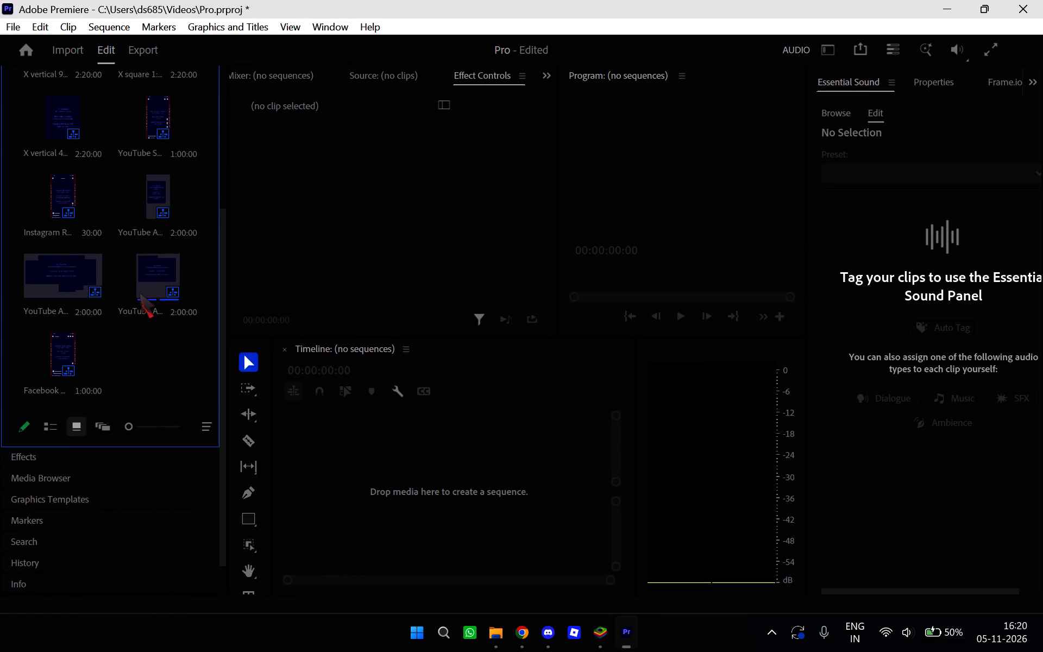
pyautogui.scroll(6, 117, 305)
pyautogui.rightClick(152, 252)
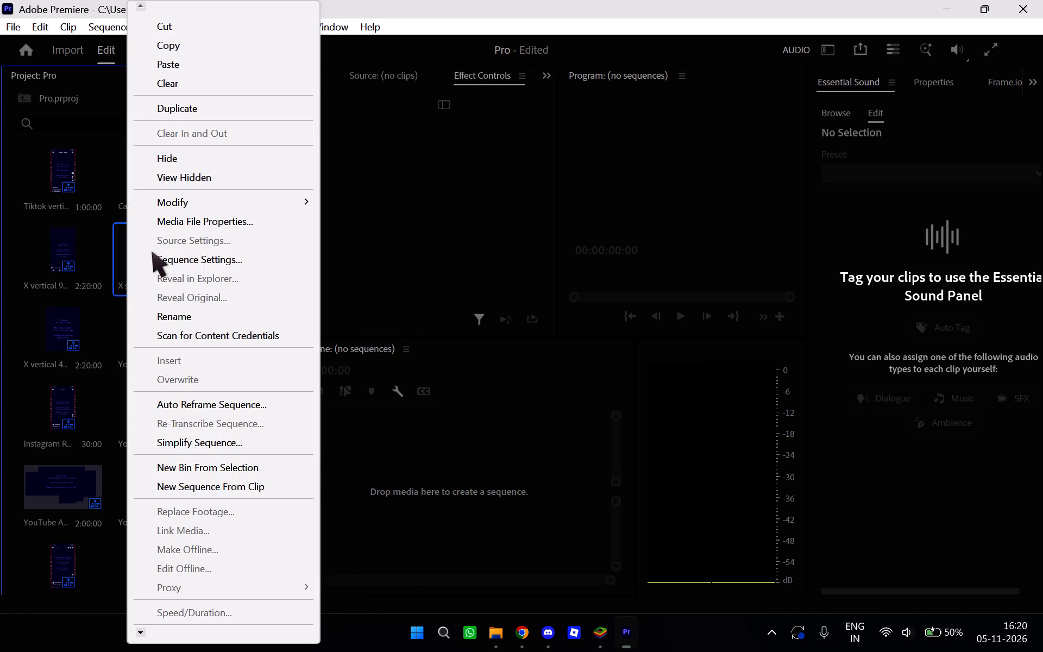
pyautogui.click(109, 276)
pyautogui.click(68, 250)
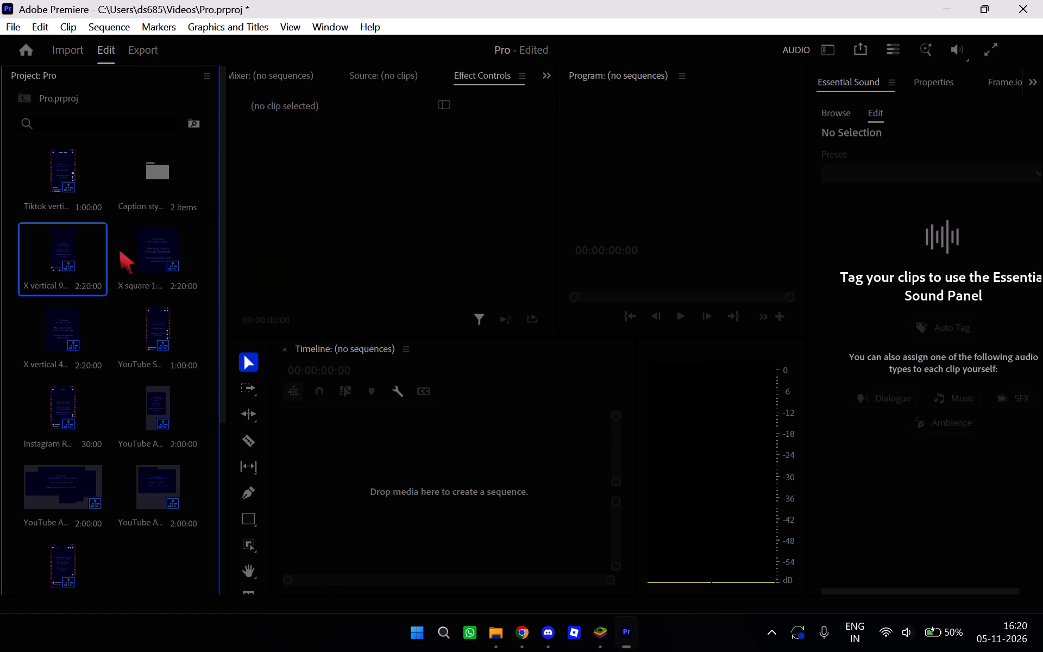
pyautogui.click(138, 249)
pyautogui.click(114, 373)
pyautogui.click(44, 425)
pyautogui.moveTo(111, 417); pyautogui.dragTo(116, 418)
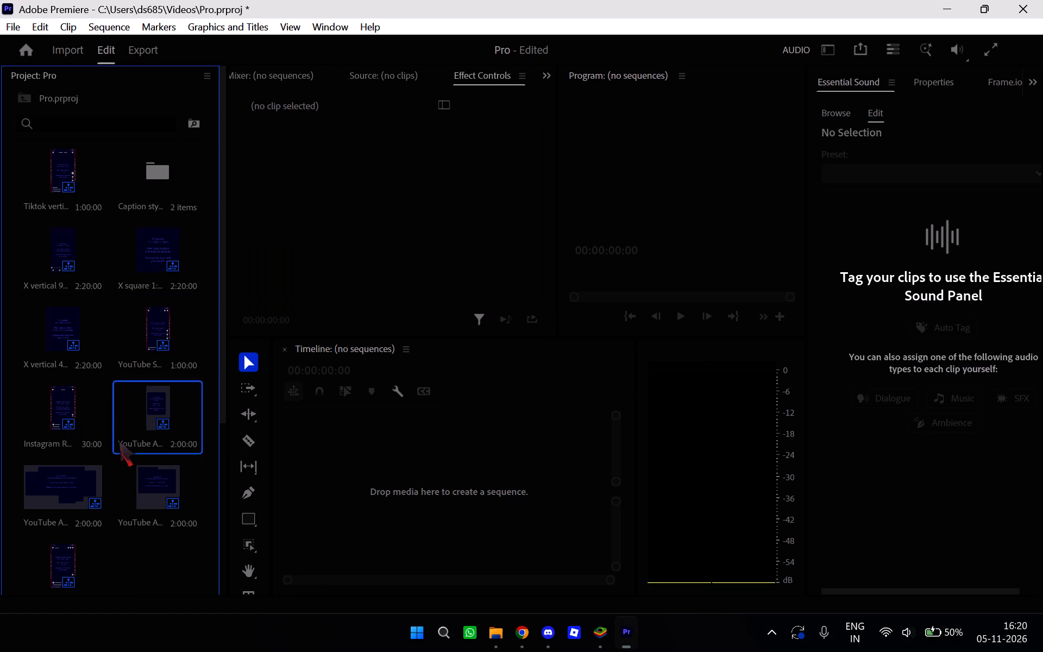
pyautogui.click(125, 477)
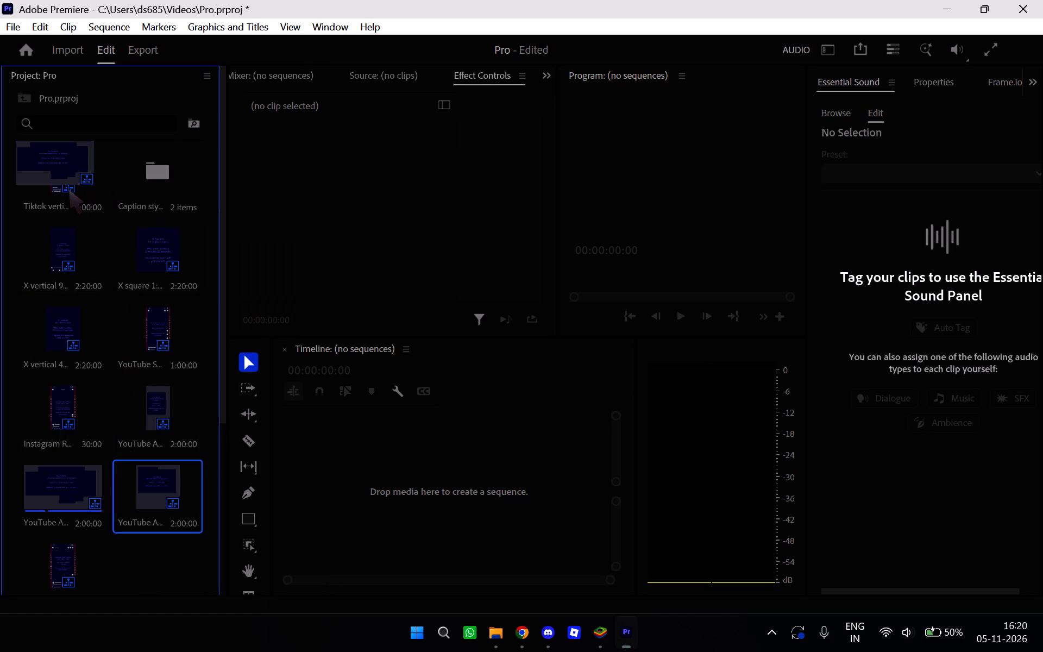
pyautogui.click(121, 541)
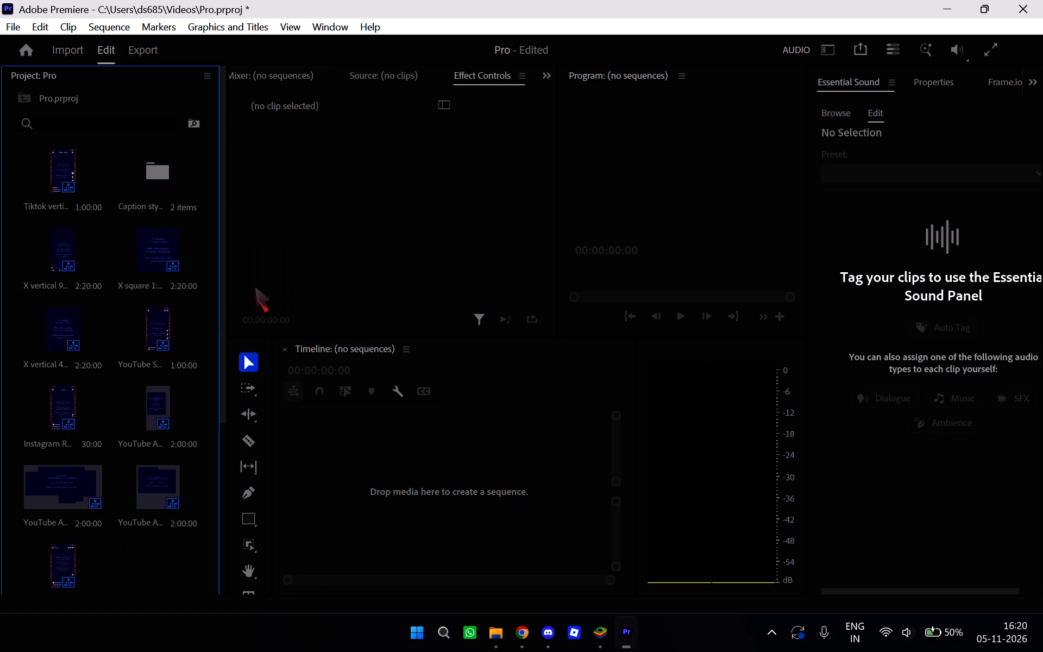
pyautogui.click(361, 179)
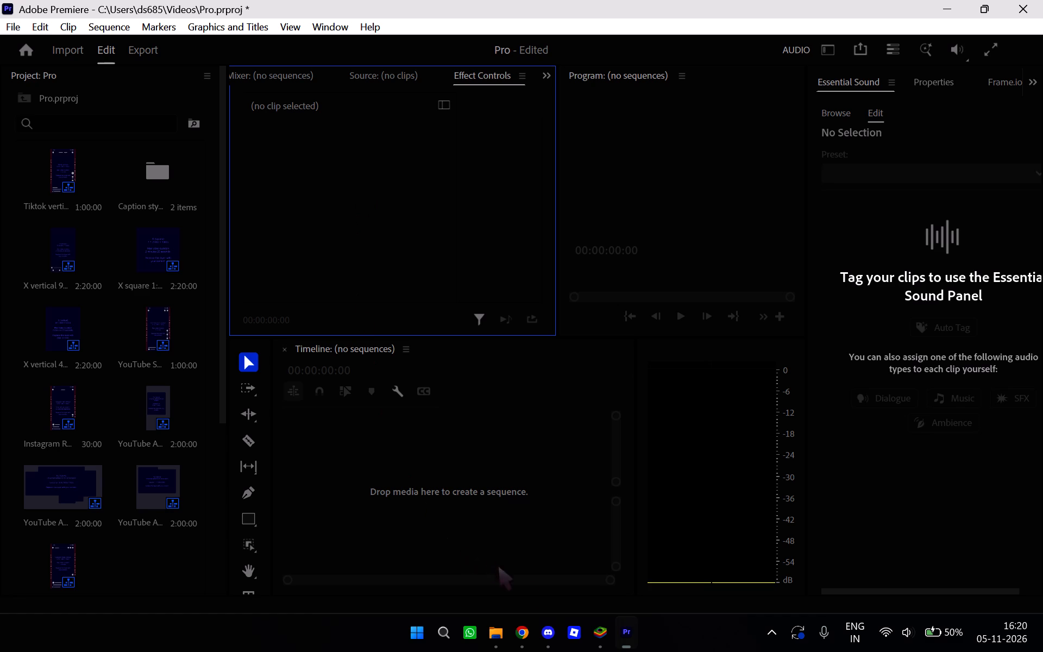
# Switch to Chrome and look through the Pinterest MS Dhoni batting clips, checking the first clip's share options.
pyautogui.click(528, 630)
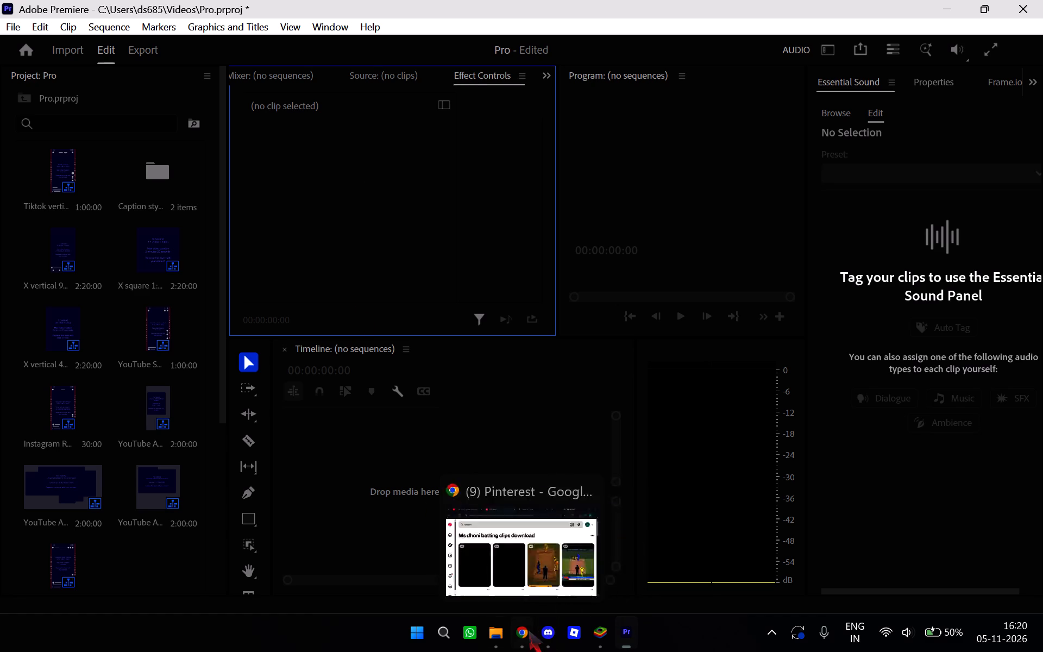
pyautogui.scroll(-2, 299, 419)
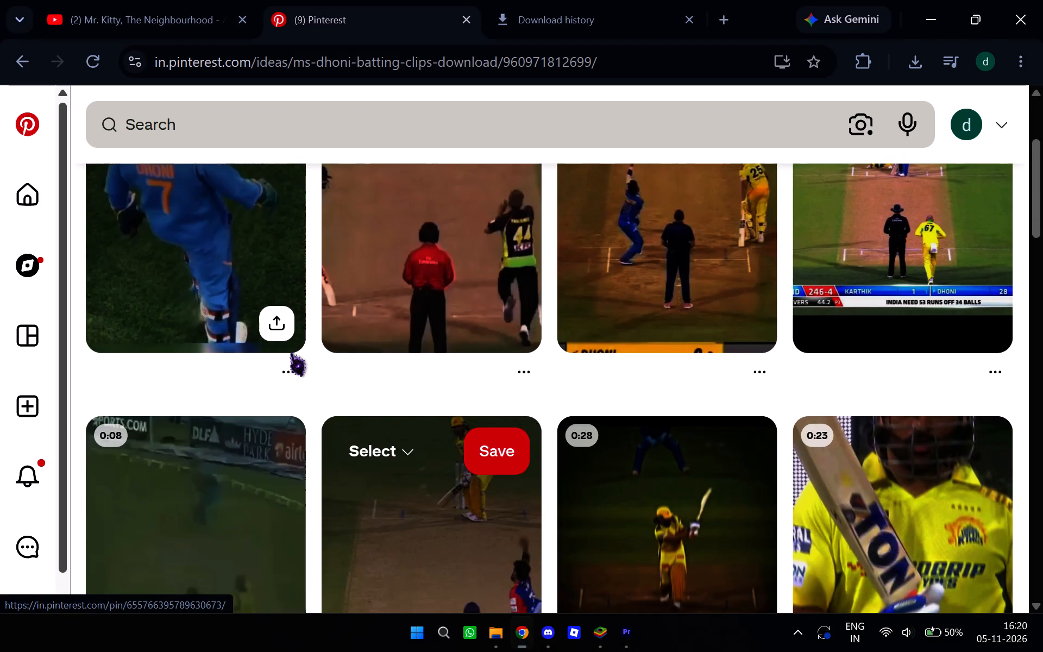
pyautogui.click(275, 316)
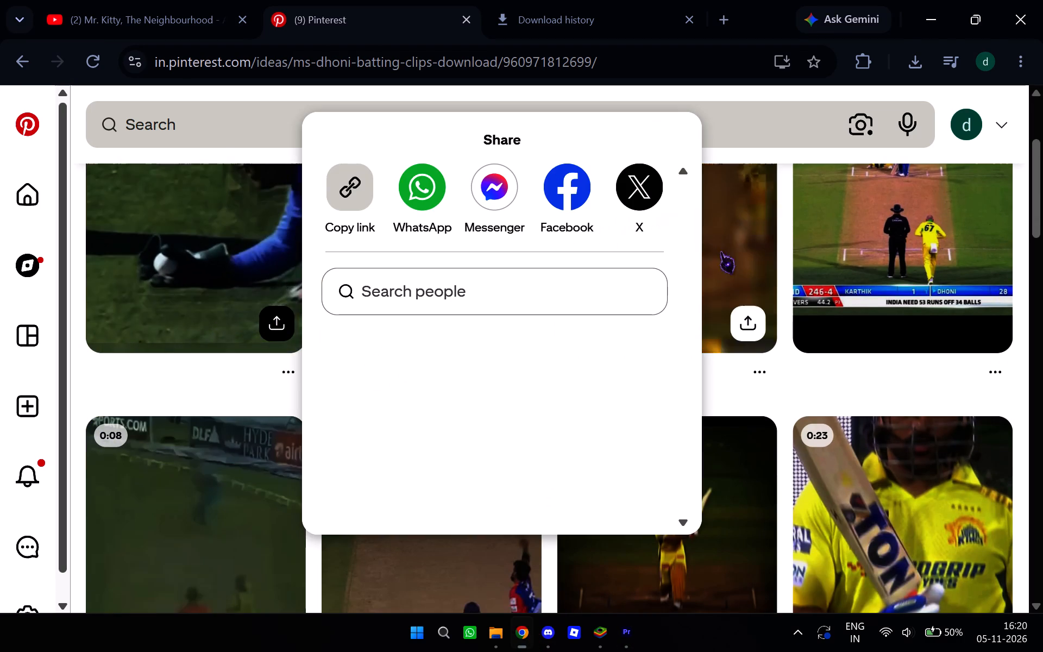
pyautogui.click(168, 386)
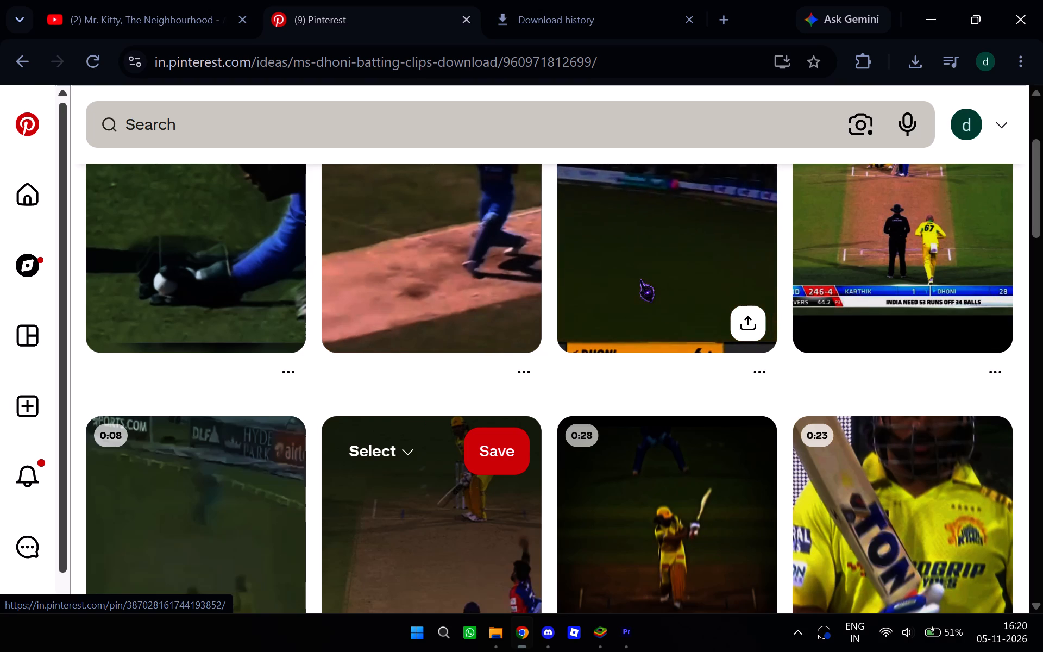
pyautogui.scroll(-2, 563, 293)
pyautogui.scroll(-3, 419, 294)
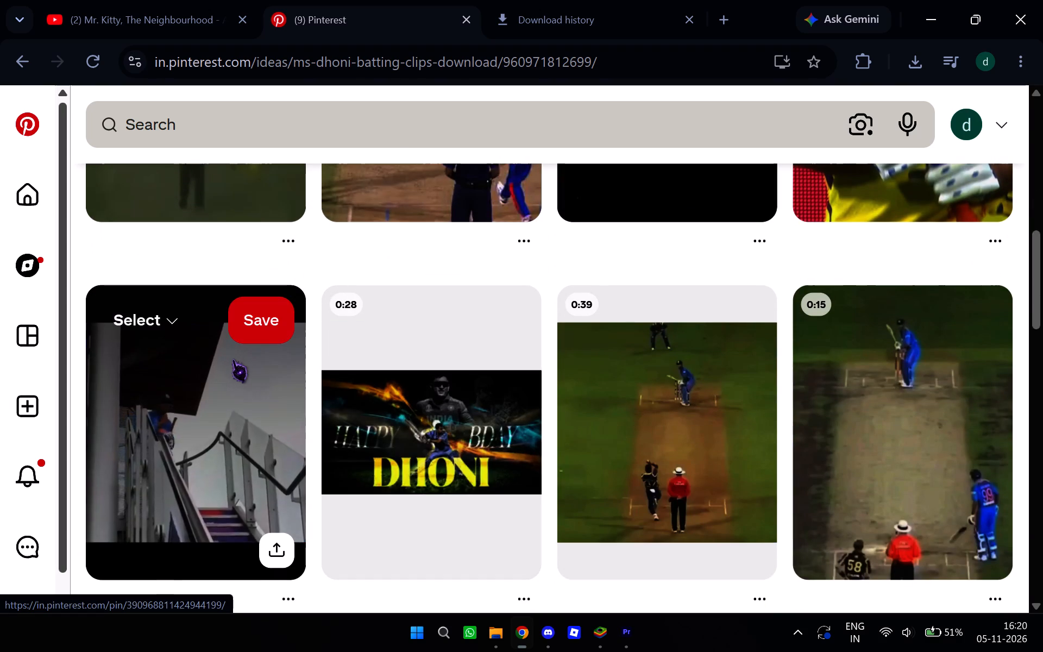
# Look through the Pinterest MS Dhoni batting clips, including the "Ideas like this" and related boards sections, for usable six-hitting clips.
pyautogui.scroll(-7, 233, 359)
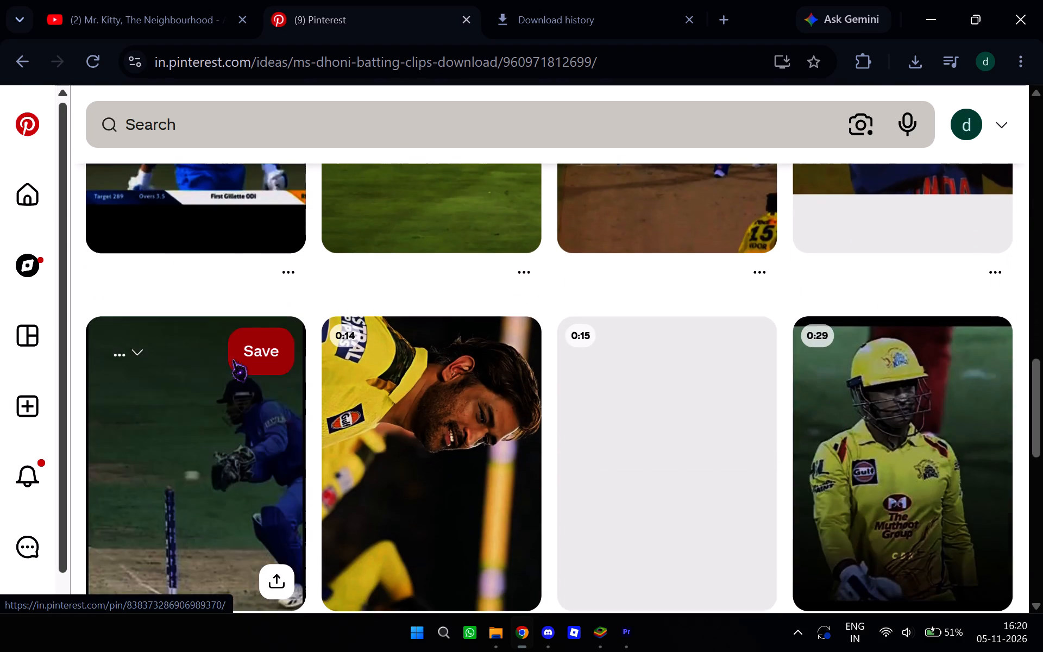
pyautogui.scroll(-5, 233, 359)
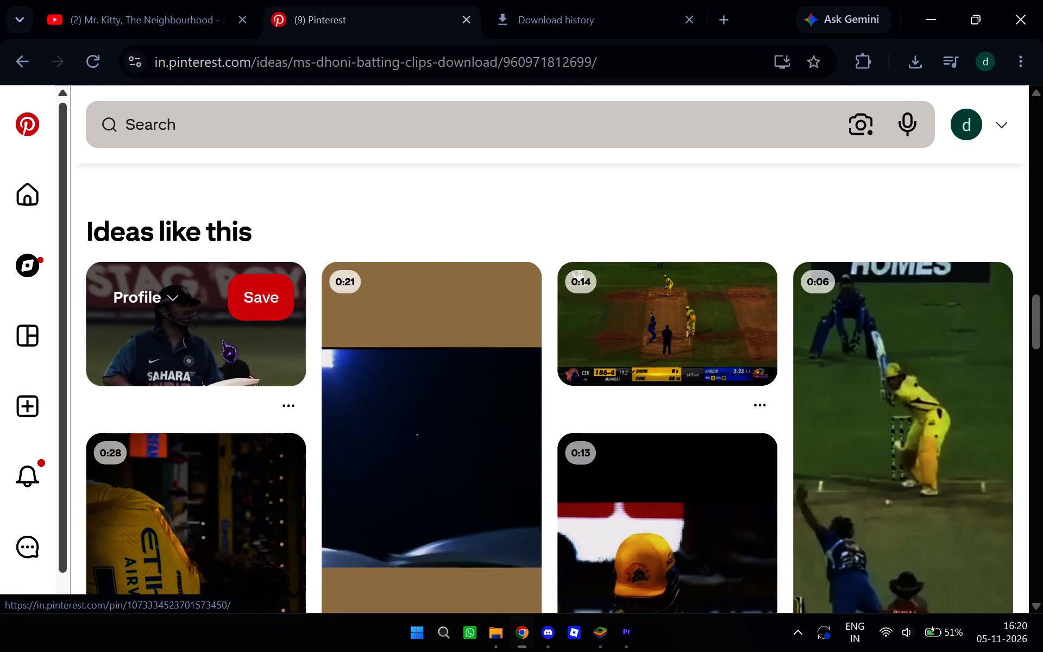
pyautogui.scroll(-4, 223, 340)
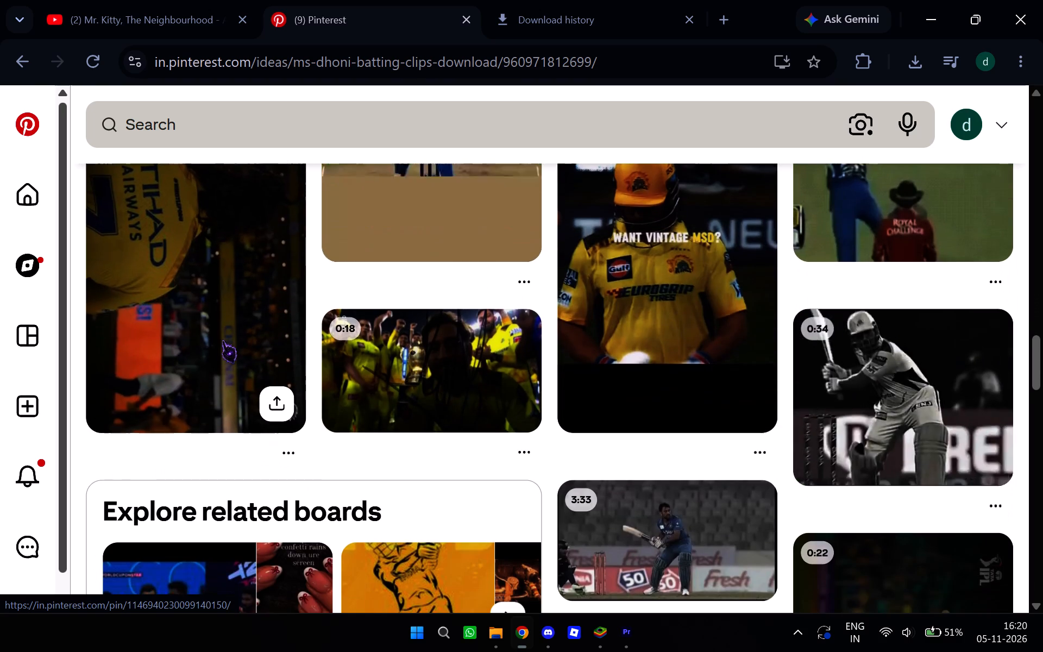
pyautogui.scroll(-2, 223, 340)
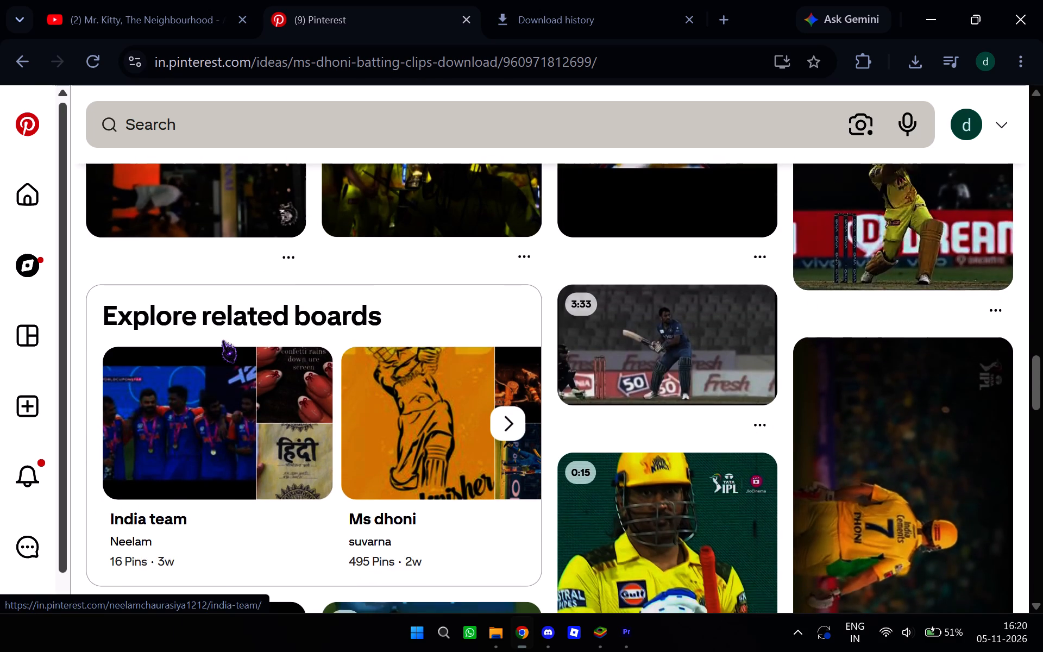
pyautogui.scroll(-3, 240, 299)
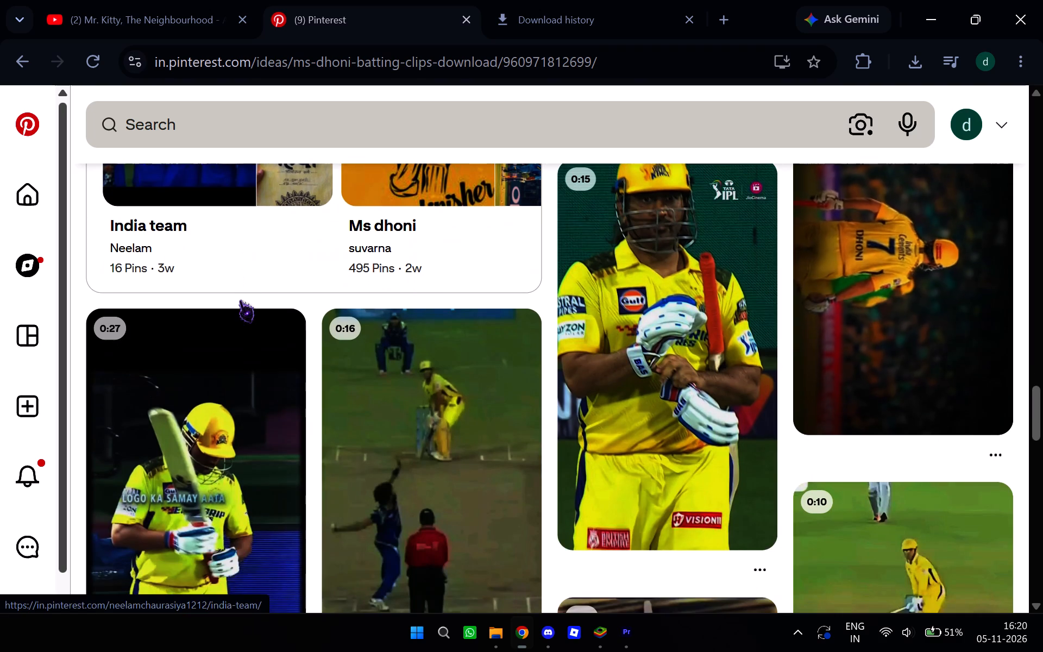
pyautogui.scroll(-5, 240, 299)
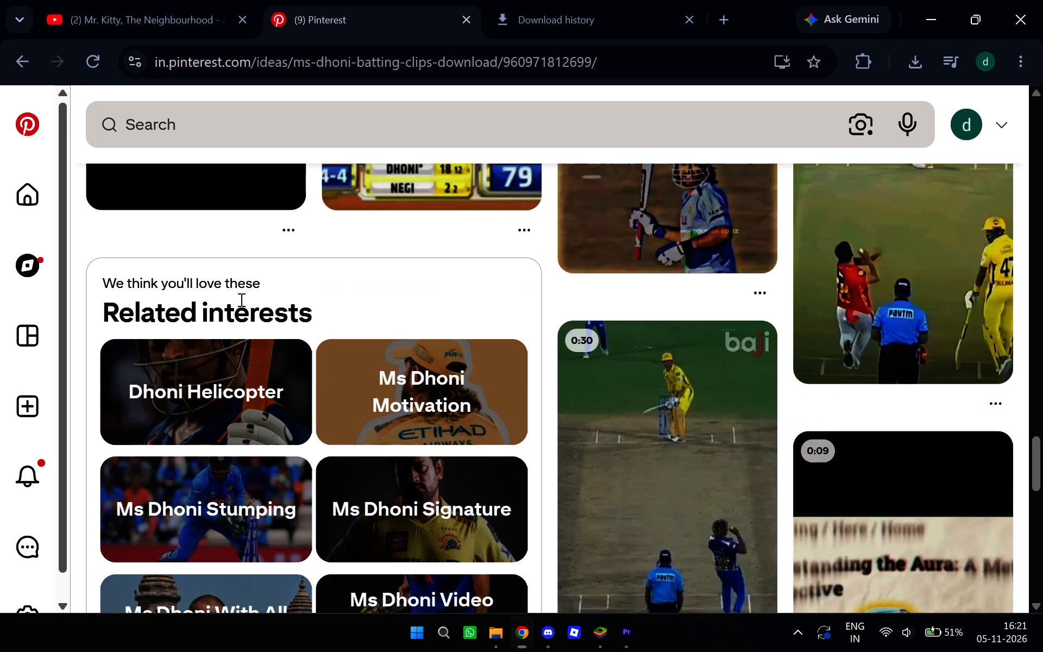
pyautogui.scroll(20, 240, 299)
pyautogui.scroll(14, 240, 299)
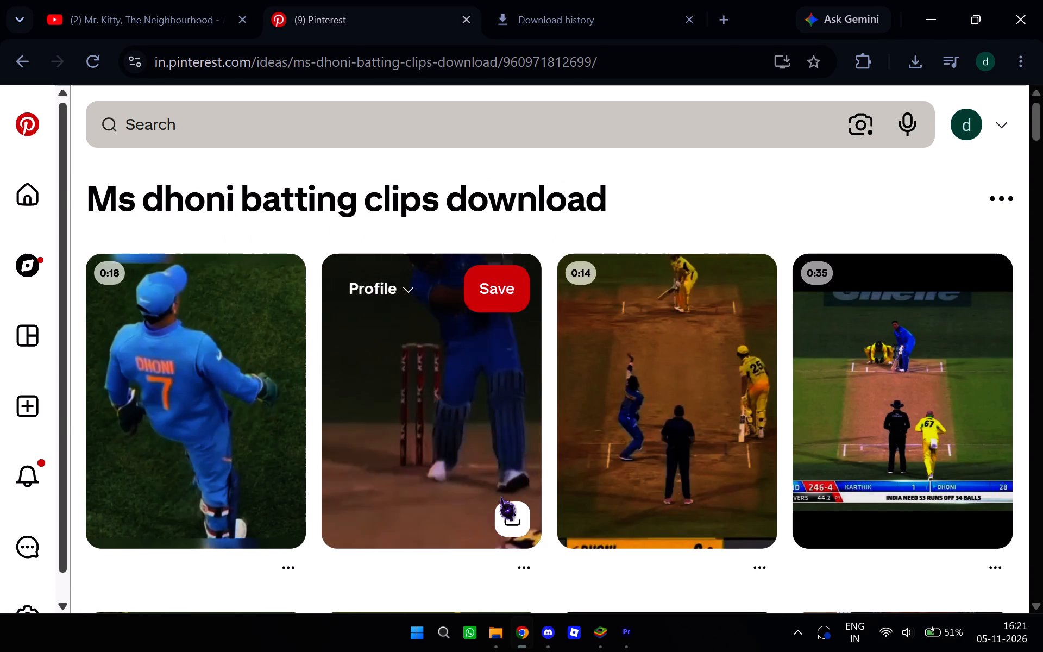
# Check the share options of the 0:08 batting clip and the additional options of the Pinterest idea page.
pyautogui.click(507, 505)
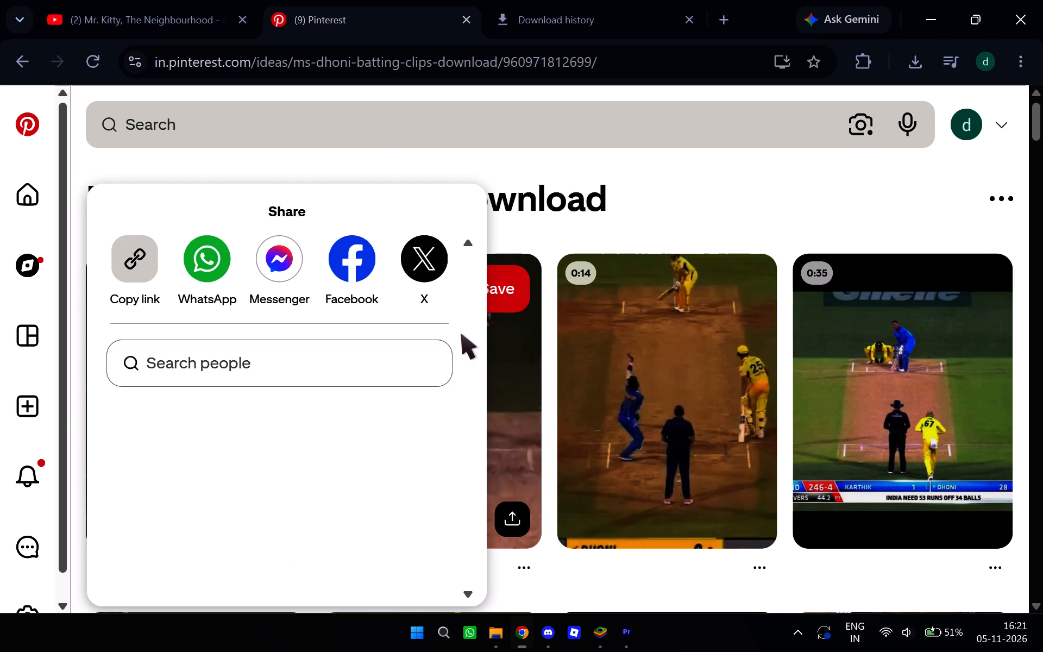
pyautogui.scroll(-3, 366, 371)
pyautogui.scroll(4, 365, 374)
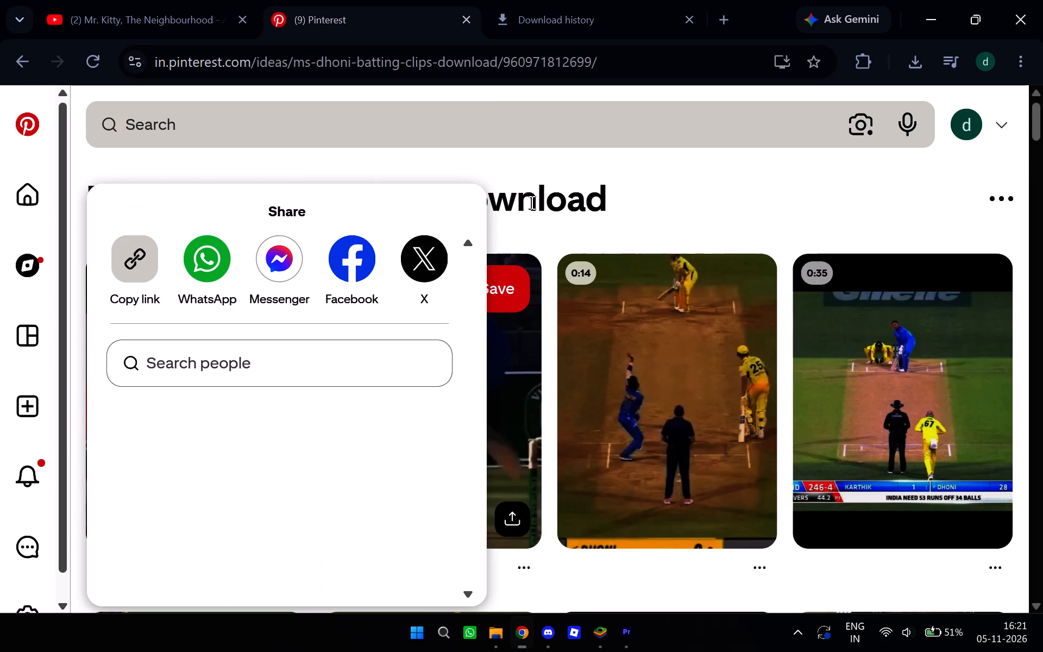
pyautogui.click(558, 197)
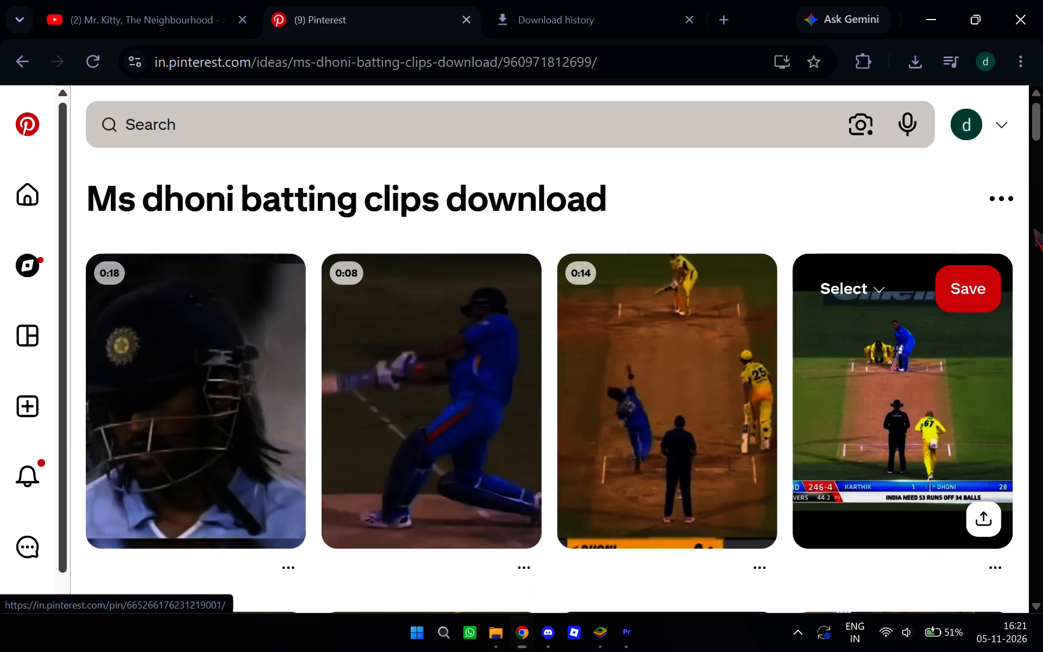
pyautogui.click(1013, 201)
pyautogui.click(1013, 201)
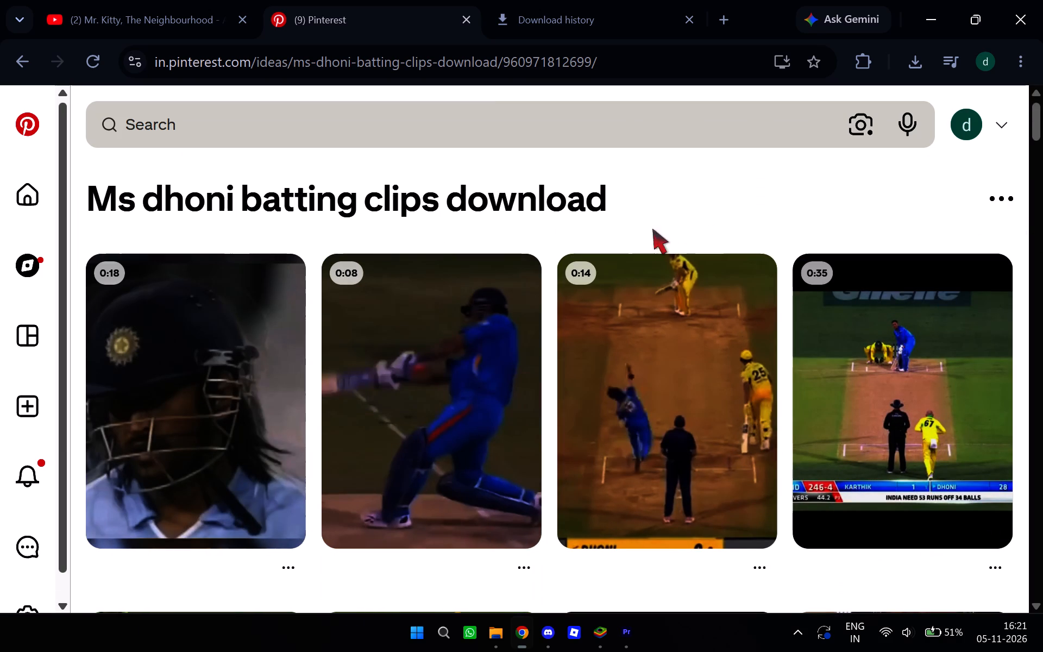
# Return from Pinterest to the Google results for "download small clips of msd hitting sixes".
pyautogui.click(20, 52)
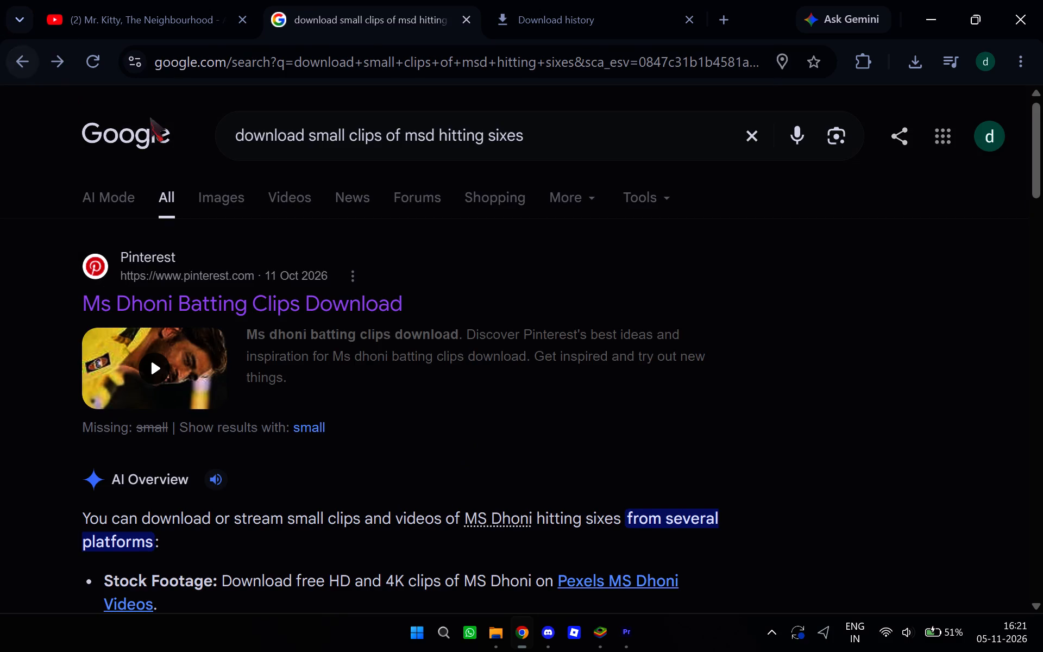
# Open the Pexels result "Free Ms Dhoni Videos" from the Google results and look through the videos for usable clips.
pyautogui.scroll(-9, 317, 249)
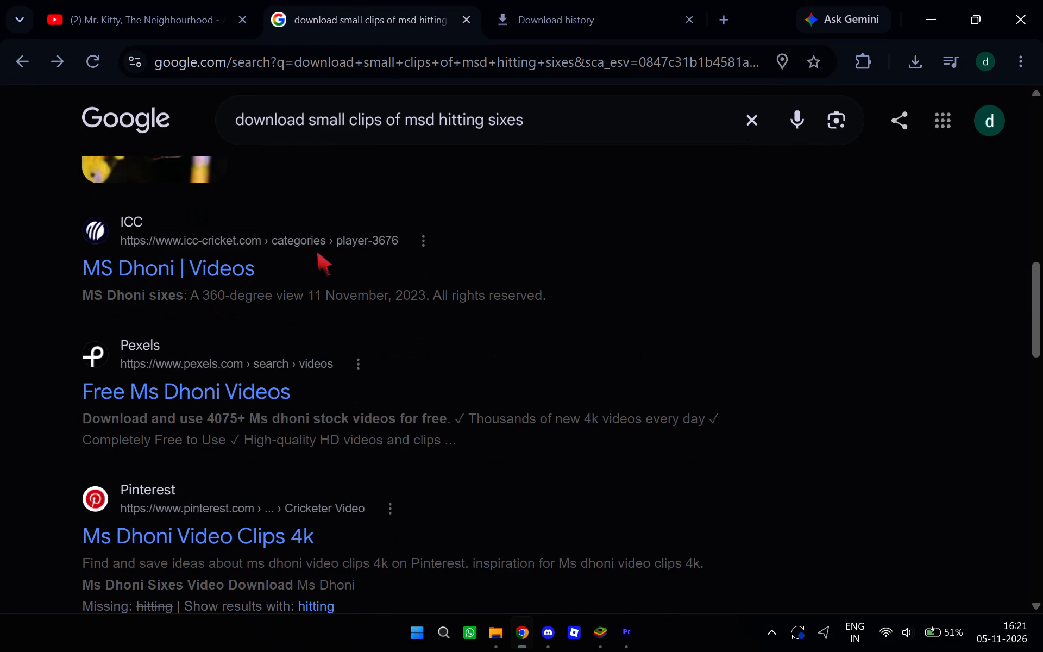
pyautogui.click(176, 378)
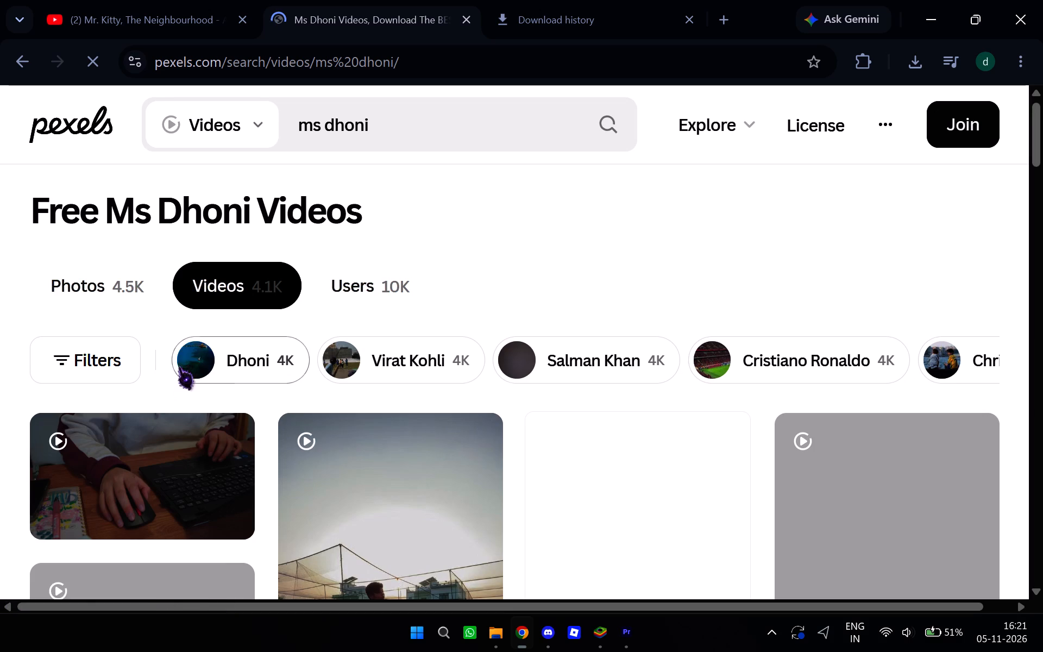
pyautogui.scroll(-2, 216, 281)
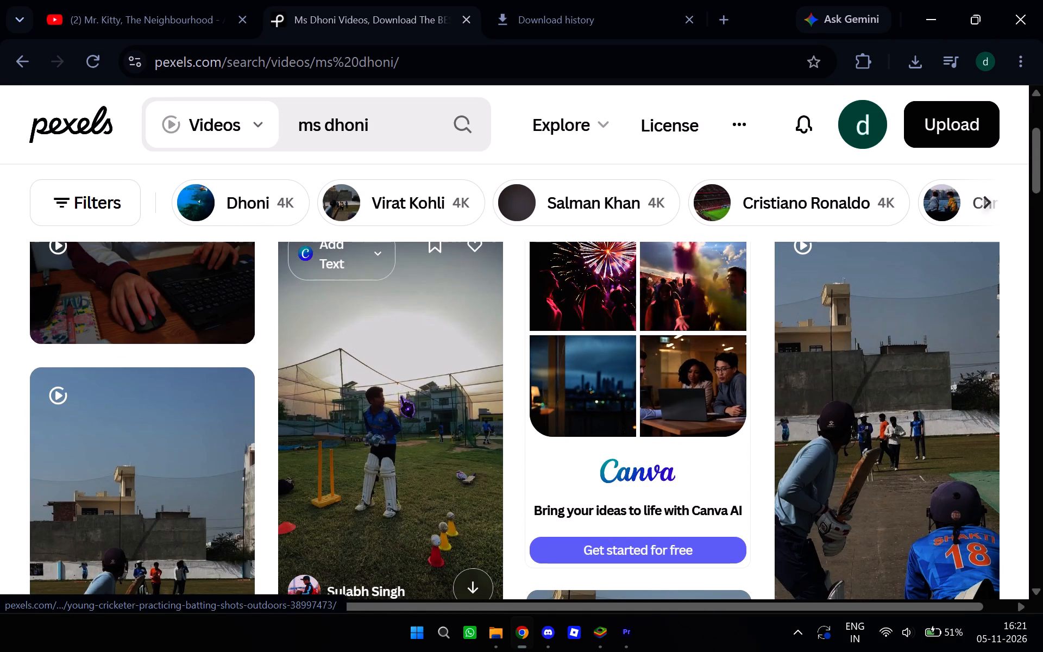
pyautogui.scroll(-2, 402, 394)
pyautogui.scroll(-2, 164, 394)
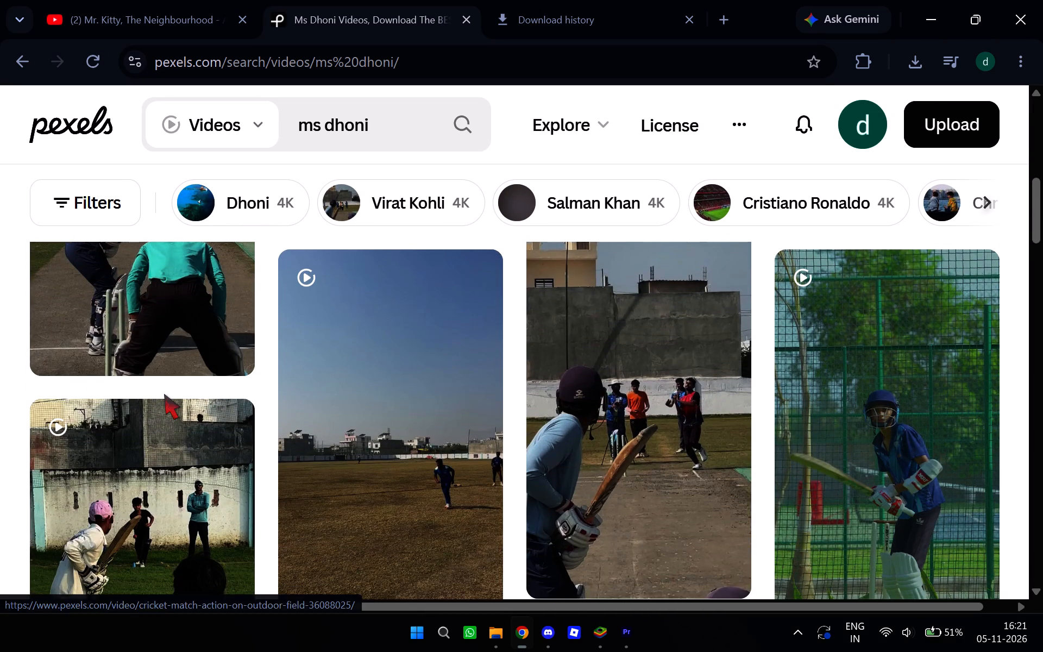
pyautogui.scroll(-5, 164, 393)
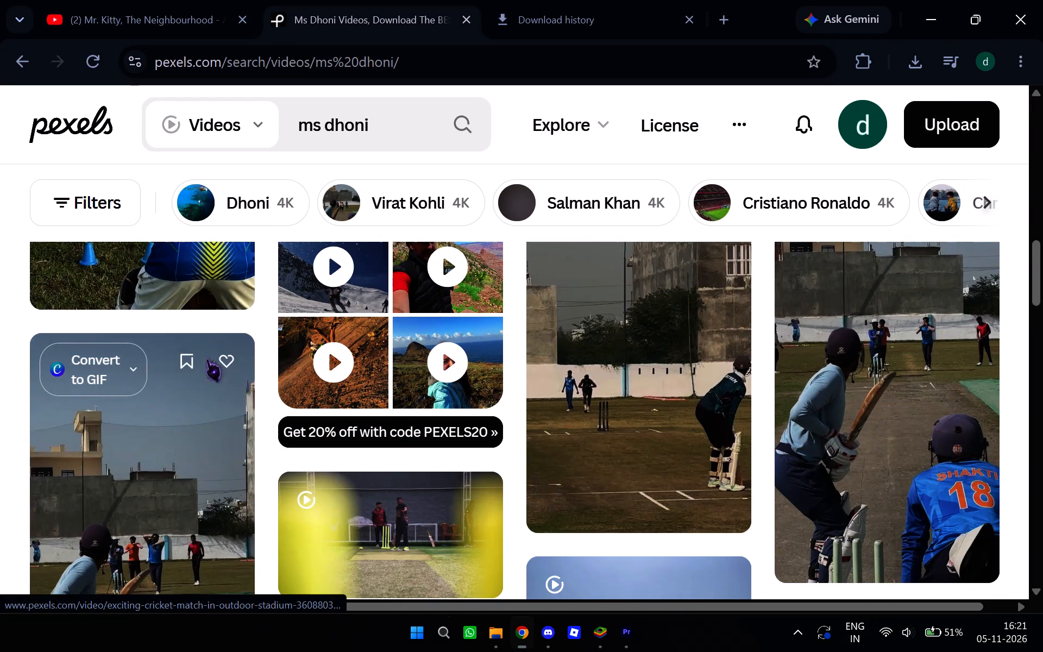
pyautogui.scroll(-2, 254, 332)
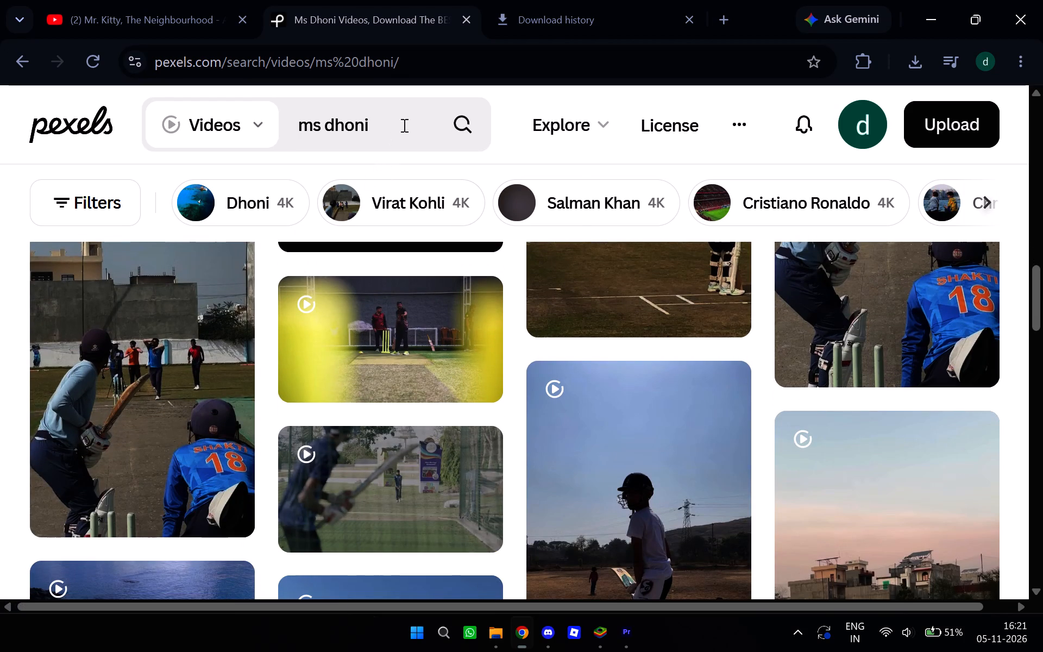
pyautogui.click(403, 125)
pyautogui.click(250, 325)
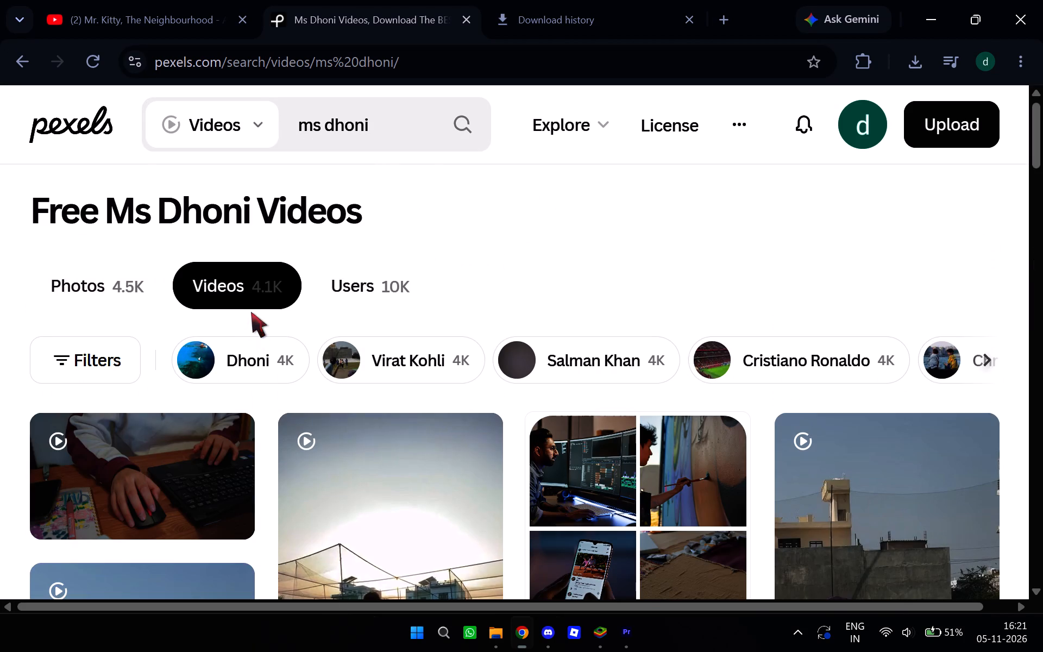
pyautogui.click(243, 353)
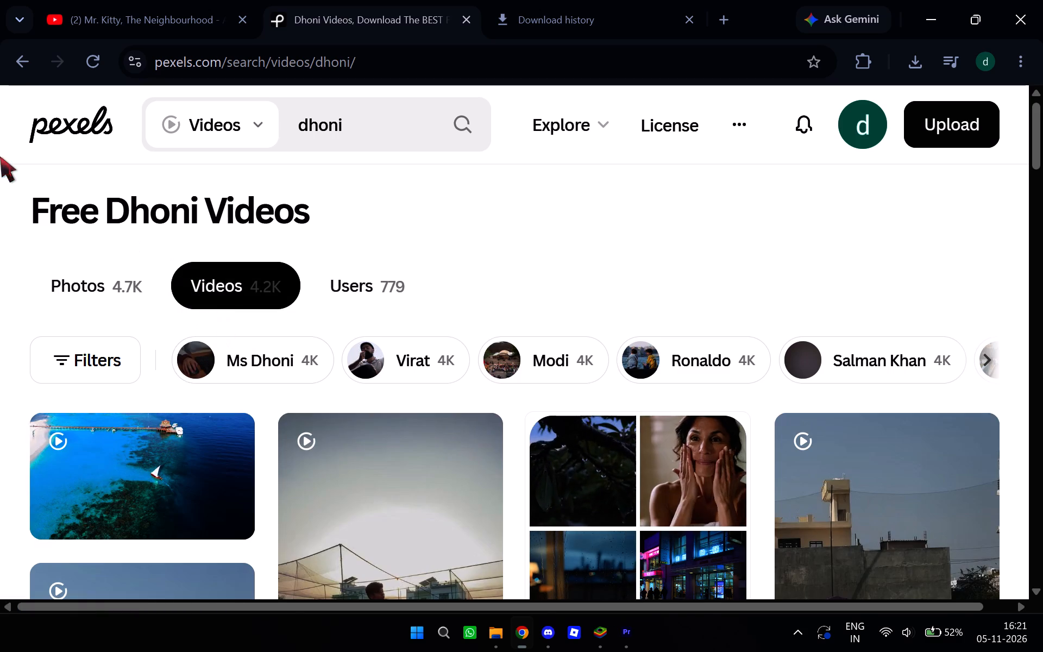
# Open the related Virat search on Pexels and look through its videos for usable cricket clips.
pyautogui.click(404, 382)
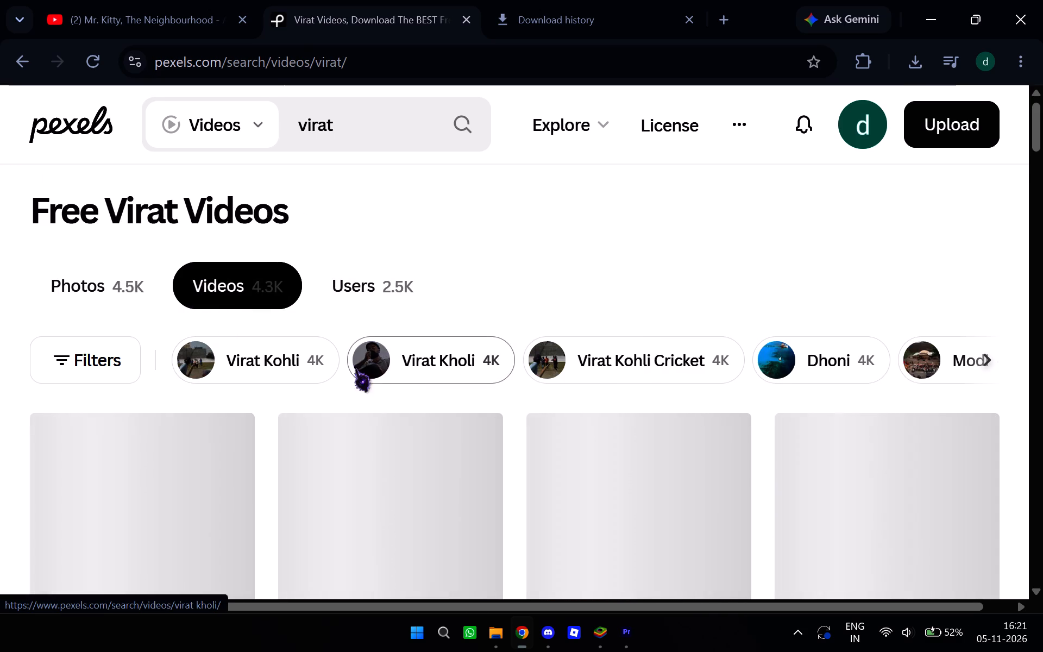
pyautogui.scroll(-2, 126, 318)
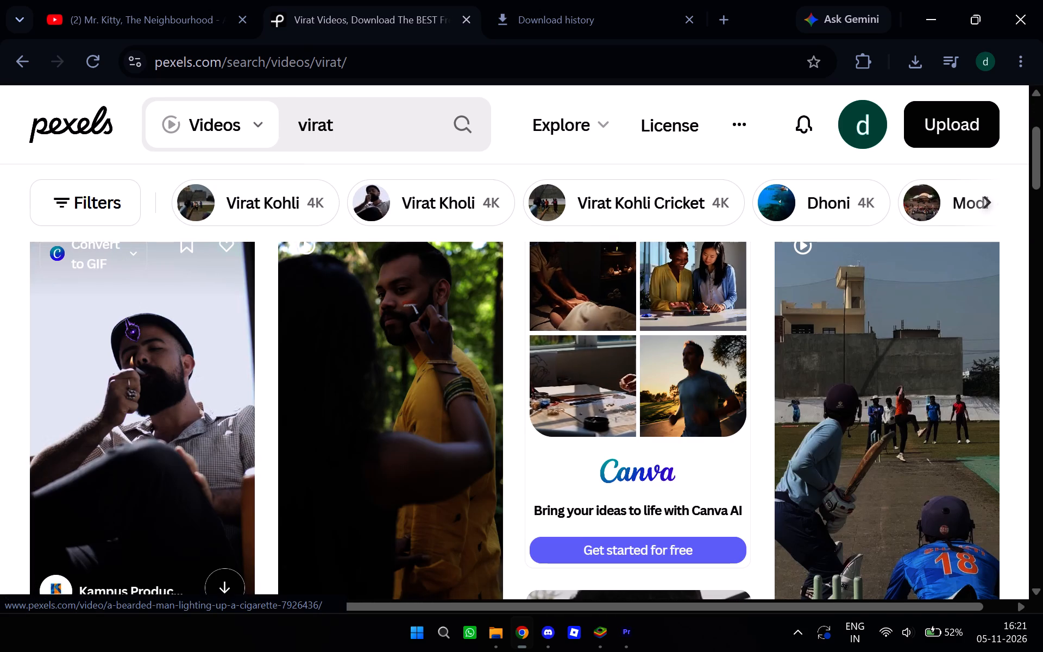
pyautogui.scroll(-6, 126, 318)
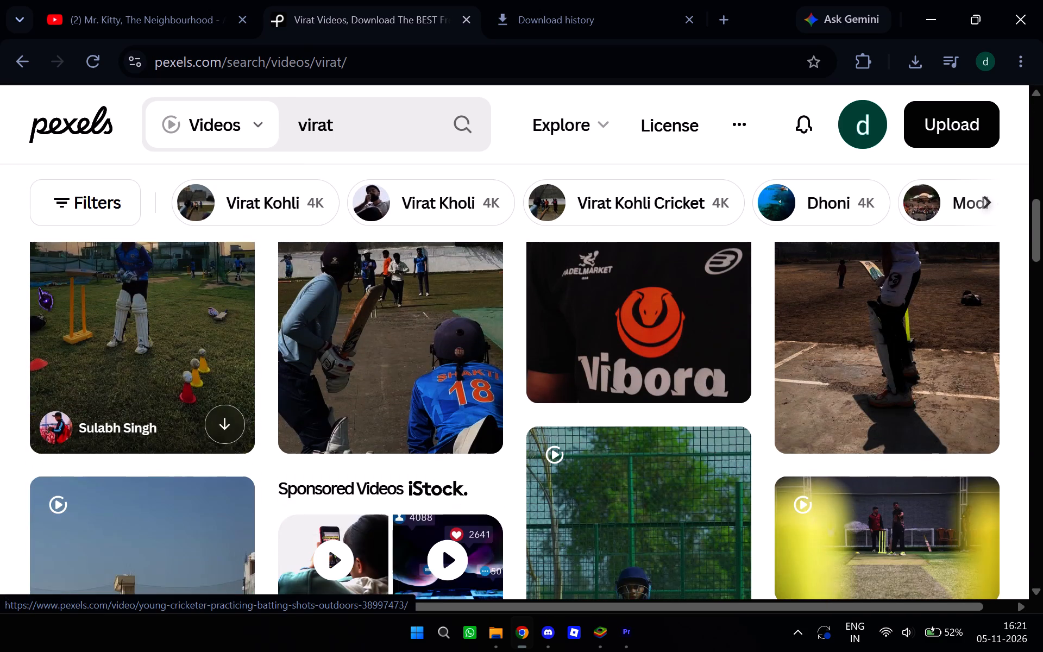
# Return to the Google results for MSD hitting sixes and look through the remaining results for another clip source.
pyautogui.click(10, 77)
pyautogui.click(9, 77)
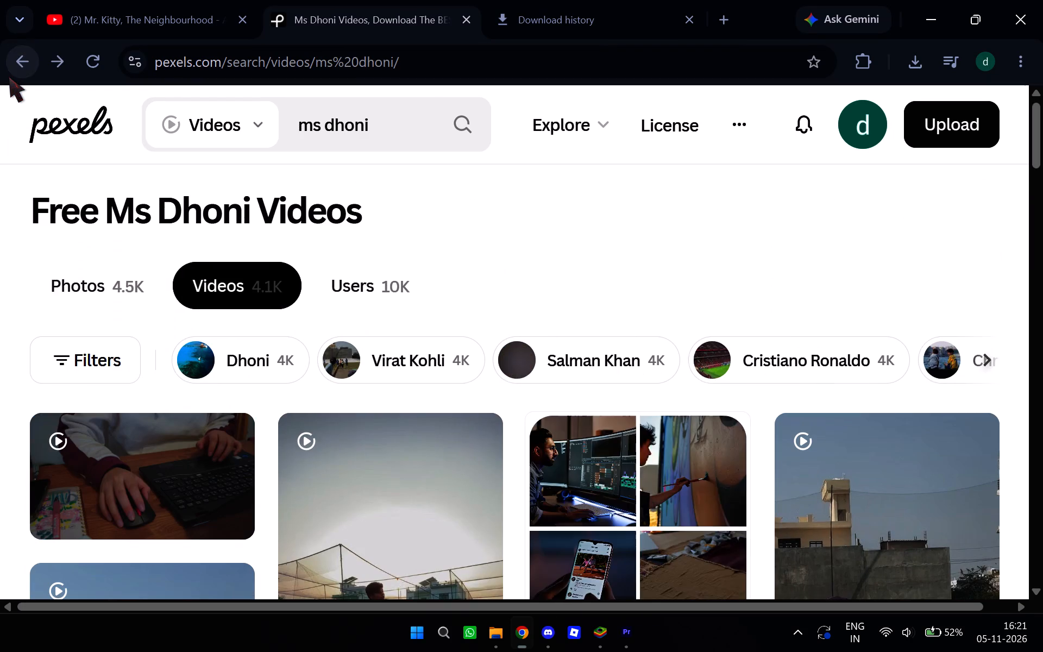
pyautogui.click(9, 77)
pyautogui.scroll(-2, 315, 370)
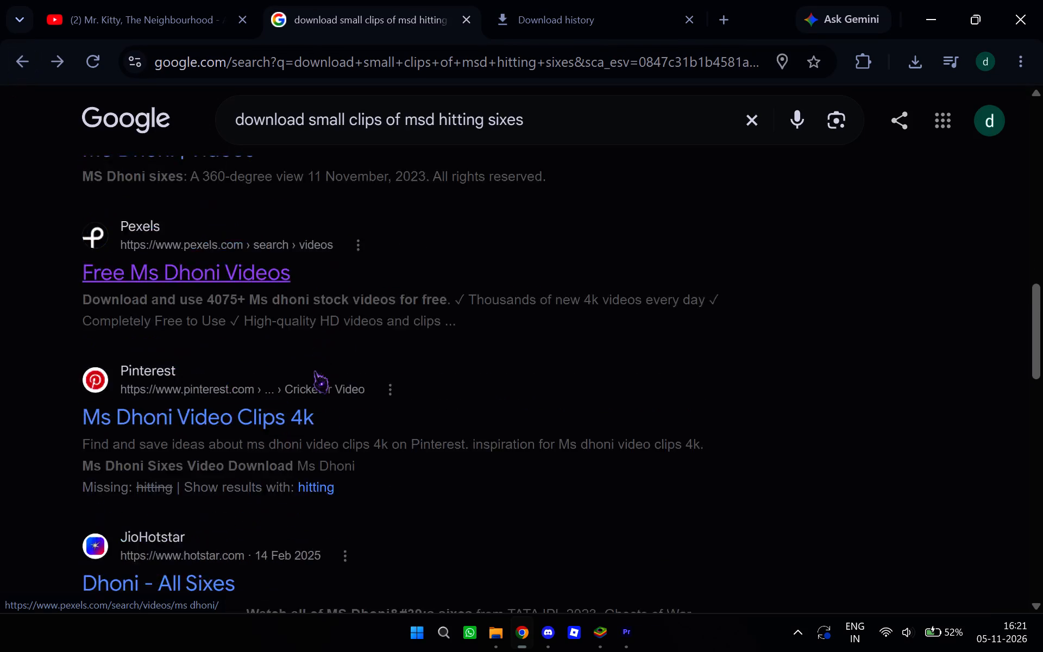
pyautogui.scroll(-5, 315, 370)
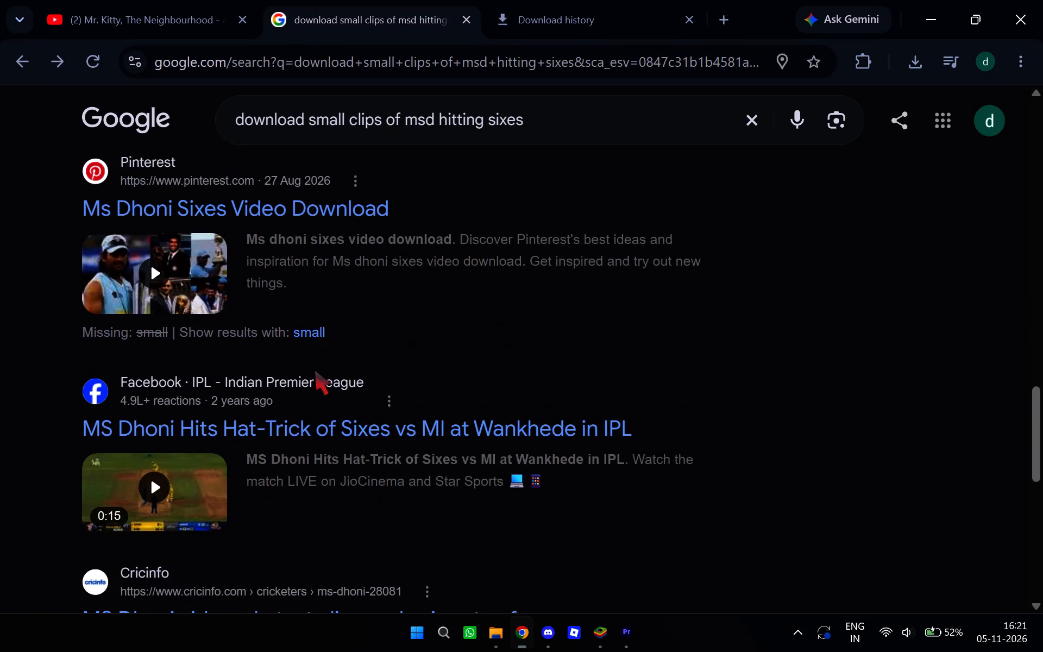
pyautogui.scroll(-2, 315, 370)
pyautogui.scroll(3, 315, 370)
pyautogui.scroll(-5, 315, 370)
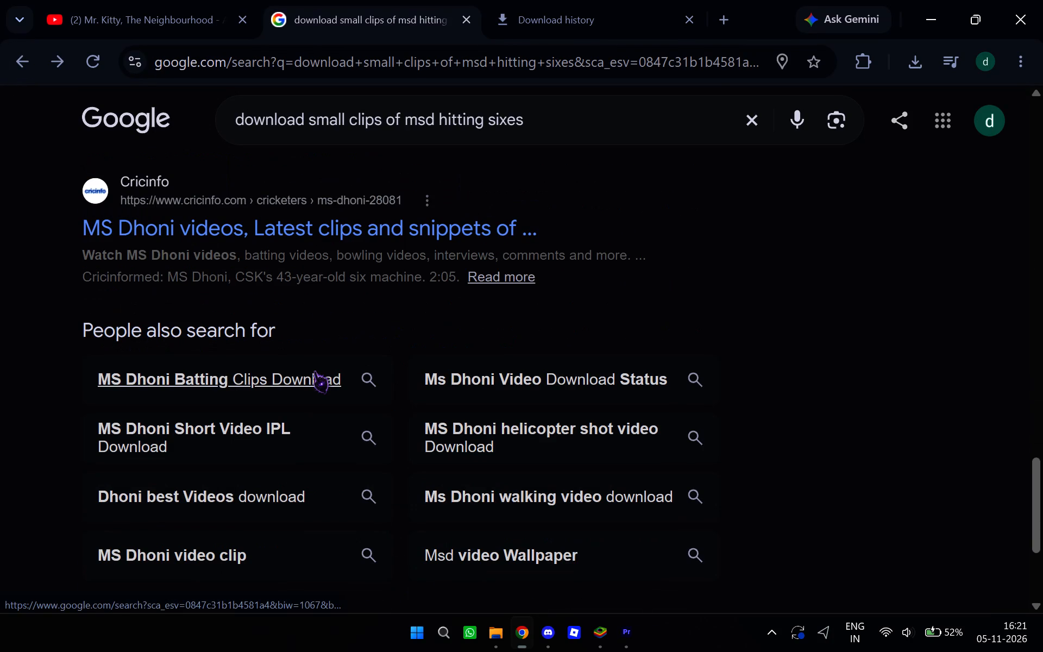
# Expand the full AI Overview on the Google results and read its suggested sources for MS Dhoni clips.
pyautogui.scroll(19, 315, 370)
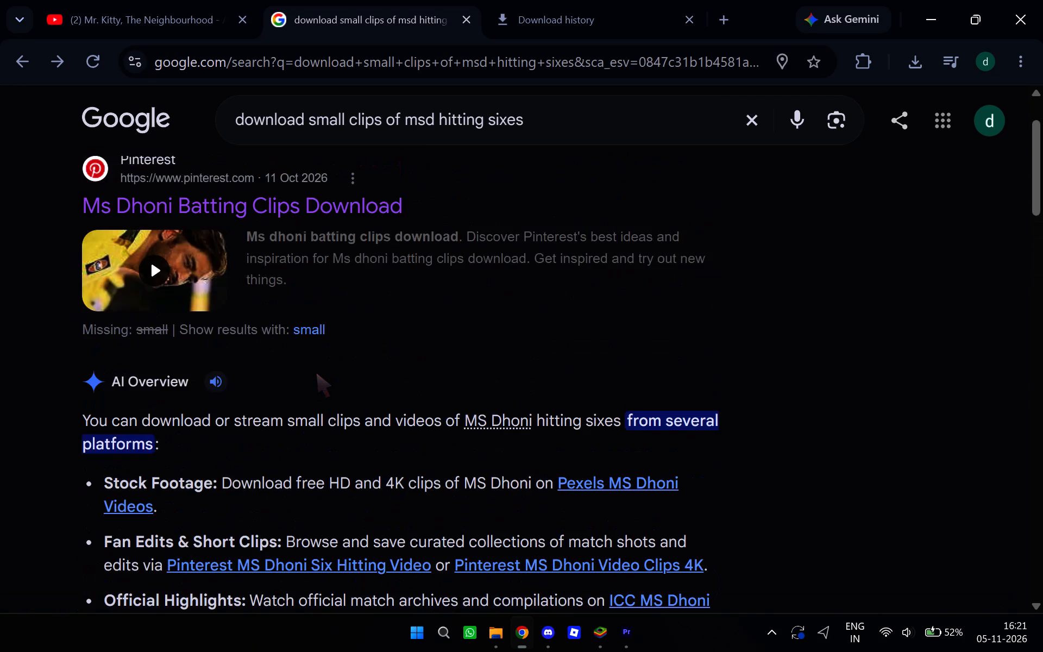
pyautogui.scroll(-2, 316, 373)
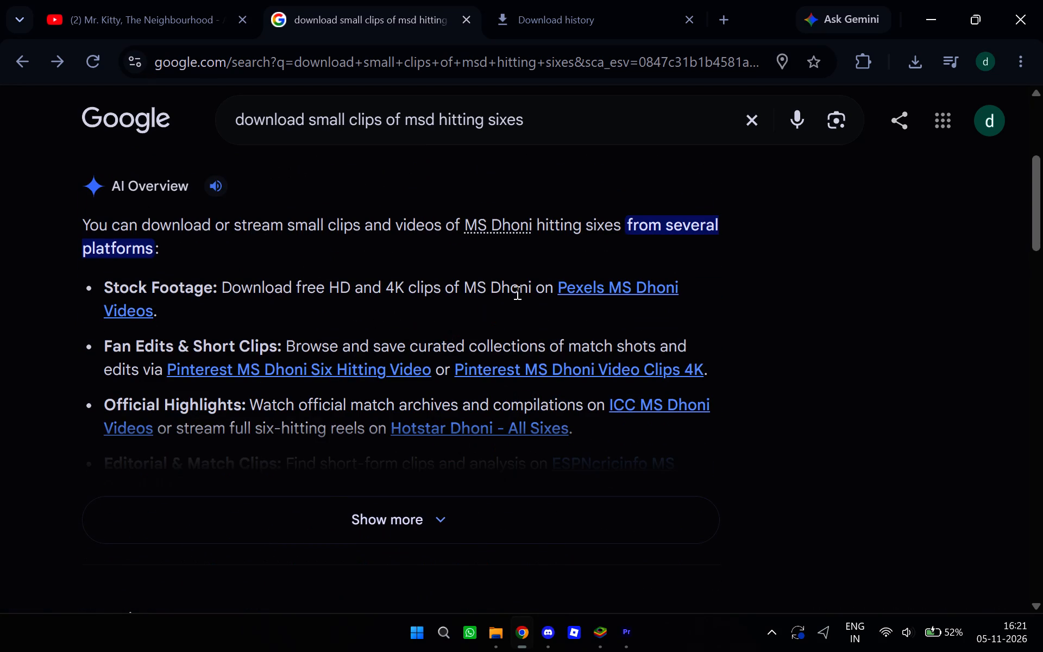
pyautogui.click(221, 527)
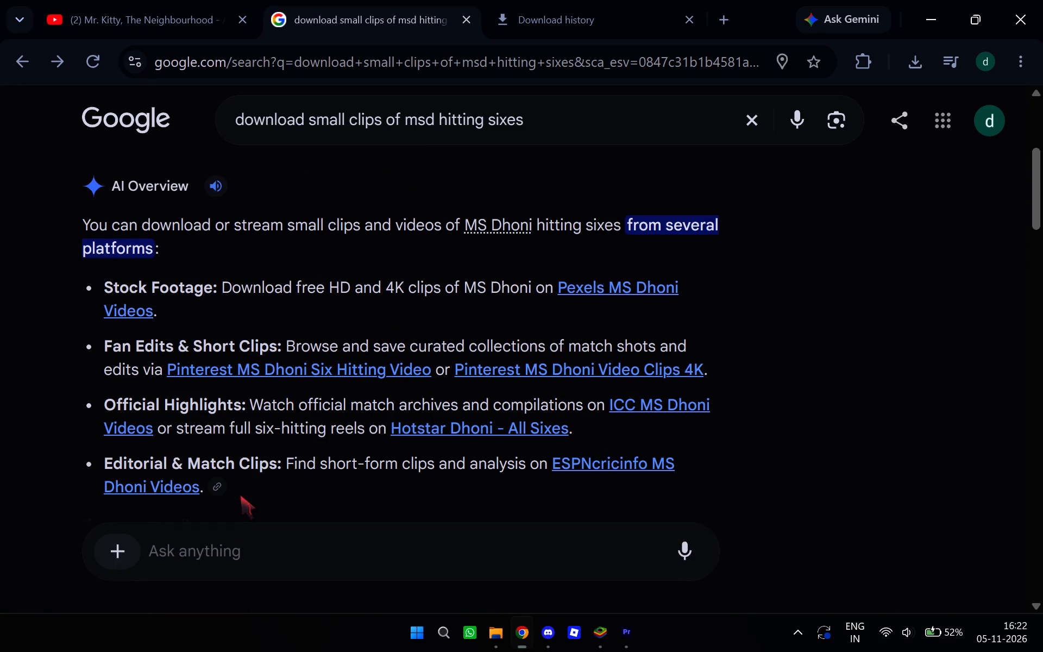
pyautogui.scroll(-1, 240, 491)
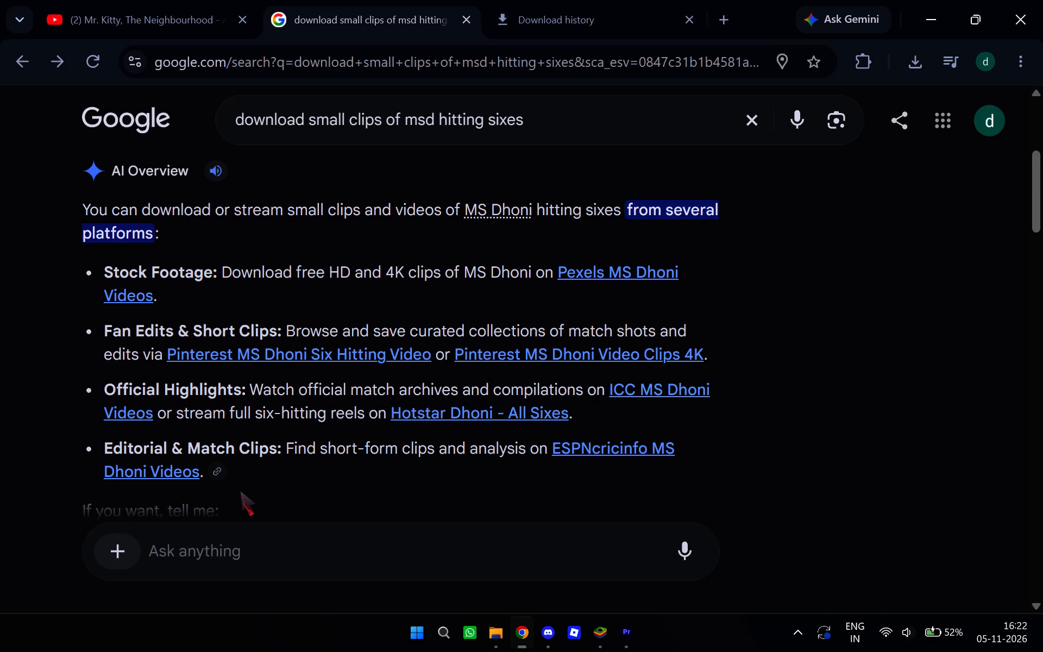
pyautogui.scroll(-1, 240, 491)
pyautogui.scroll(2, 240, 488)
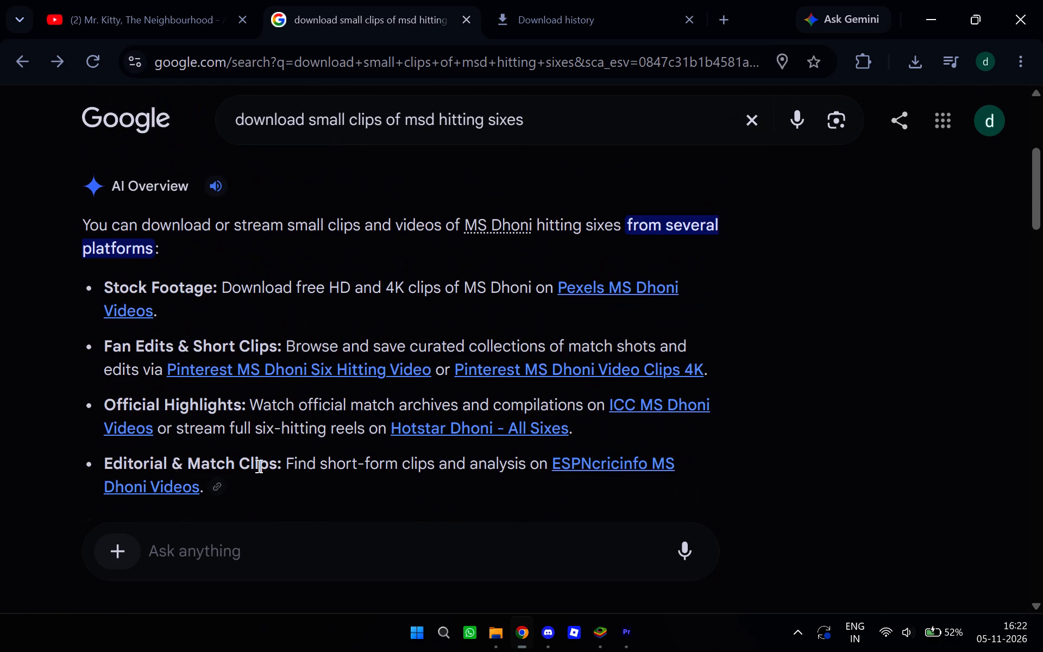
# Leave the Google clip search results and go back to the new tab page.
pyautogui.scroll(5, 260, 461)
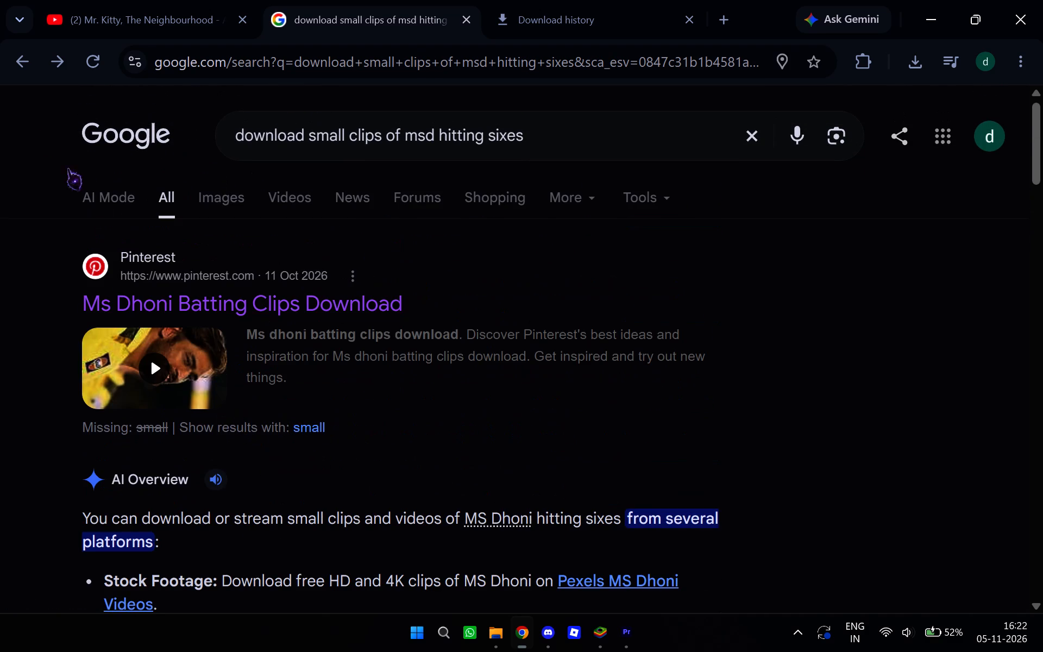
pyautogui.click(0, 42)
pyautogui.click(7, 43)
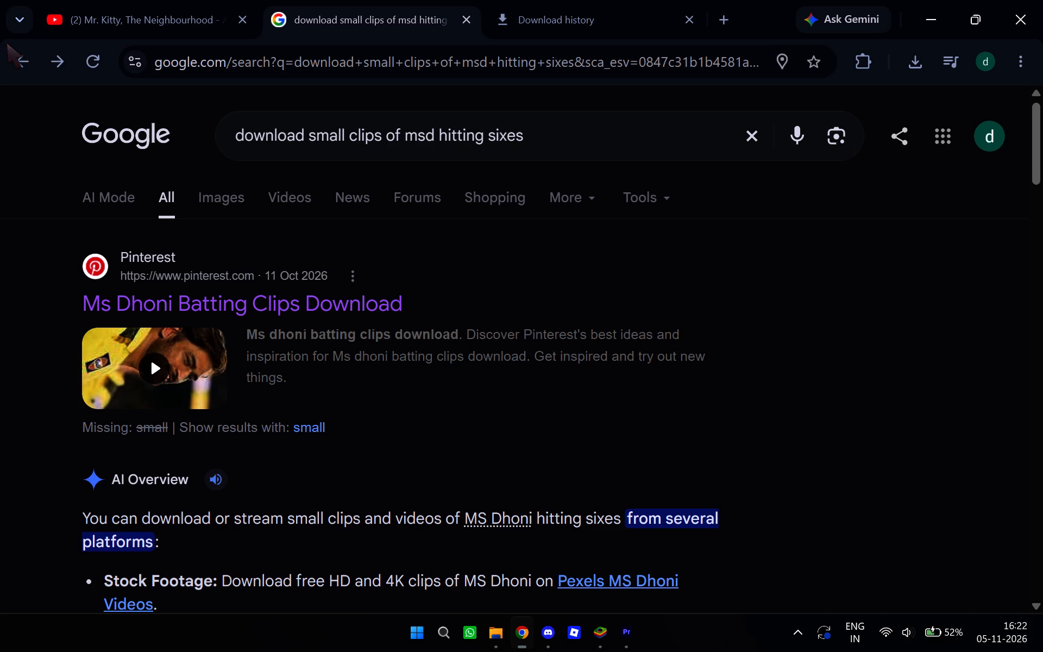
pyautogui.click(17, 51)
pyautogui.click(17, 51)
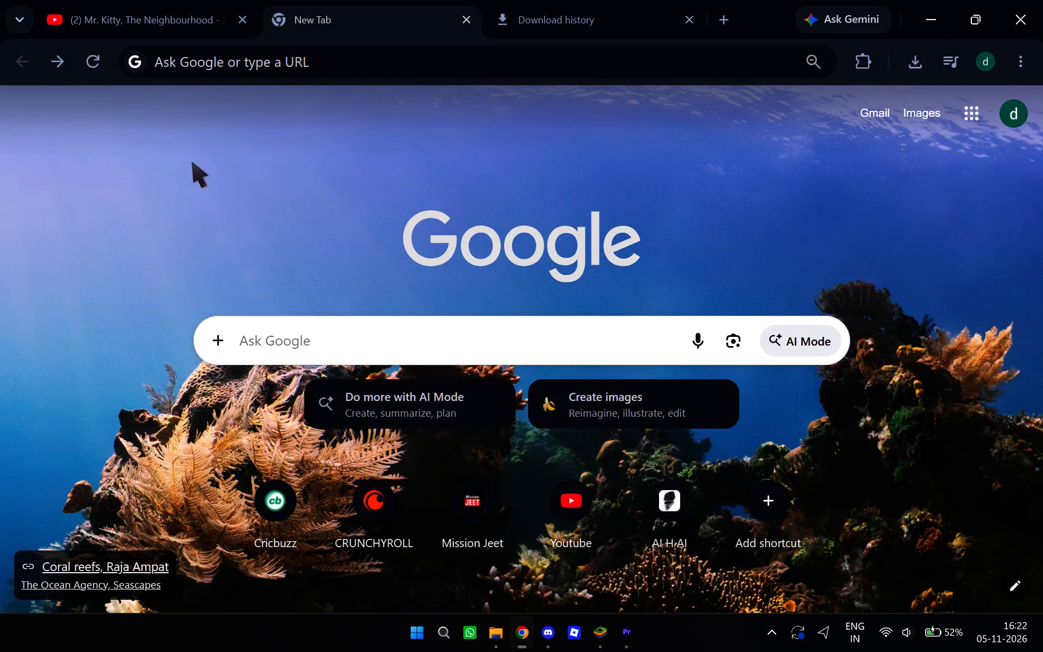
pyautogui.click(345, 321)
pyautogui.click(331, 242)
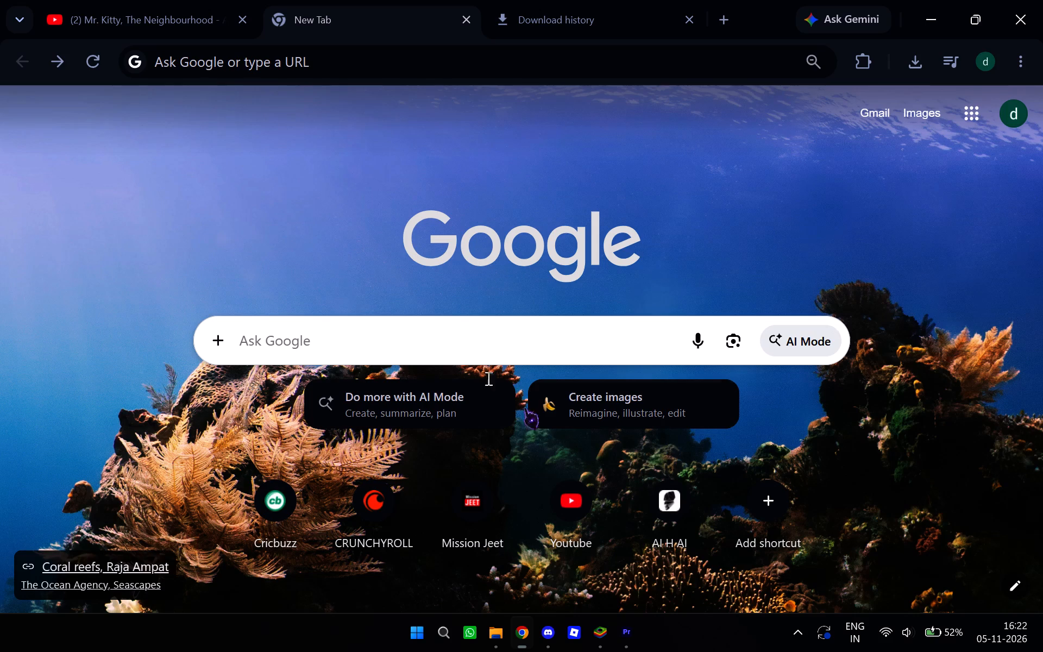
# Open YouTube and search for "msd gun celebration".
pyautogui.click(573, 516)
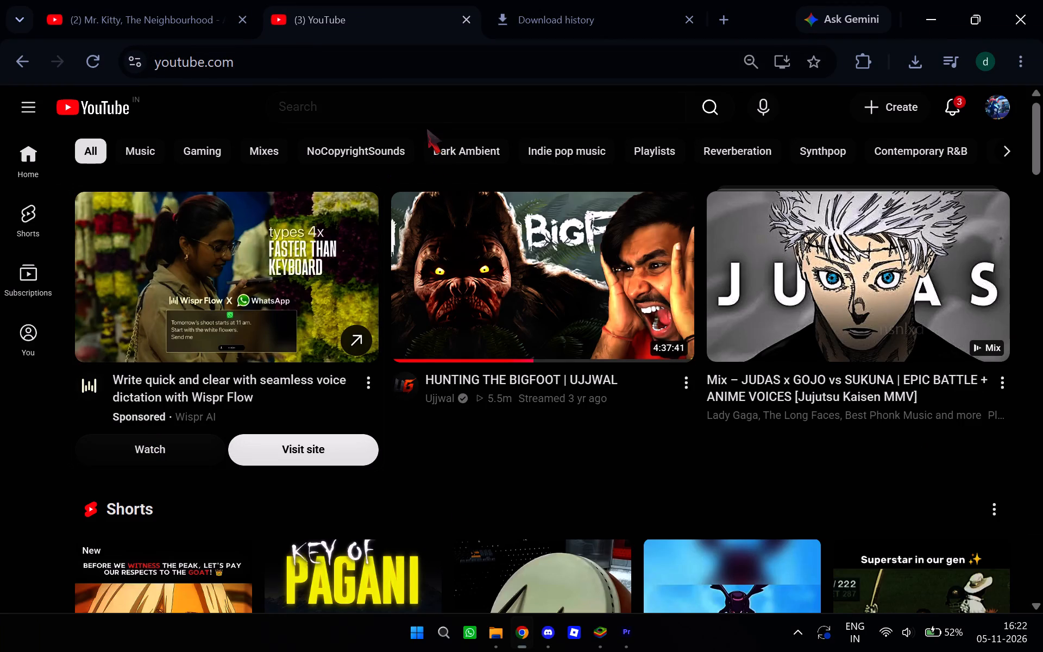
pyautogui.click(429, 121)
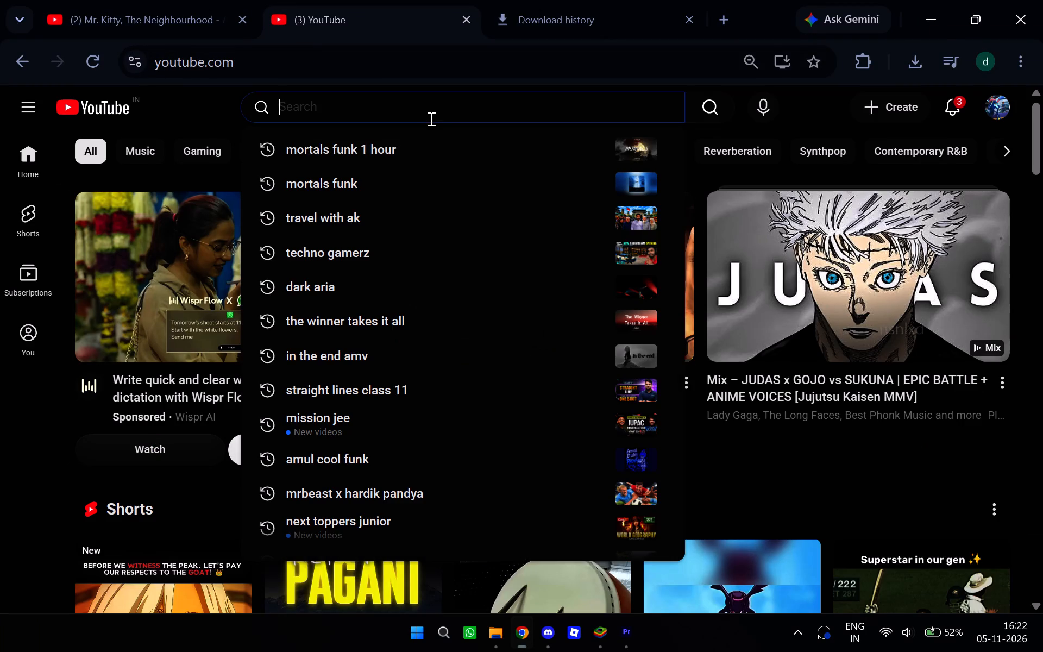
pyautogui.write('msd')
pyautogui.press('space')
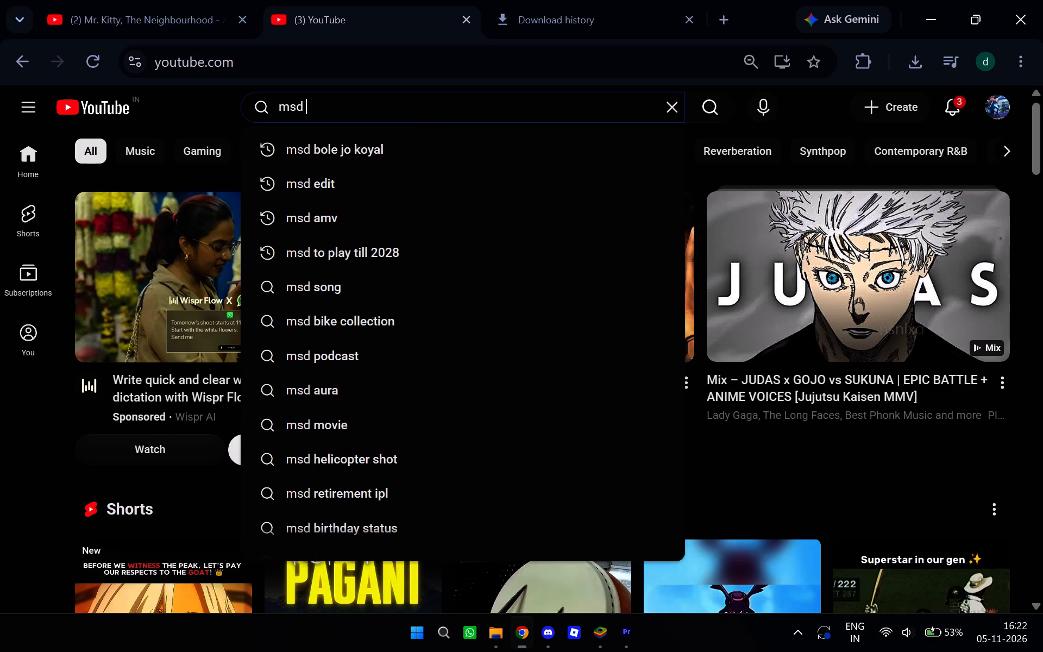
pyautogui.write('cr')
pyautogui.press('BackSpace')
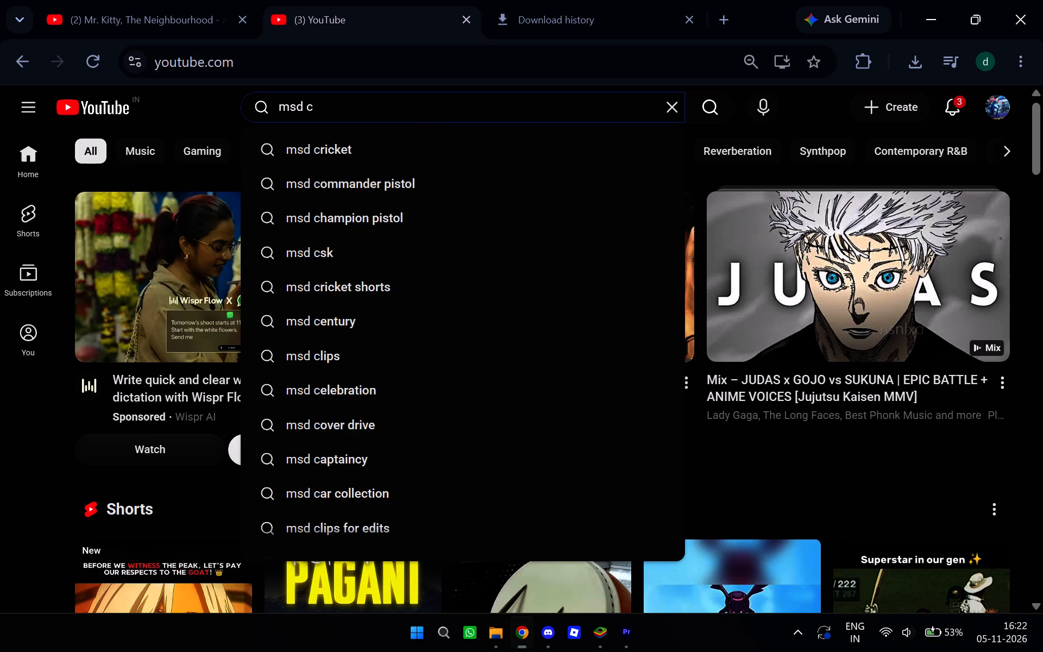
pyautogui.press('BackSpace')
pyautogui.write('gun ce')
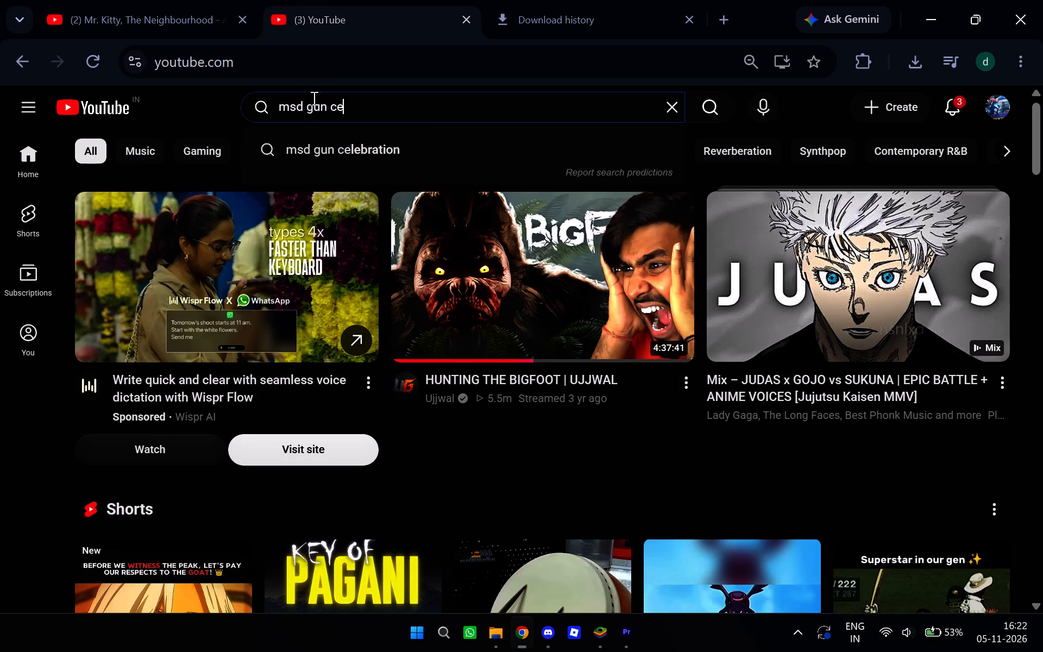
pyautogui.click(343, 139)
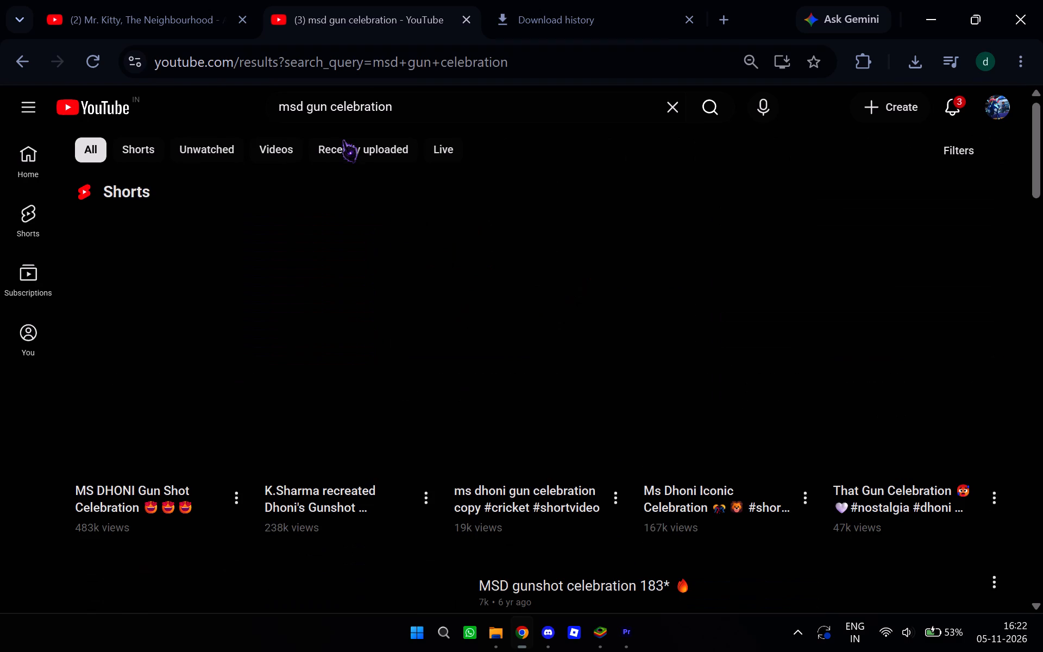
# Open the video "MSD gunshot celebration 183*" in full screen and pause it at 0:02.
pyautogui.scroll(-2, 335, 135)
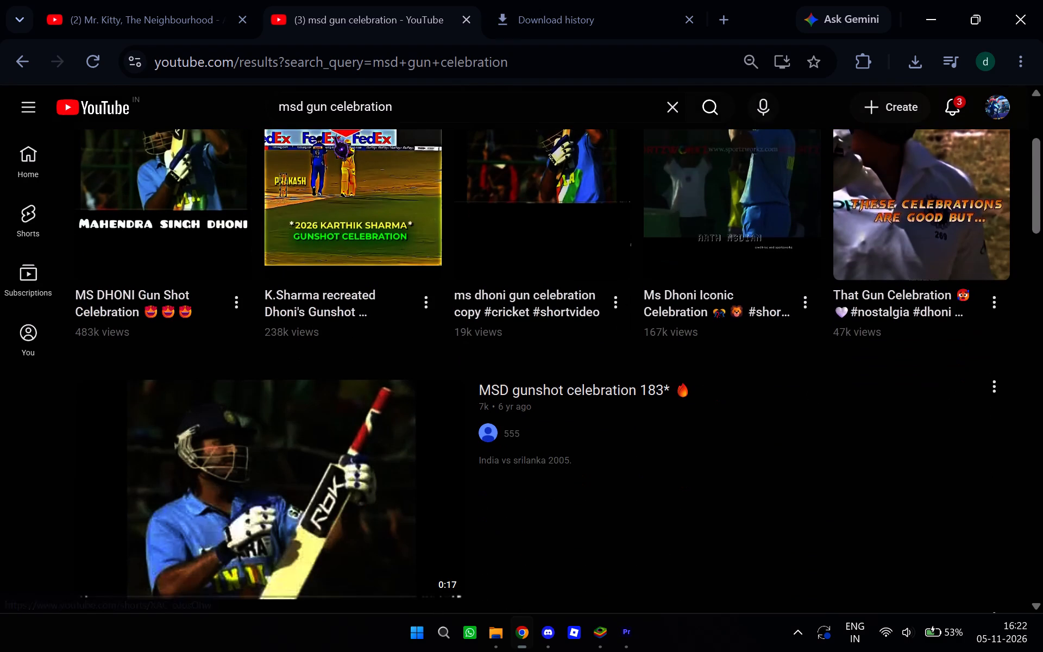
pyautogui.click(285, 432)
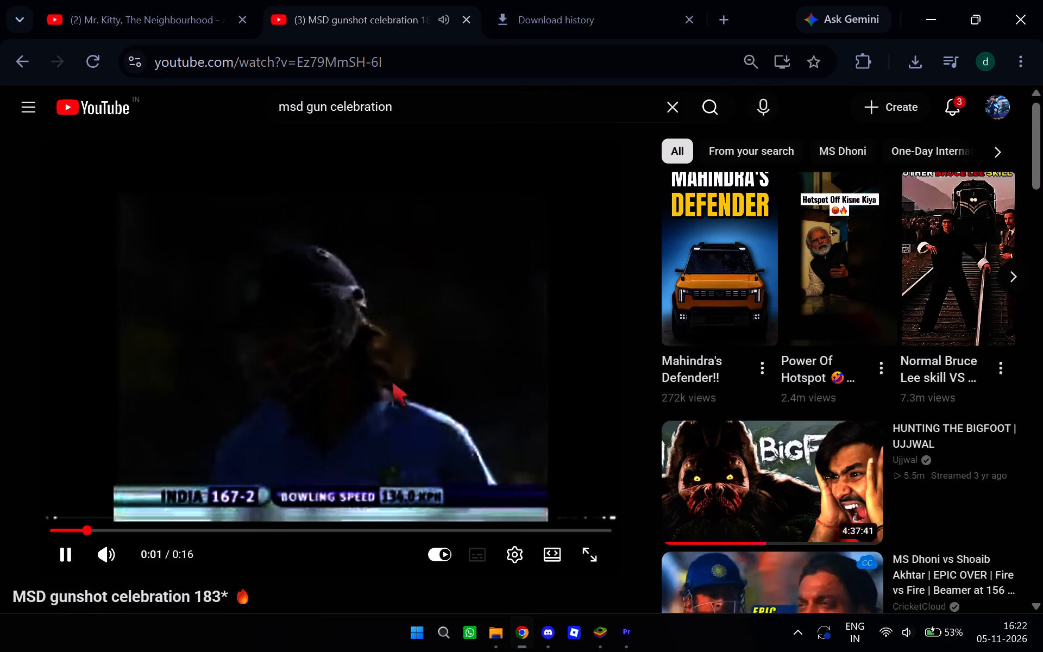
pyautogui.click(602, 559)
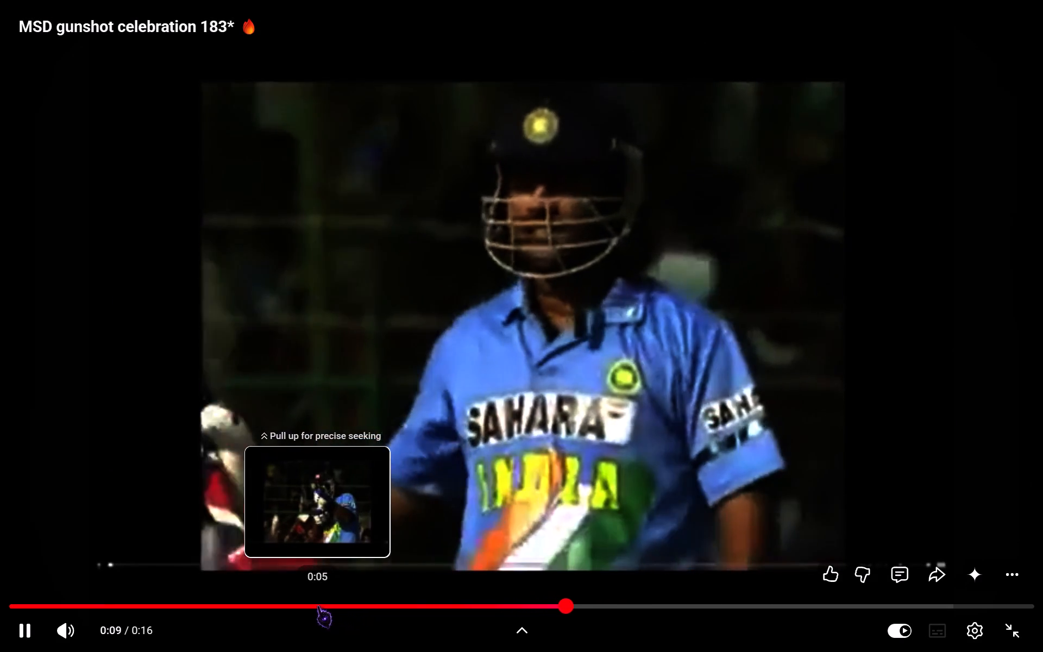
pyautogui.click(265, 601)
pyautogui.click(326, 462)
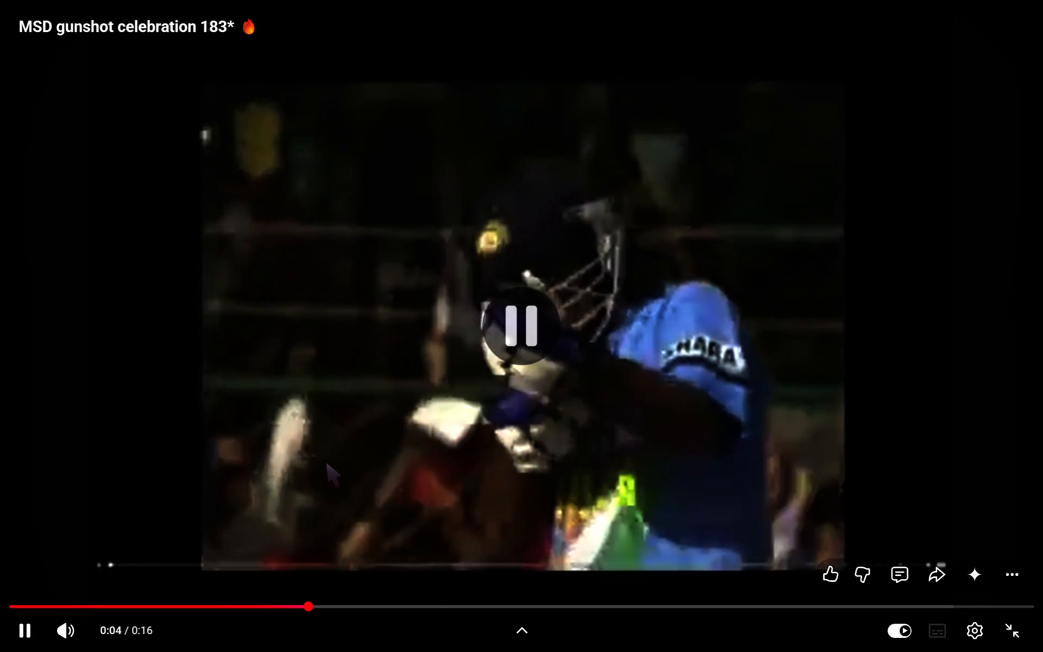
pyautogui.click(270, 606)
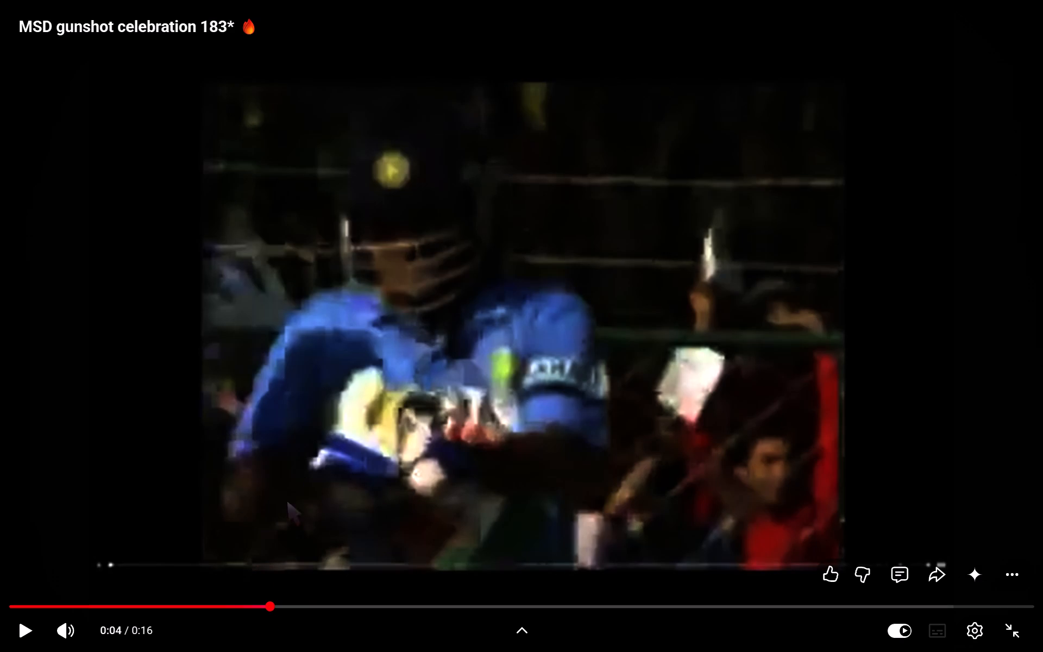
pyautogui.click(180, 605)
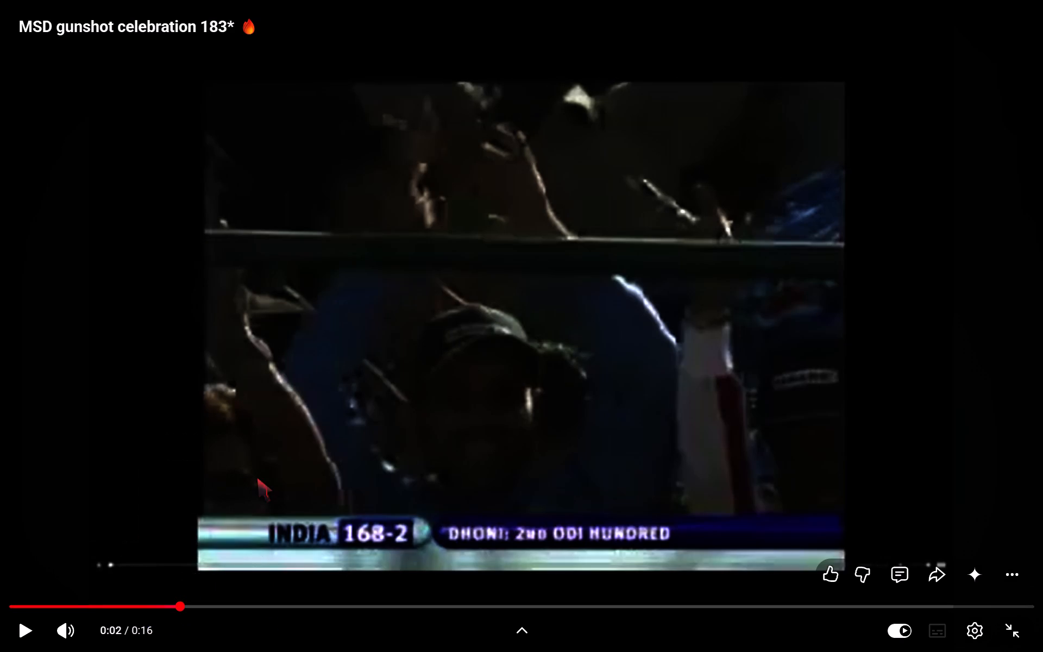
# Screen-record the playing celebration with Snipping Tool, using a recording area of about 1450 × 975 pixels around the footage.
pyautogui.press('Print')
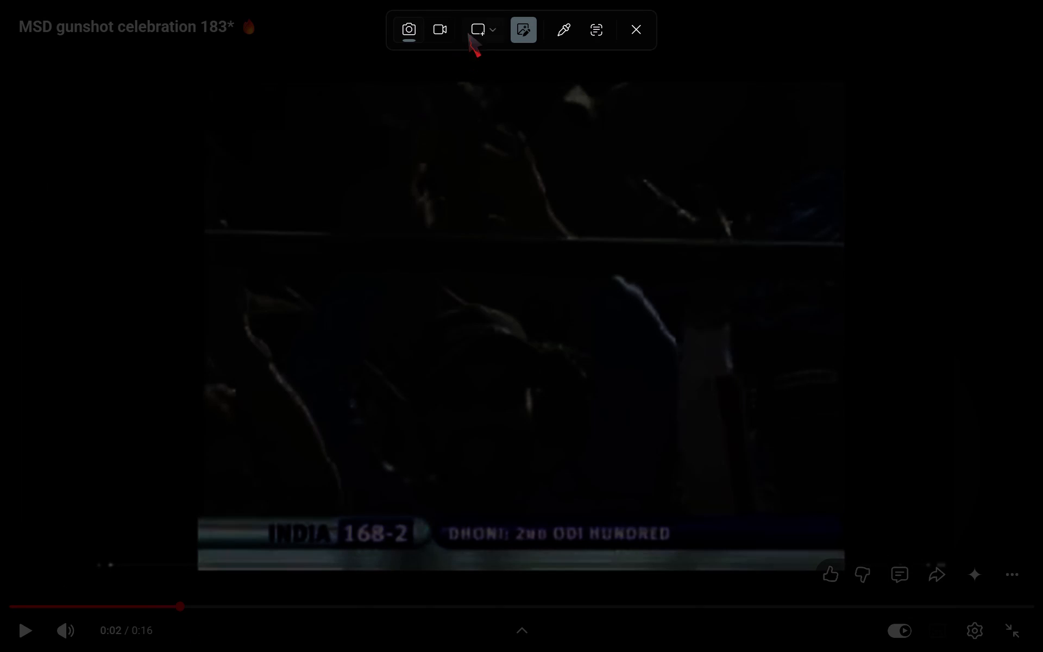
pyautogui.click(440, 25)
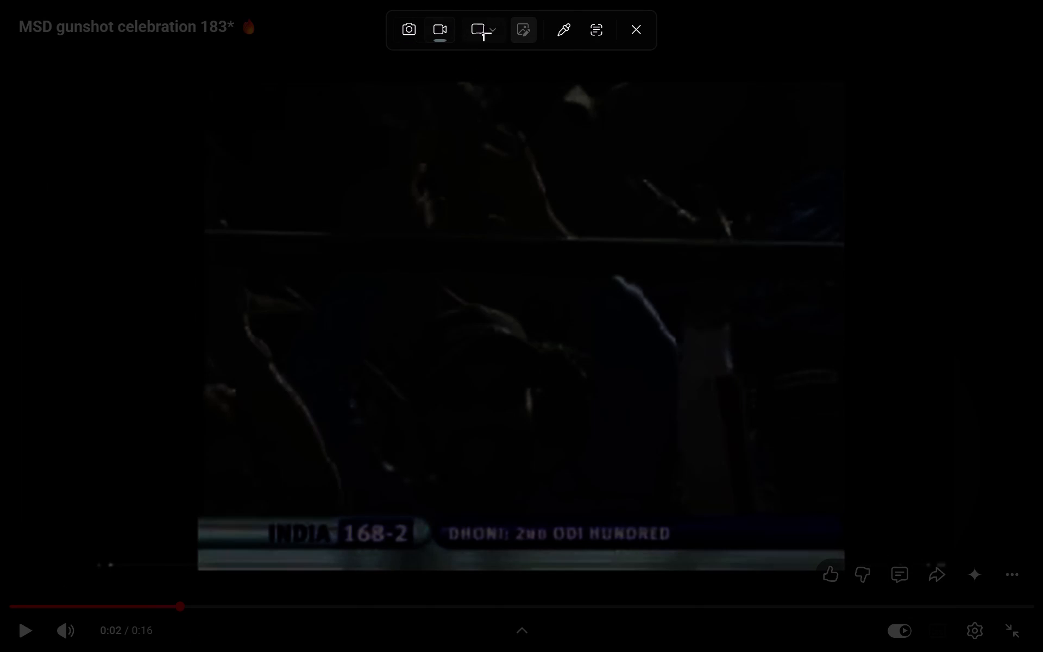
pyautogui.click(483, 33)
pyautogui.click(502, 34)
pyautogui.moveTo(175, 69); pyautogui.dragTo(843, 584)
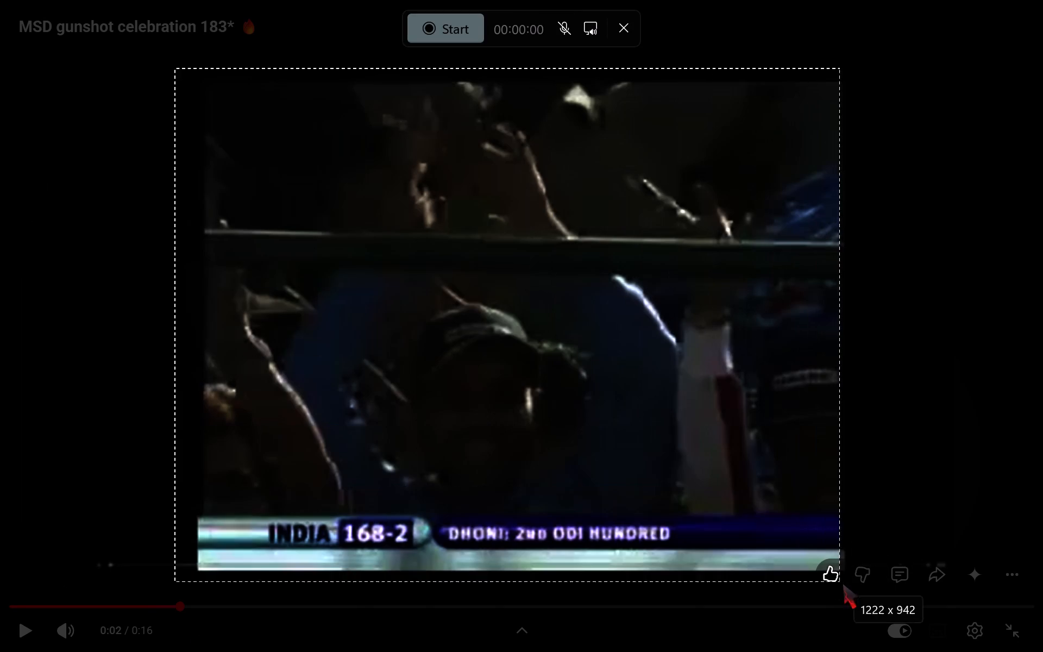
pyautogui.moveTo(843, 584); pyautogui.dragTo(957, 598)
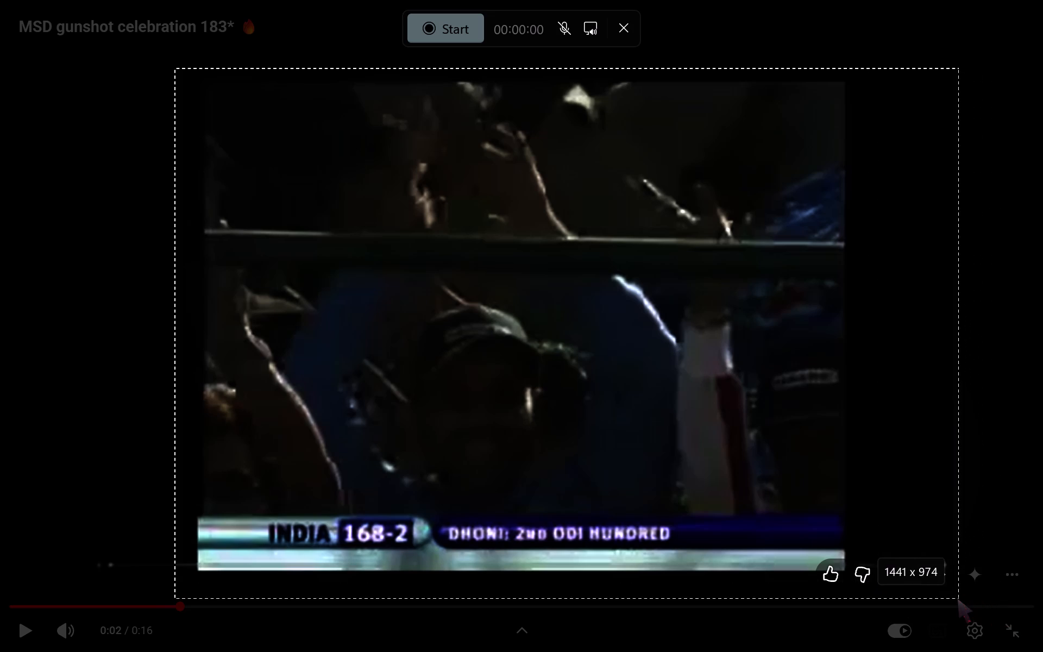
pyautogui.moveTo(957, 598); pyautogui.dragTo(965, 600)
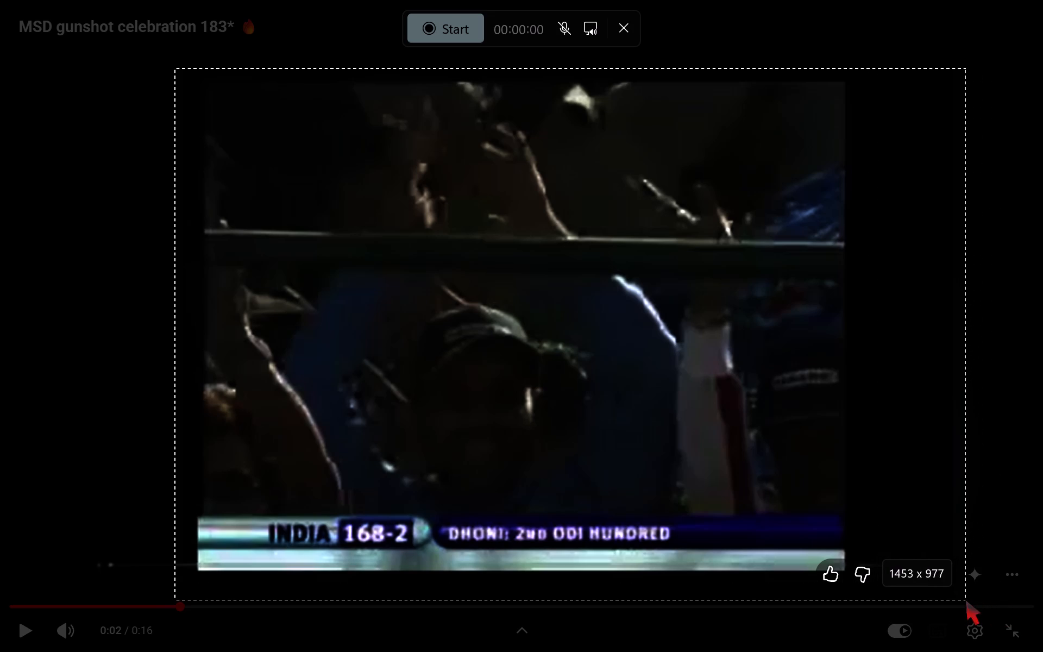
pyautogui.moveTo(965, 600); pyautogui.dragTo(965, 598)
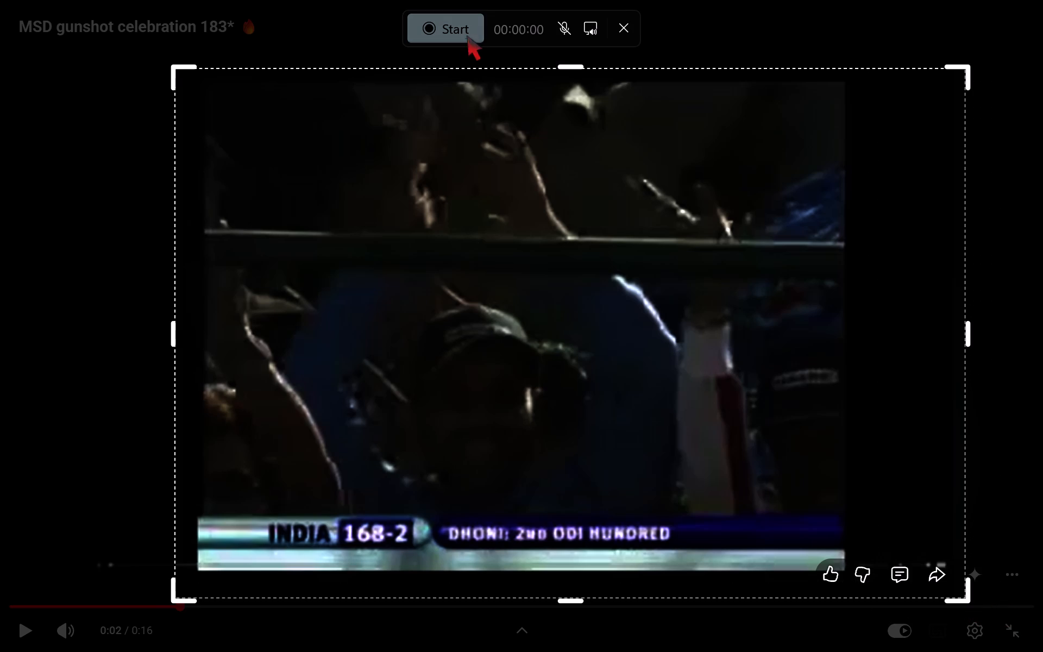
pyautogui.click(461, 16)
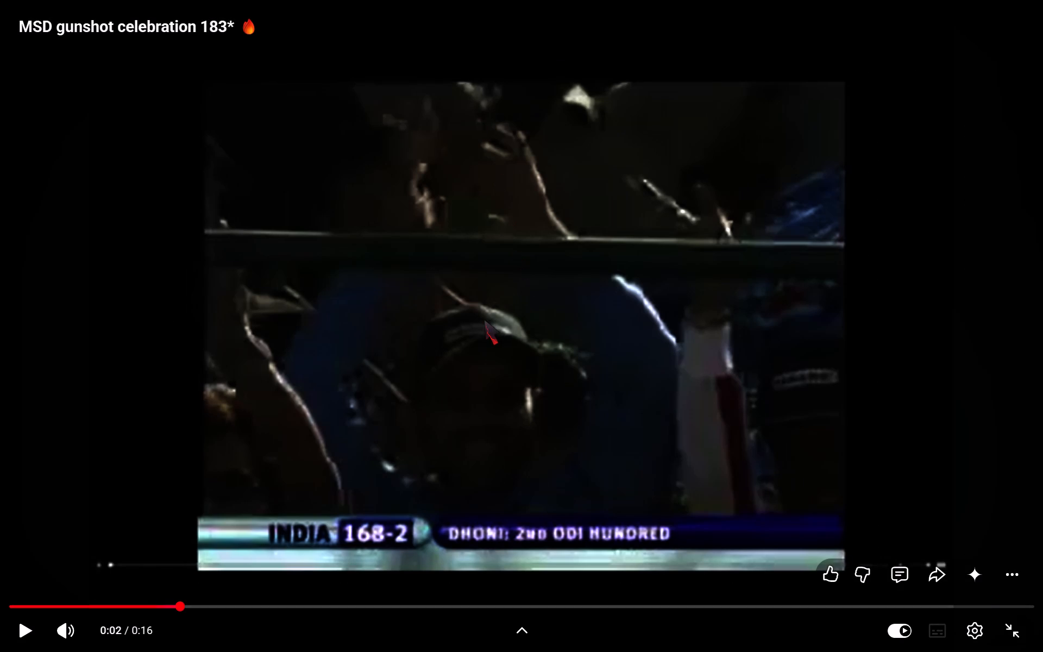
pyautogui.click(467, 323)
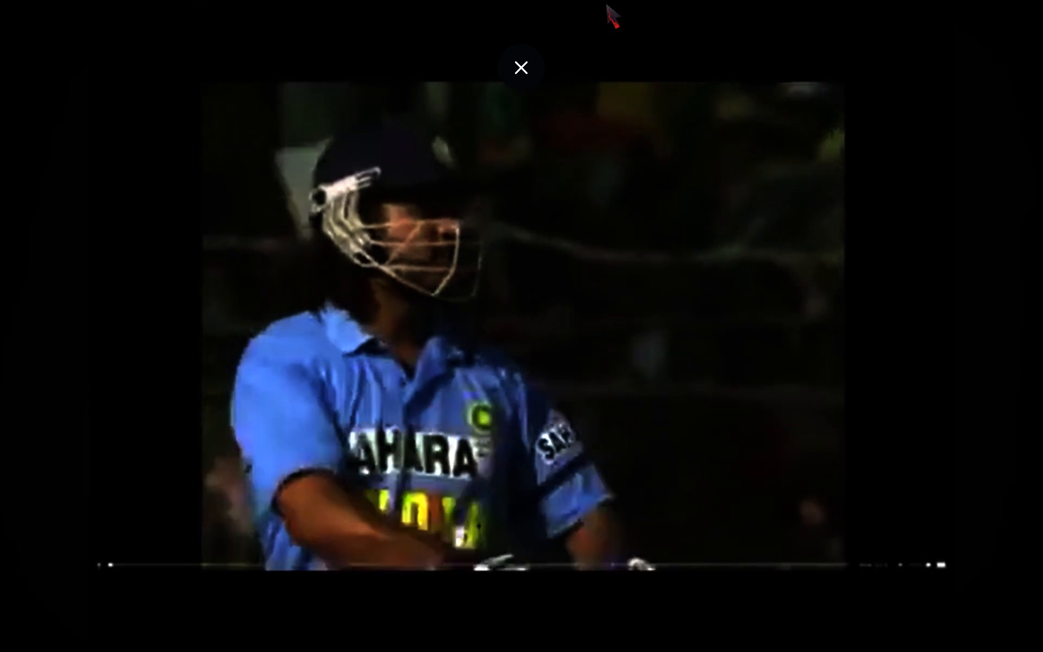
pyautogui.click(464, 21)
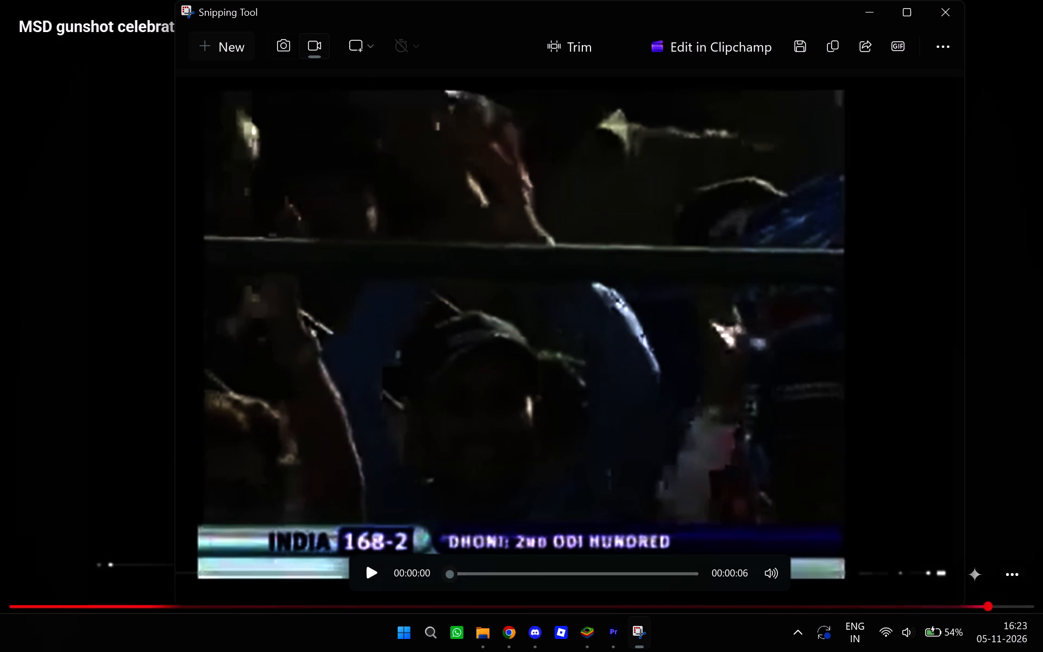
# Exit the full-screen video, play back the recorded clip in Snipping Tool to check it, and close the recorder.
pyautogui.click(1015, 411)
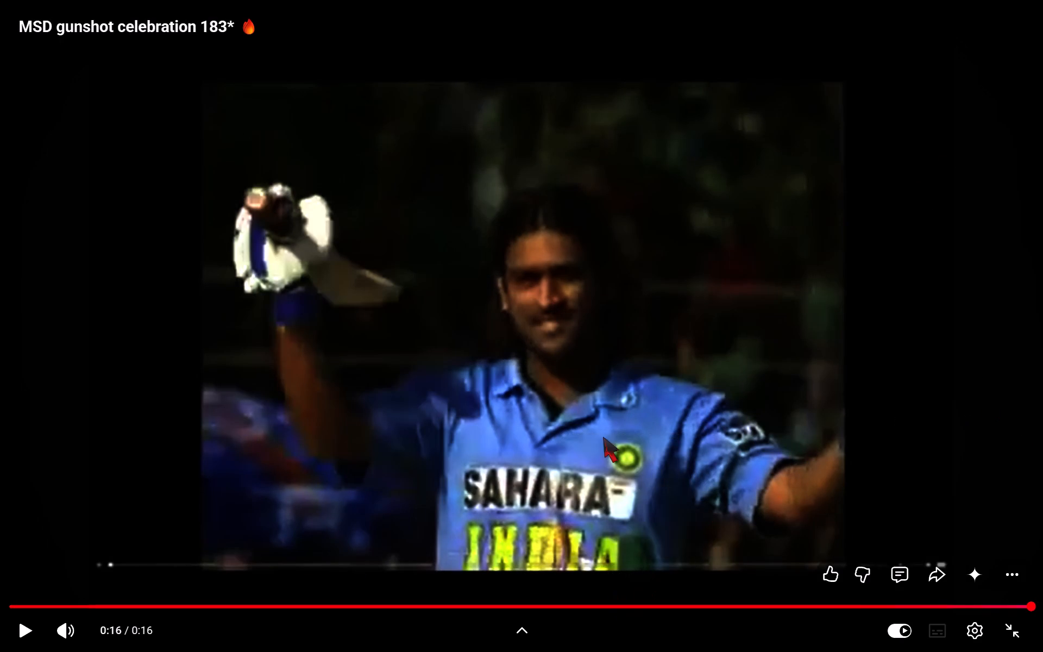
pyautogui.press('Escape')
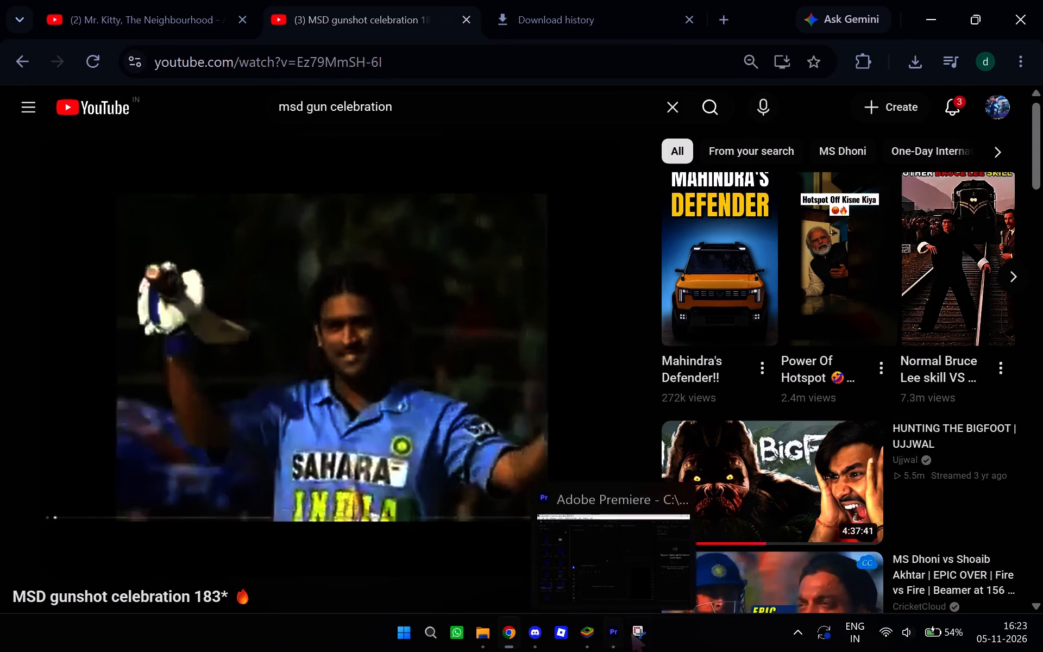
pyautogui.click(632, 632)
pyautogui.click(539, 389)
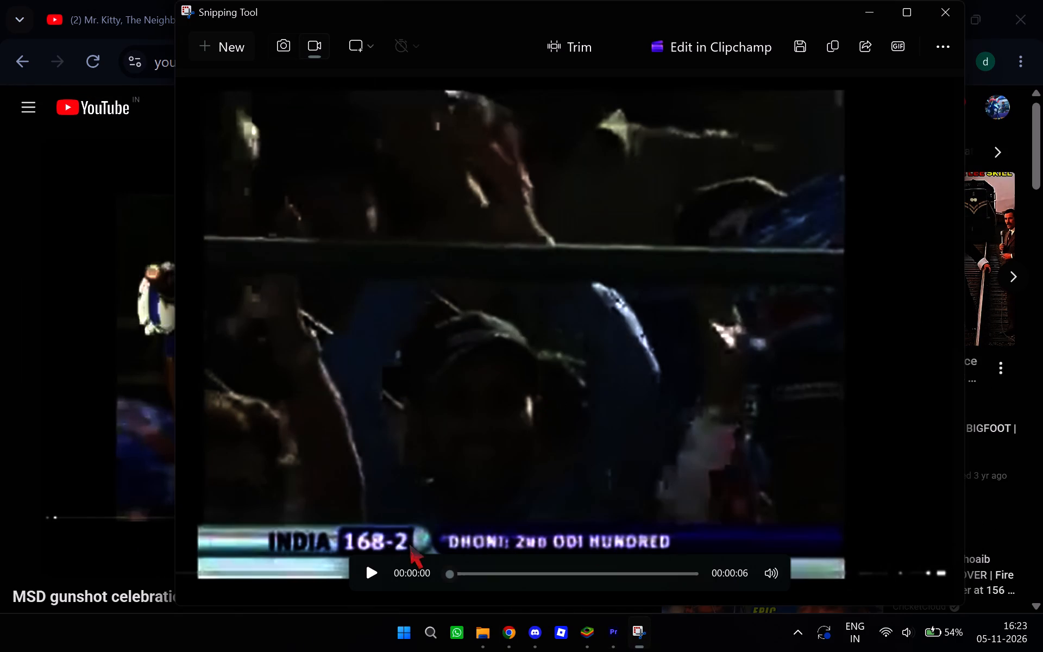
pyautogui.click(366, 568)
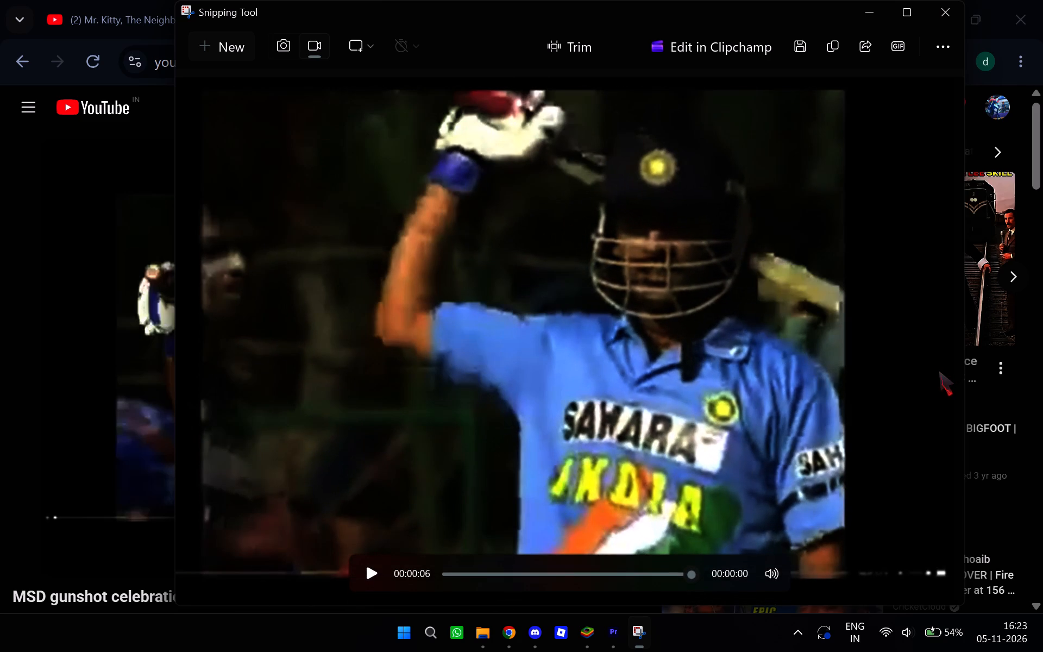
pyautogui.click(937, 8)
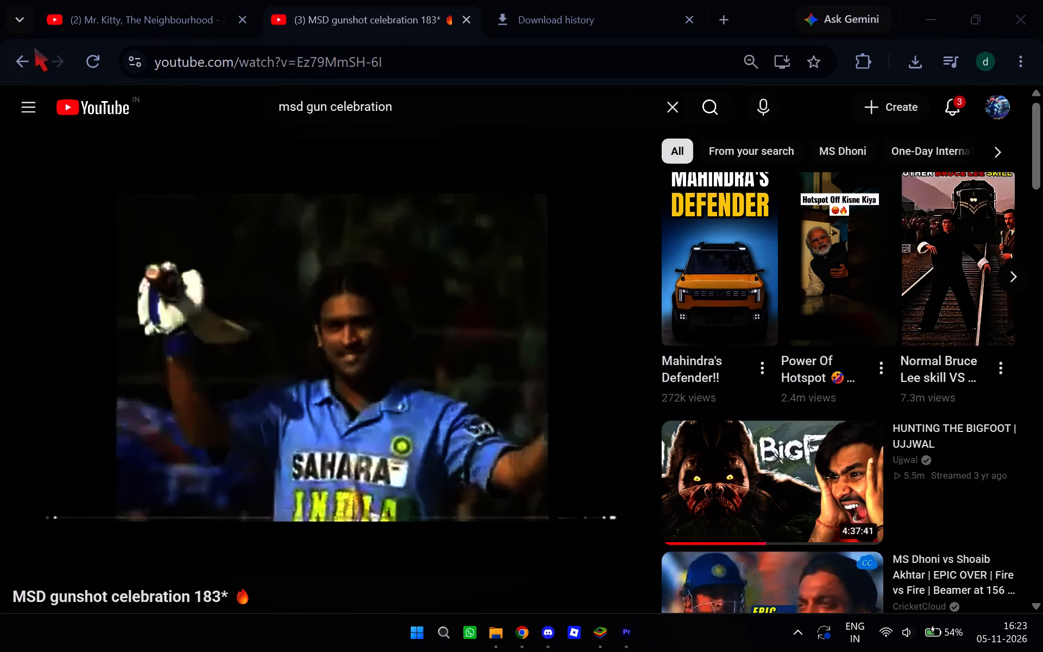
# Return to the "msd gun celebration" results, look for more usable footage, and open ICC's "A tribute to MS Dhoni" video.
pyautogui.click(18, 65)
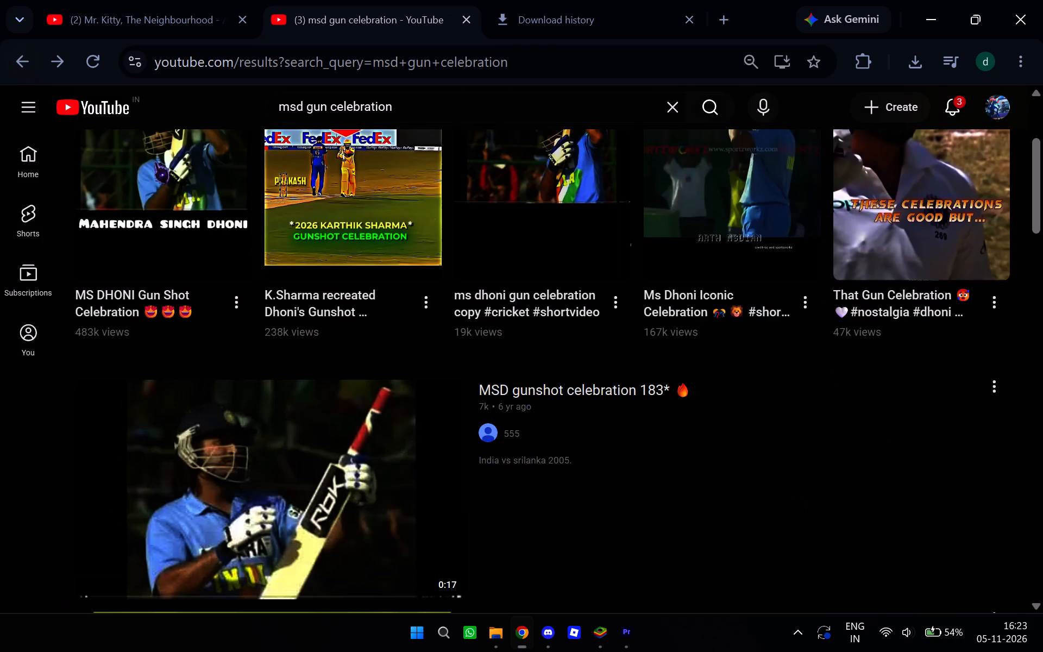
pyautogui.scroll(-1, 245, 235)
pyautogui.scroll(-4, 0, 224)
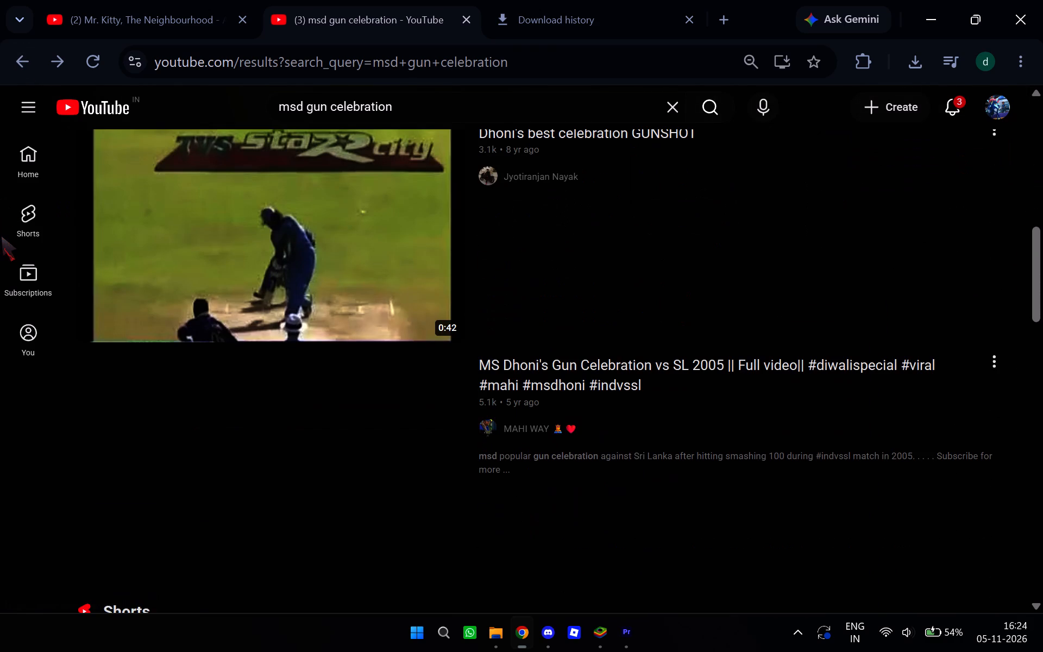
pyautogui.scroll(-6, 1, 236)
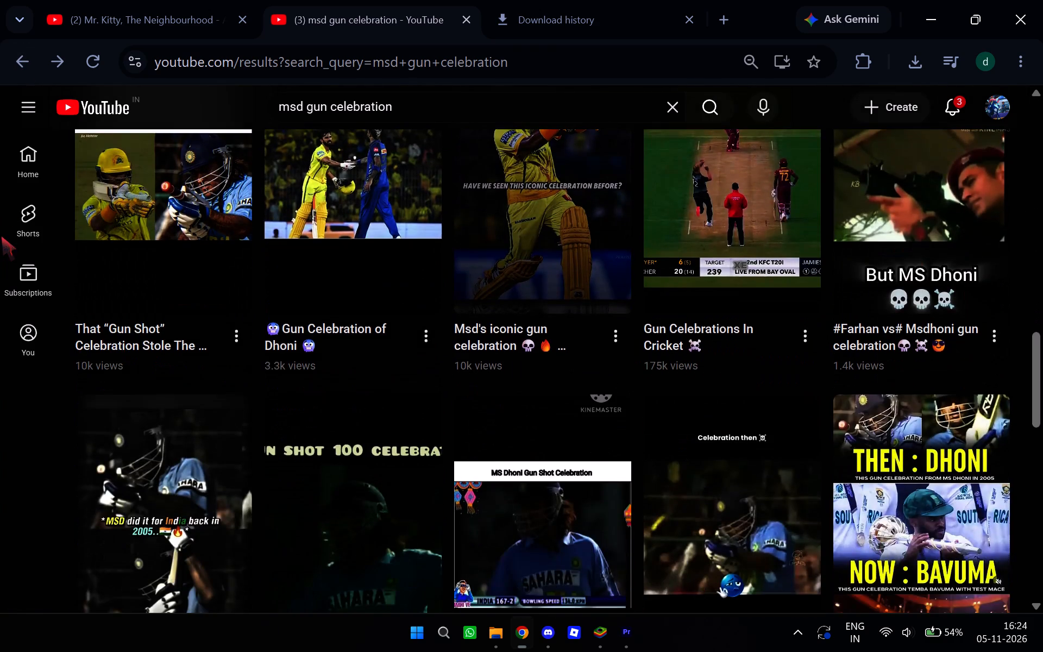
pyautogui.scroll(-6, 1, 236)
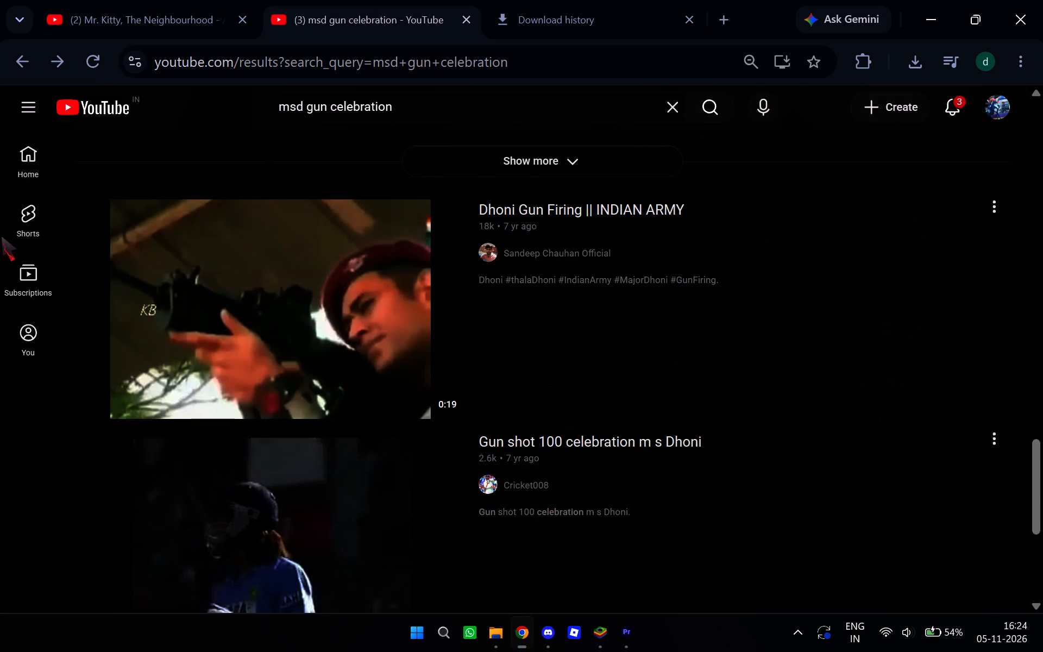
pyautogui.scroll(-4, 1, 236)
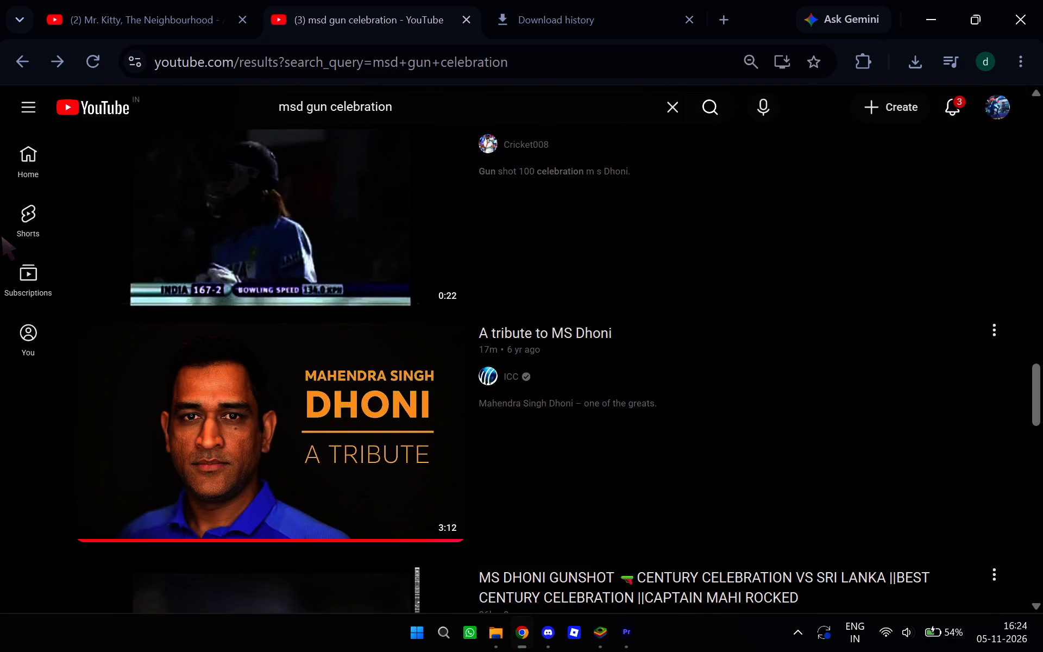
pyautogui.click(155, 424)
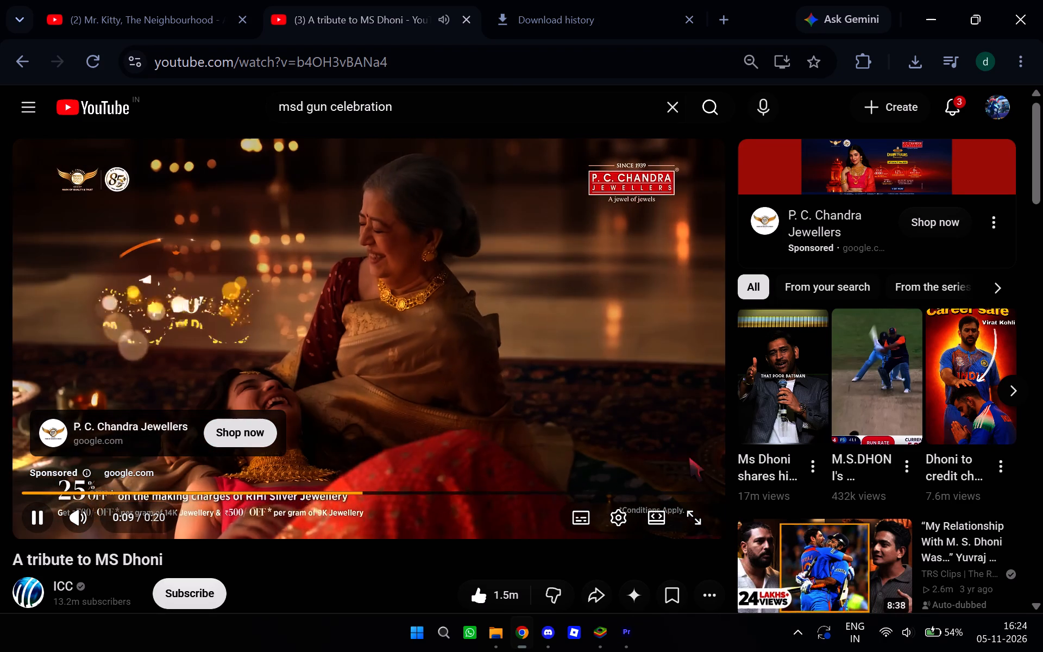
pyautogui.scroll(-1, 688, 457)
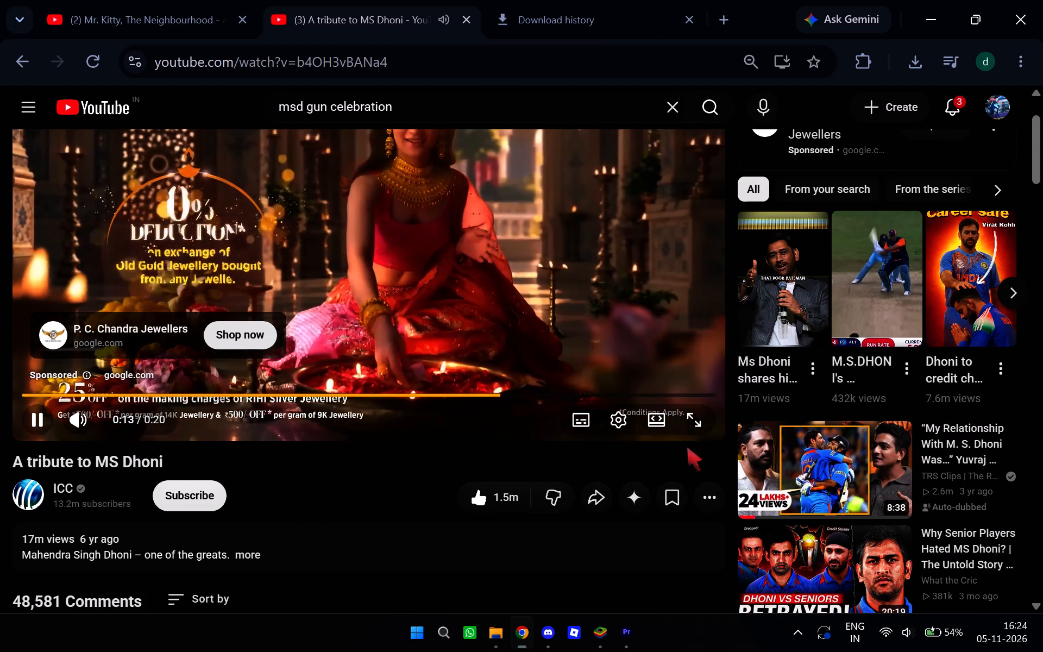
pyautogui.scroll(-2, 589, 350)
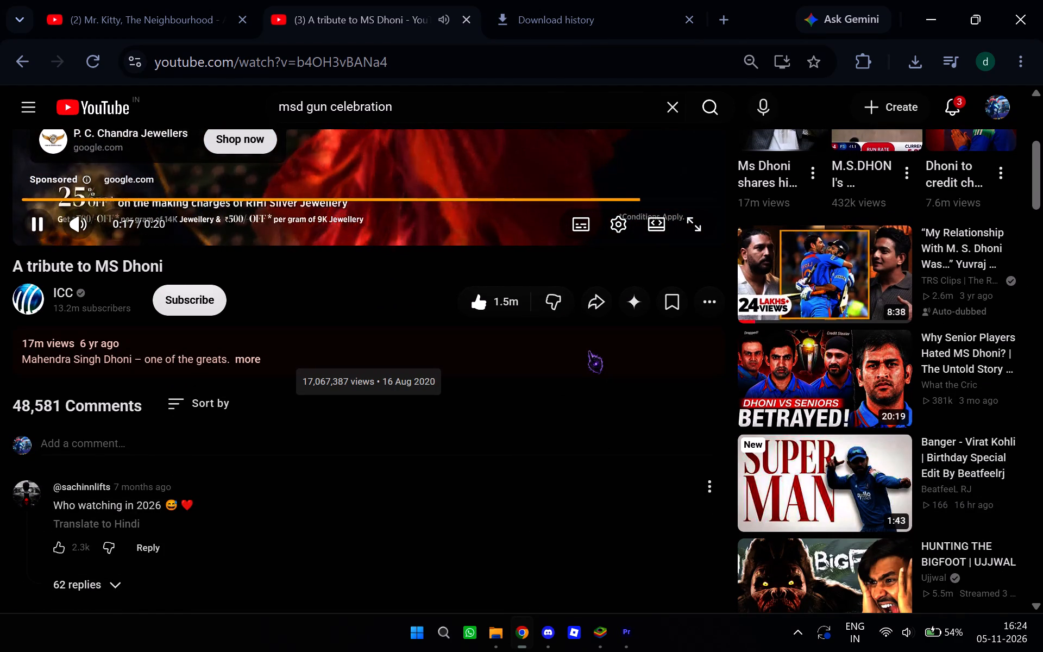
# Show "A tribute to MS Dhoni" in full screen, rewind it to the start and pause it at 0:01.
pyautogui.scroll(2, 589, 350)
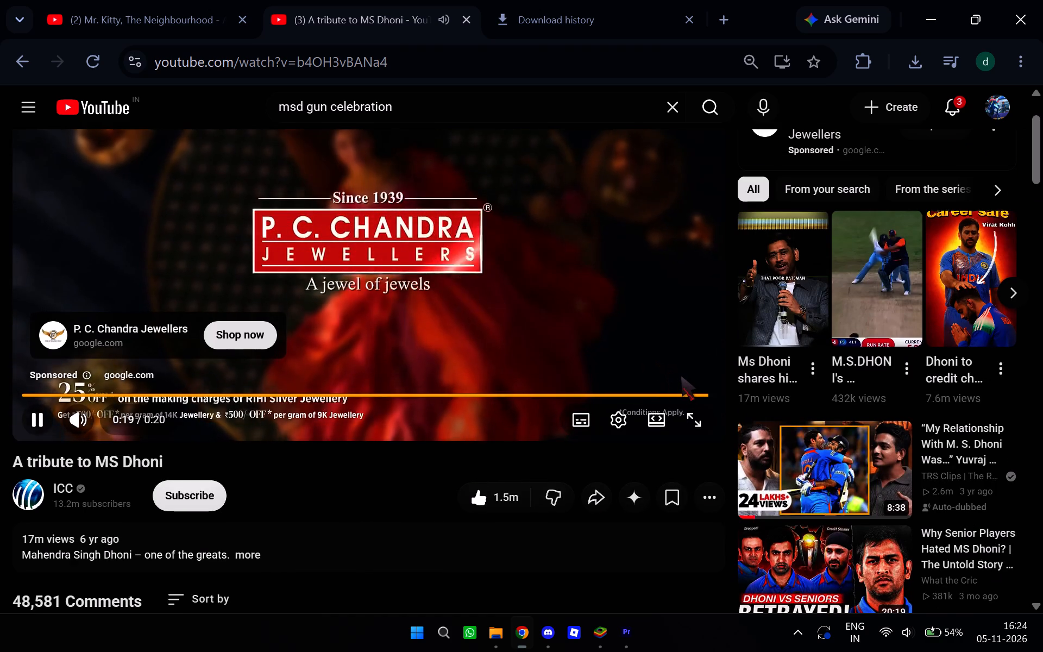
pyautogui.click(696, 413)
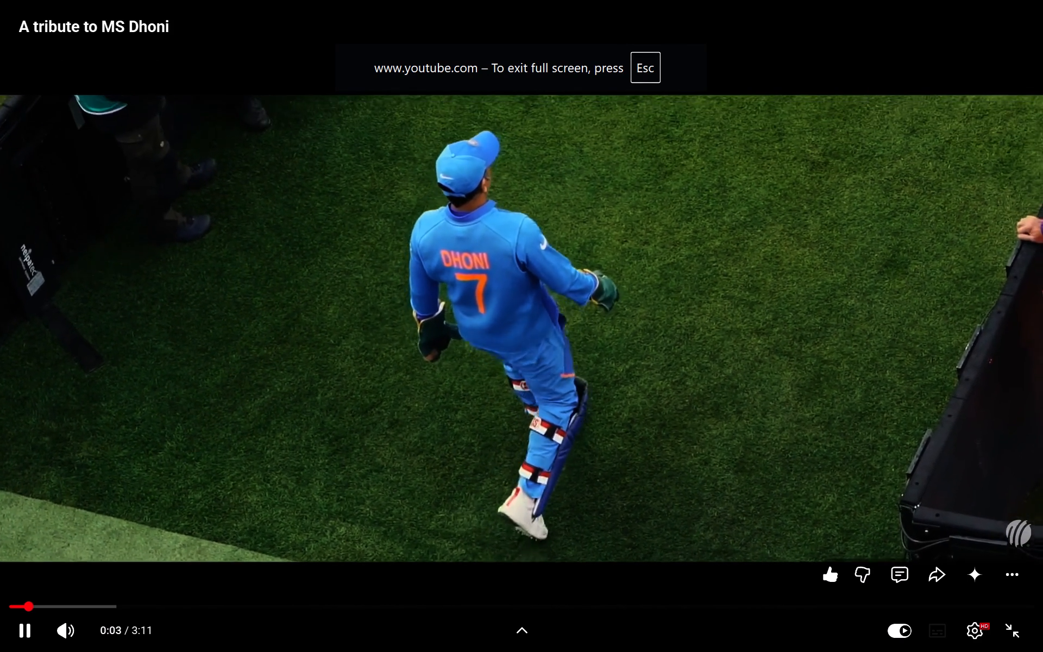
pyautogui.press('Left')
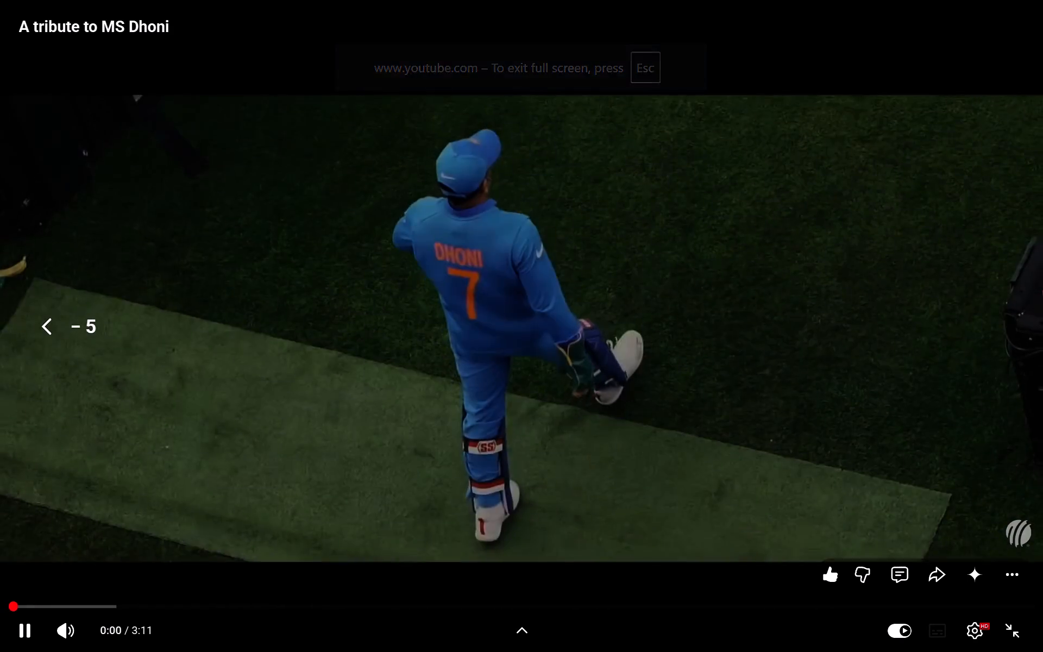
pyautogui.click(853, 285)
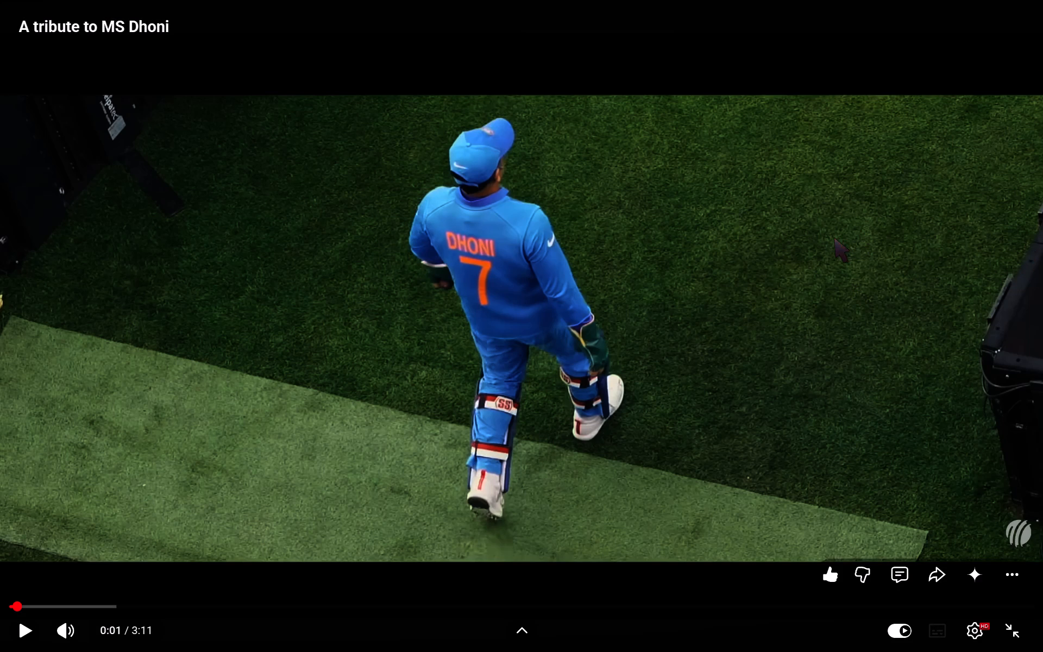
# Reduce the page zoom to shrink the player overlays around the paused footage, keeping the recommended videos out of view.
pyautogui.keyDown('ctrl'); pyautogui.scroll(-3, 813, 279); pyautogui.keyUp('ctrl')
pyautogui.keyDown('ctrl'); pyautogui.scroll(6, 813, 279); pyautogui.keyUp('ctrl')
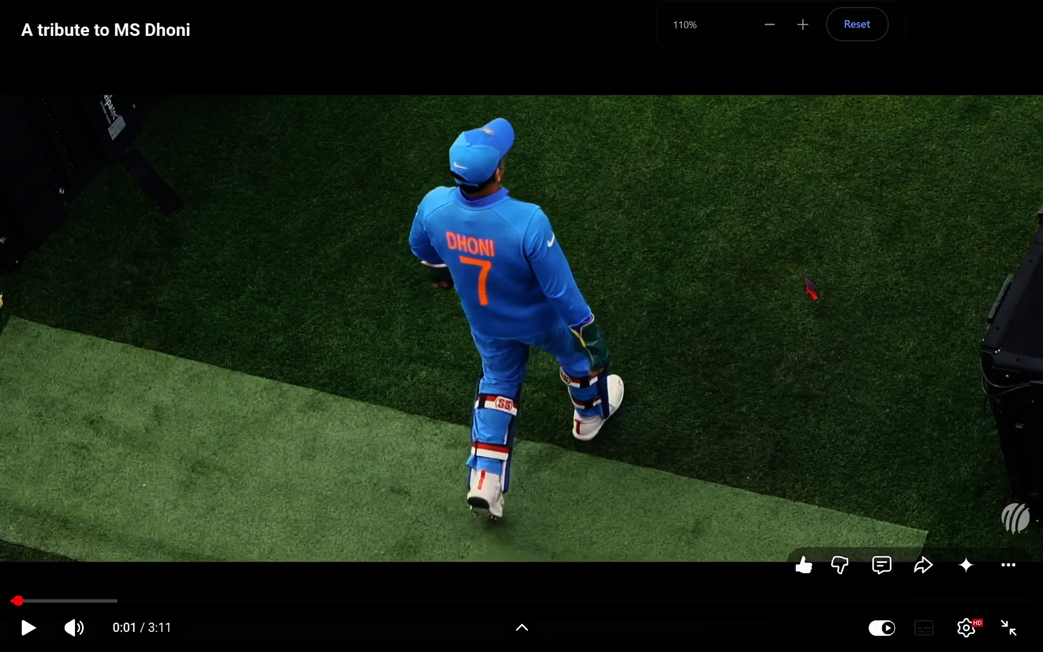
pyautogui.keyDown('ctrl'); pyautogui.scroll(-2, 808, 270); pyautogui.keyUp('ctrl')
pyautogui.keyDown('ctrl'); pyautogui.scroll(2, 808, 270); pyautogui.keyUp('ctrl')
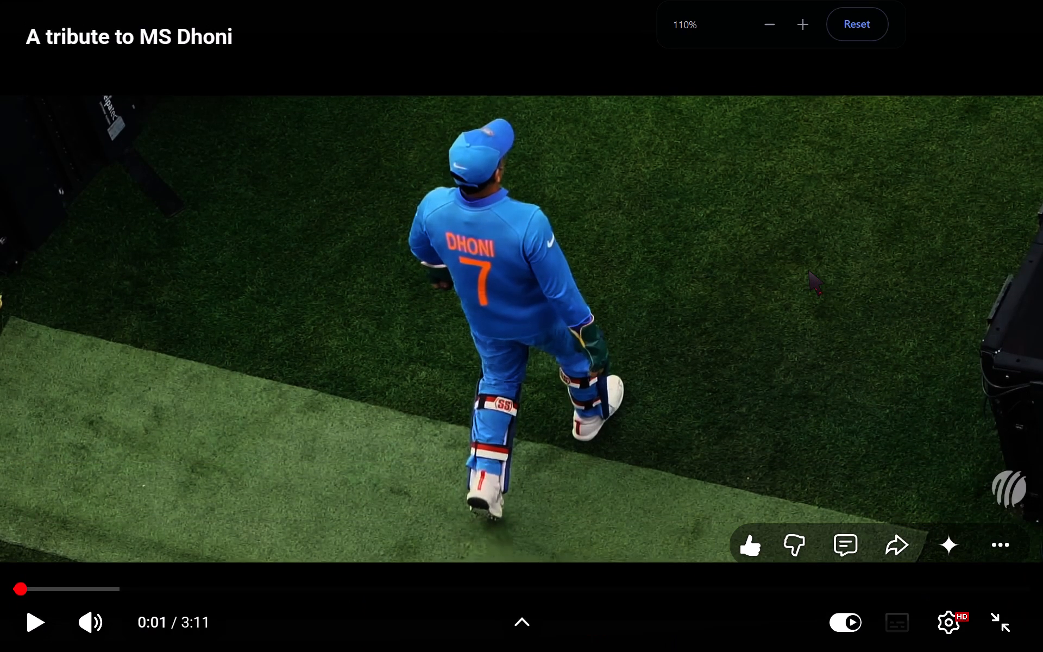
pyautogui.keyDown('ctrl'); pyautogui.scroll(-3, 808, 270); pyautogui.keyUp('ctrl')
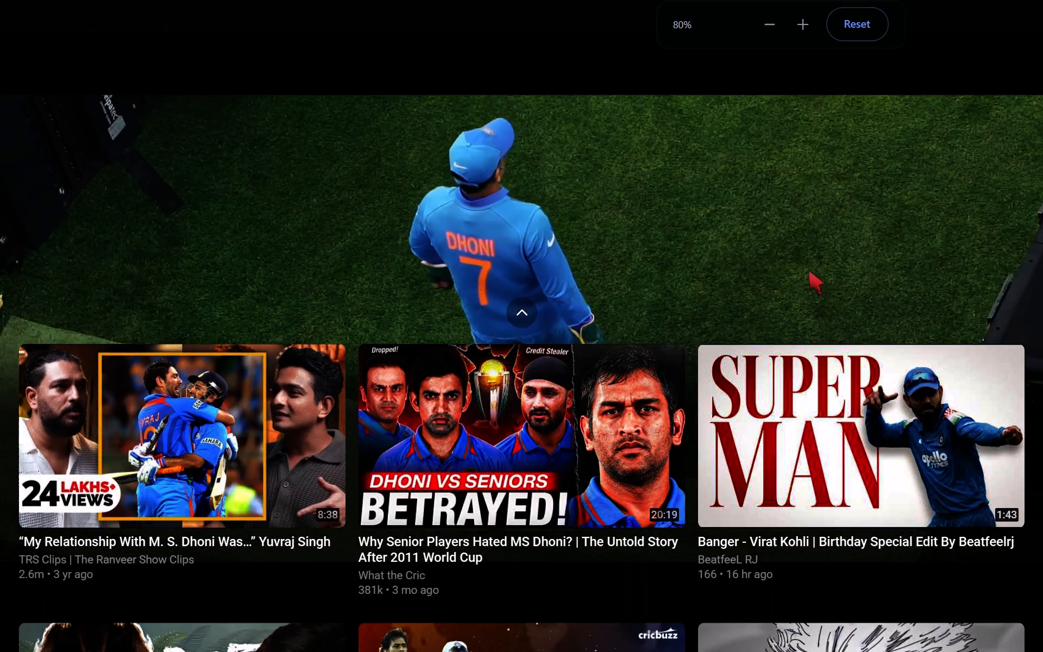
pyautogui.keyDown('ctrl'); pyautogui.scroll(-2, 808, 270); pyautogui.keyUp('ctrl')
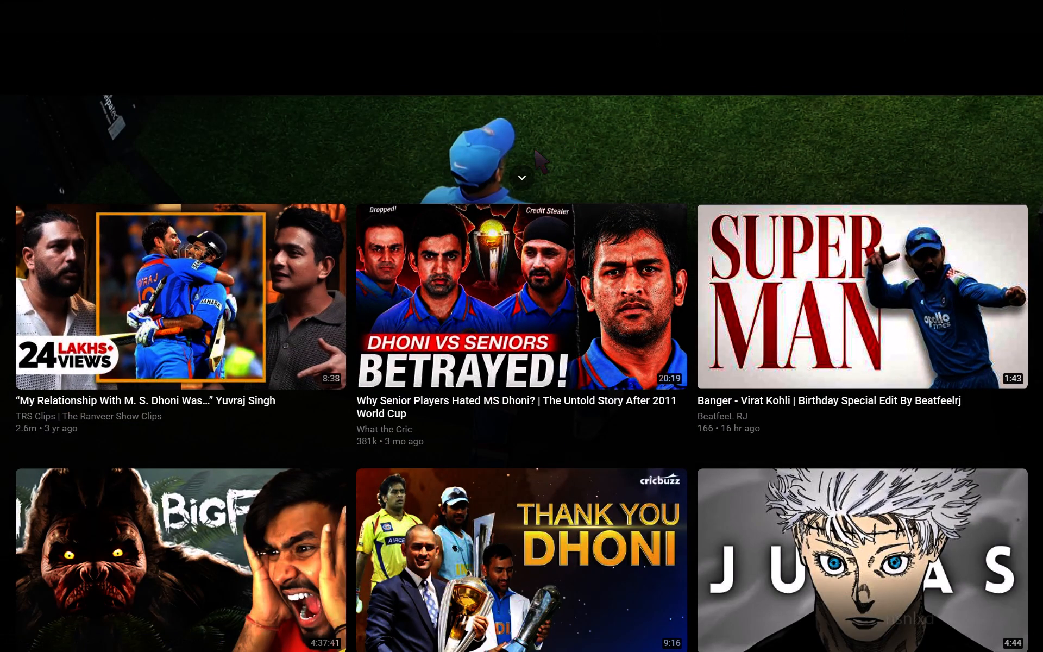
pyautogui.scroll(3, 545, 123)
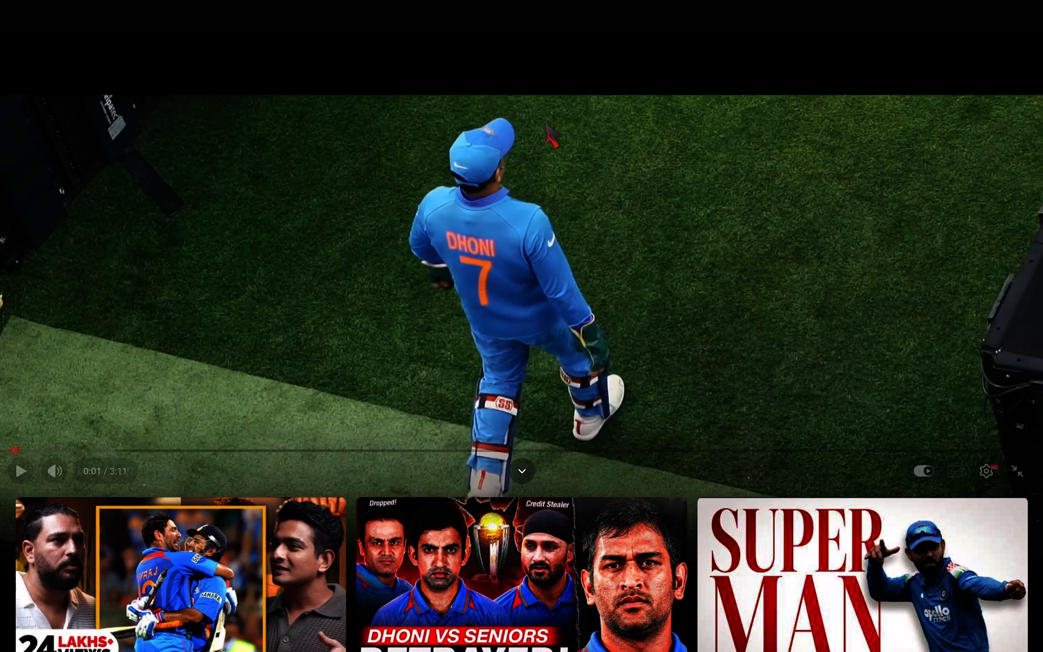
pyautogui.scroll(2, 545, 123)
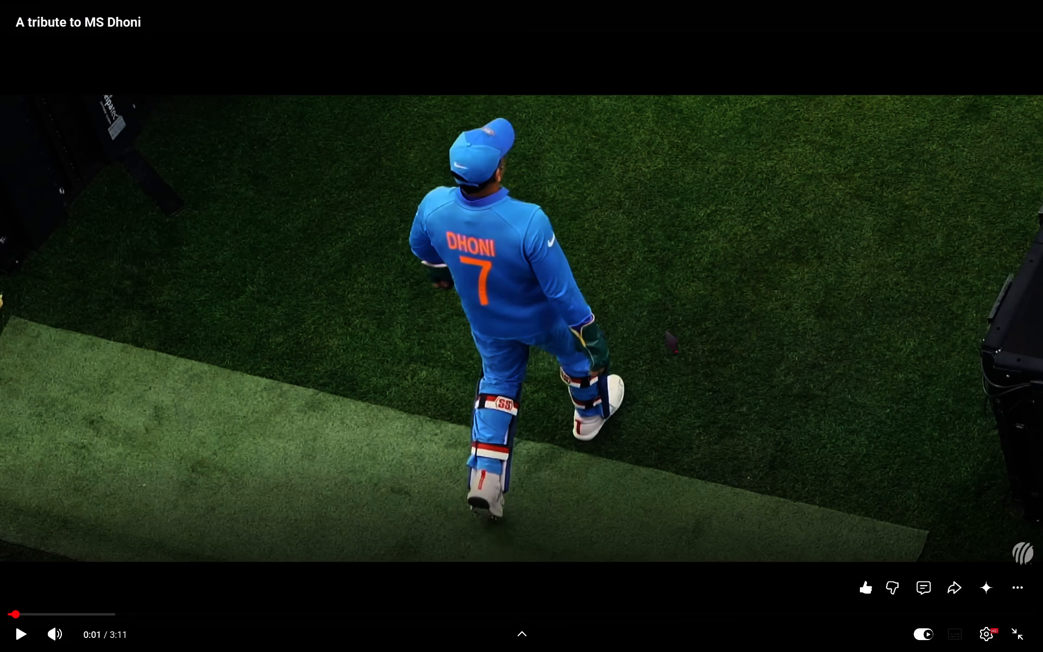
pyautogui.keyDown('ctrl'); pyautogui.scroll(-1, 483, 261); pyautogui.keyUp('ctrl')
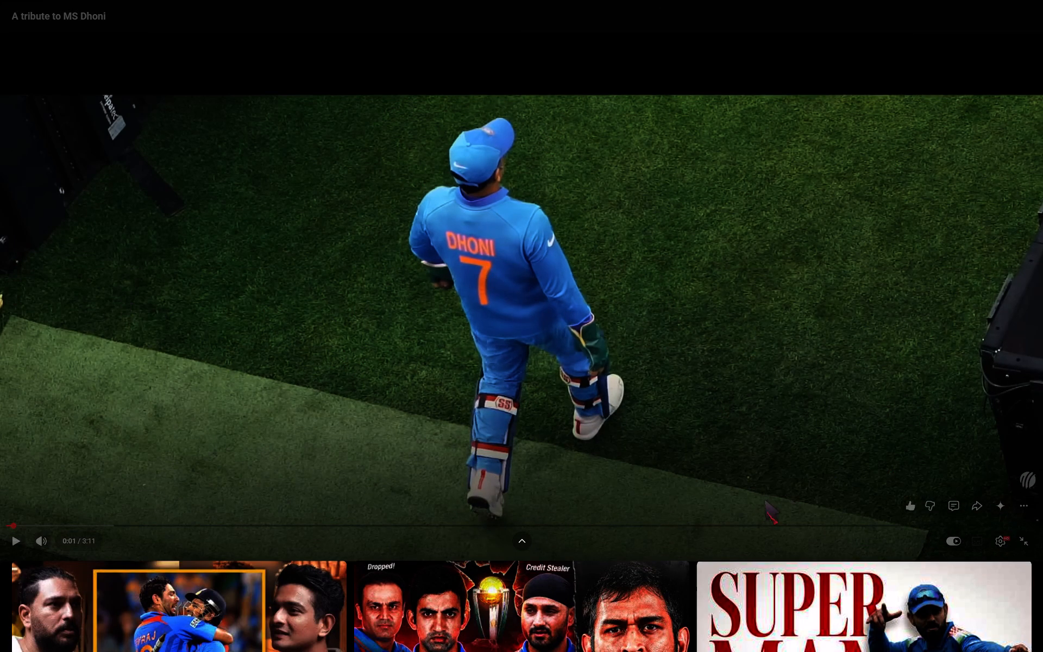
pyautogui.scroll(1, 797, 452)
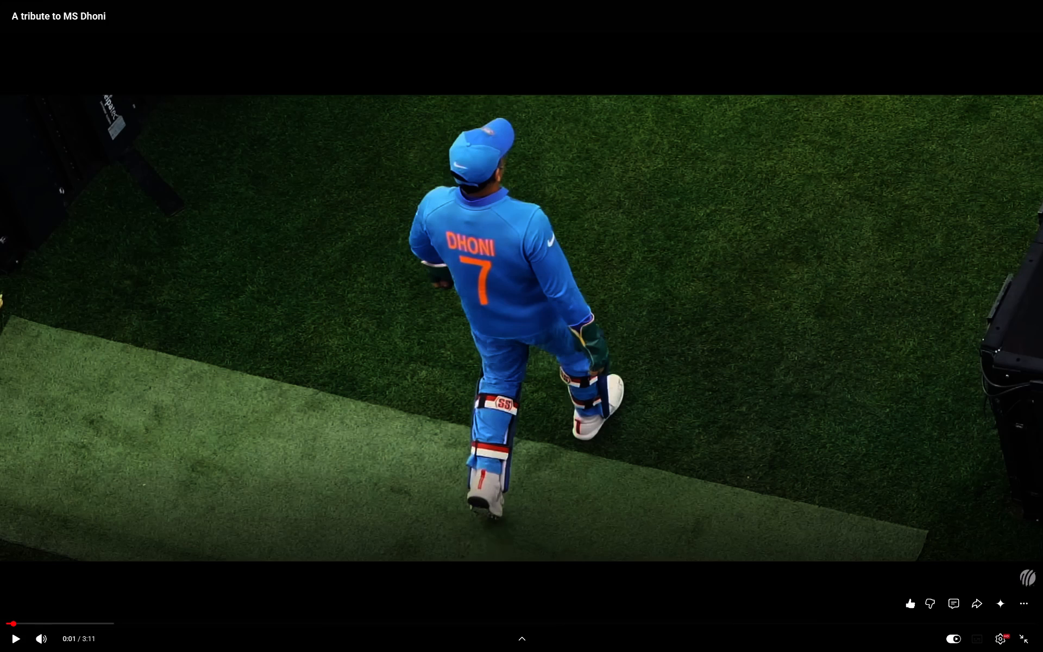
# Screen-record the opening shot of Dhoni walking out with Snipping Tool, using a full-width area about 955 pixels high, up to the Rohit Sharma quote.
pyautogui.press('Print')
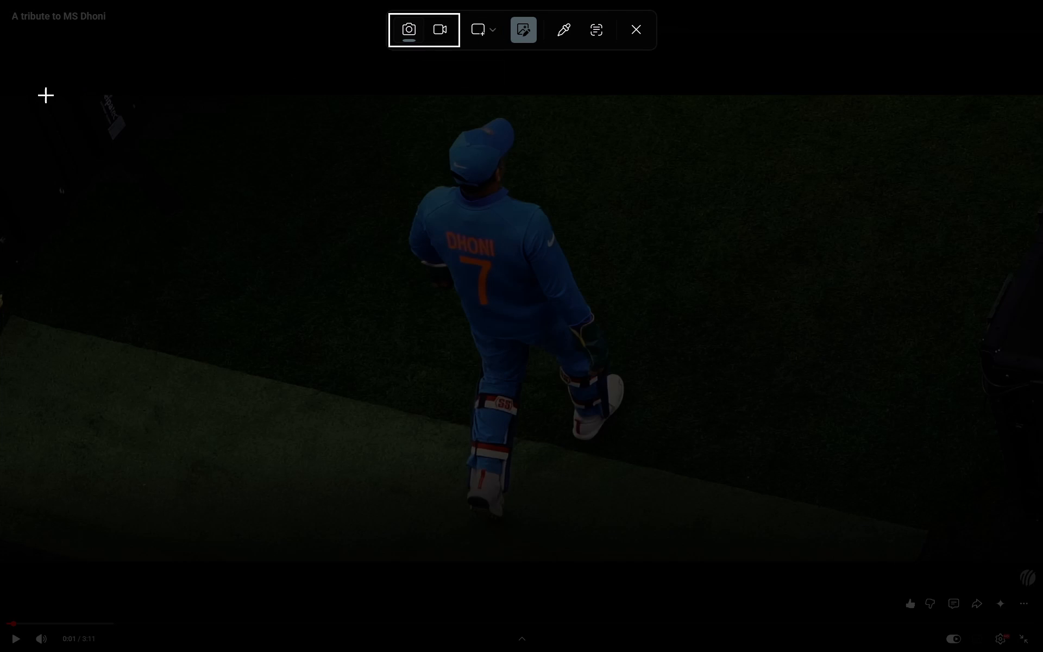
pyautogui.click(436, 34)
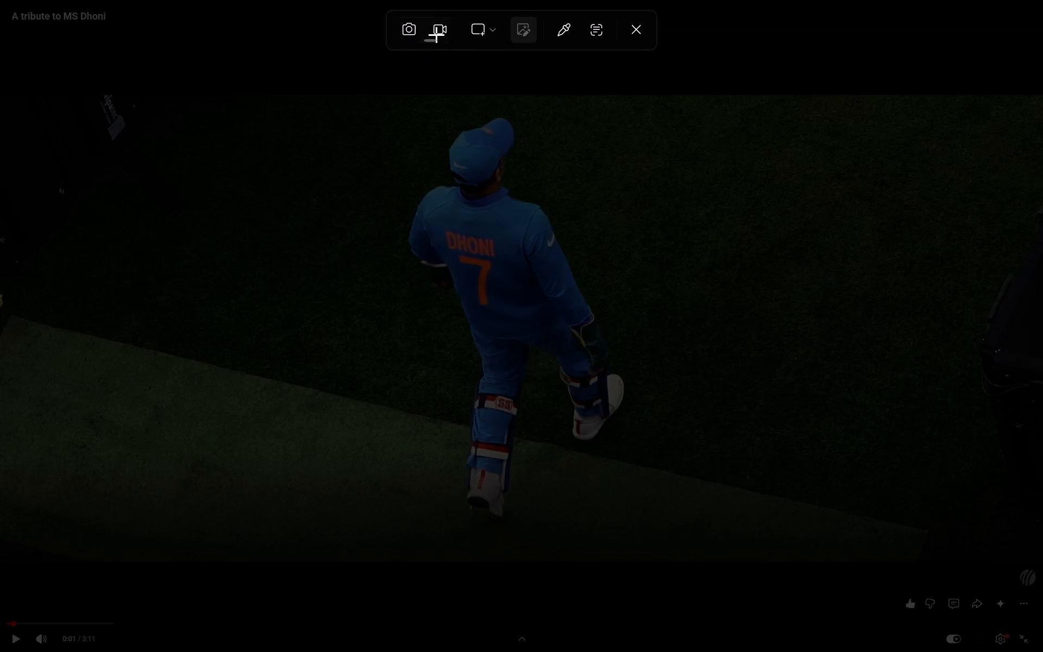
pyautogui.moveTo(0, 67); pyautogui.dragTo(432, 313)
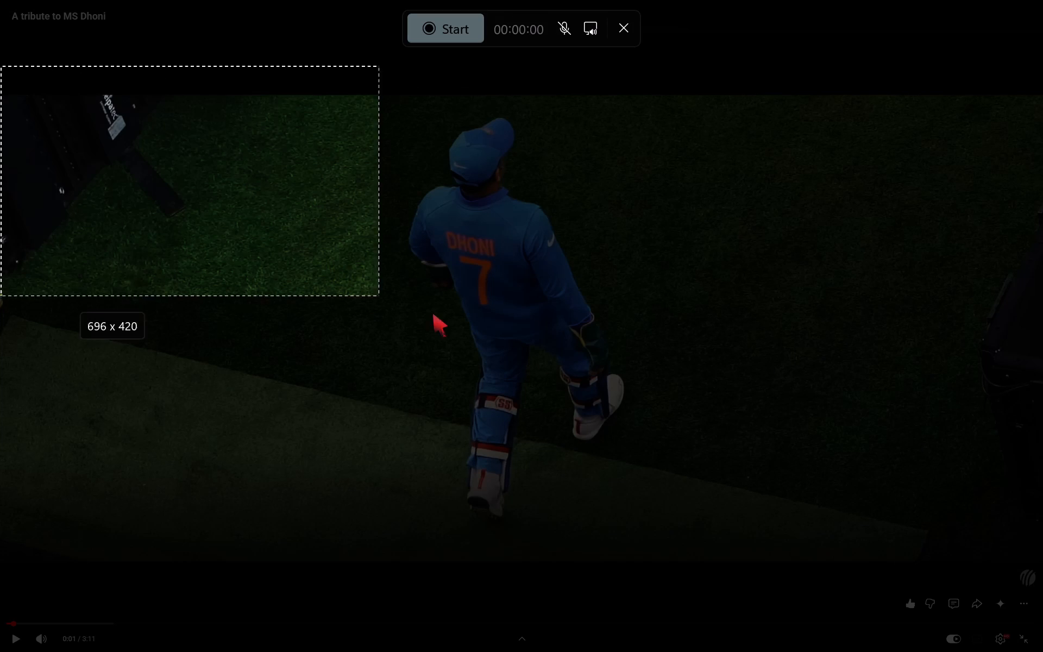
pyautogui.moveTo(432, 313); pyautogui.dragTo(1042, 575)
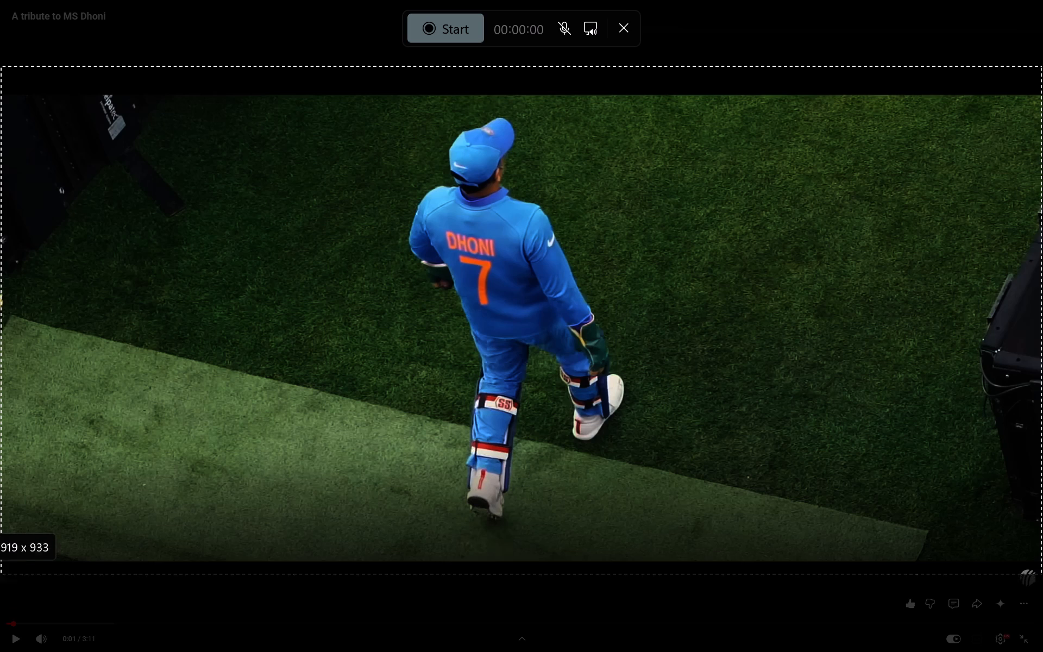
pyautogui.moveTo(1042, 575); pyautogui.dragTo(1042, 586)
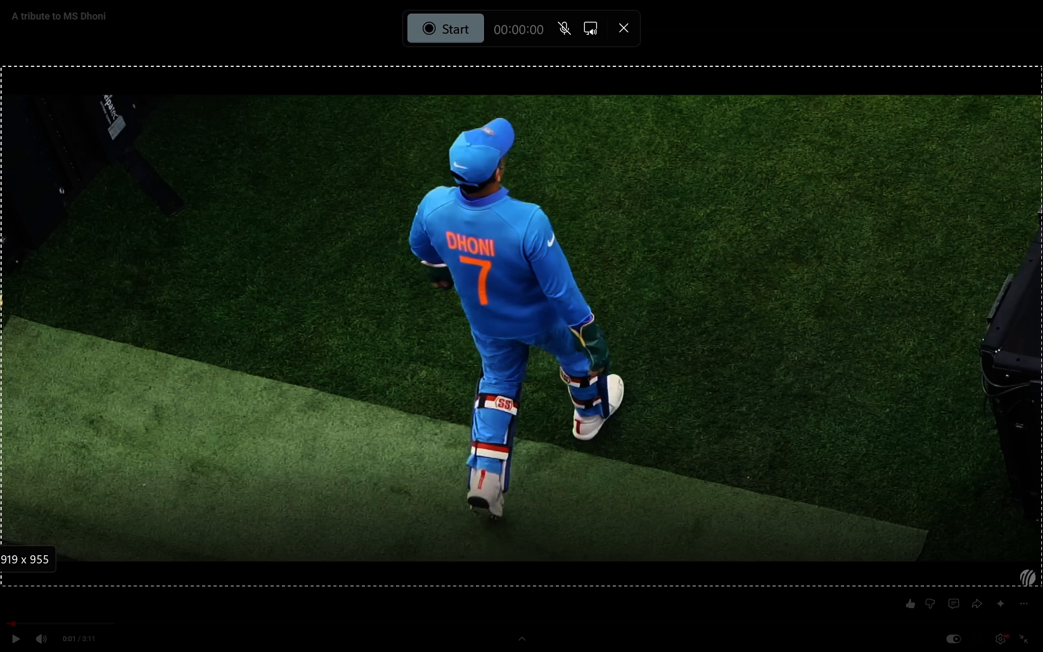
pyautogui.moveTo(1042, 586); pyautogui.dragTo(1042, 587)
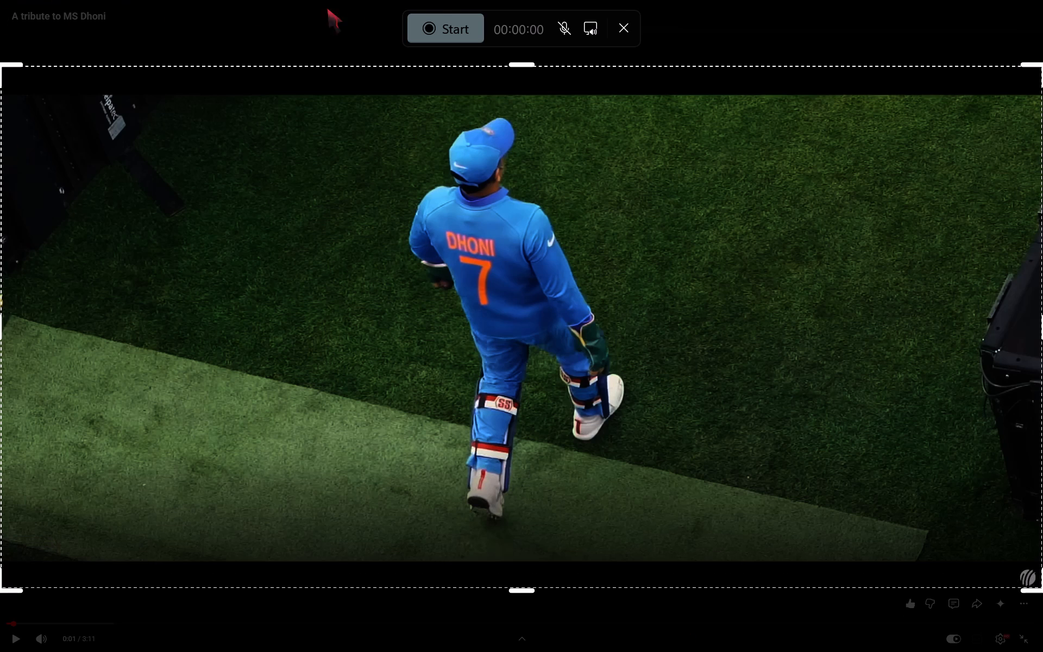
pyautogui.click(449, 16)
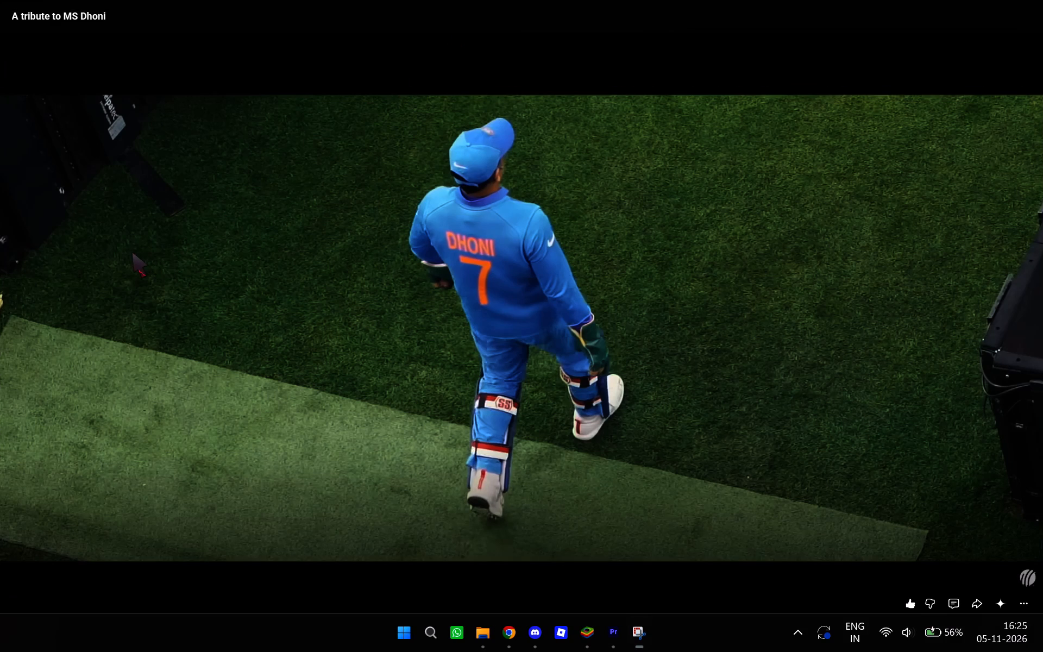
pyautogui.click(113, 273)
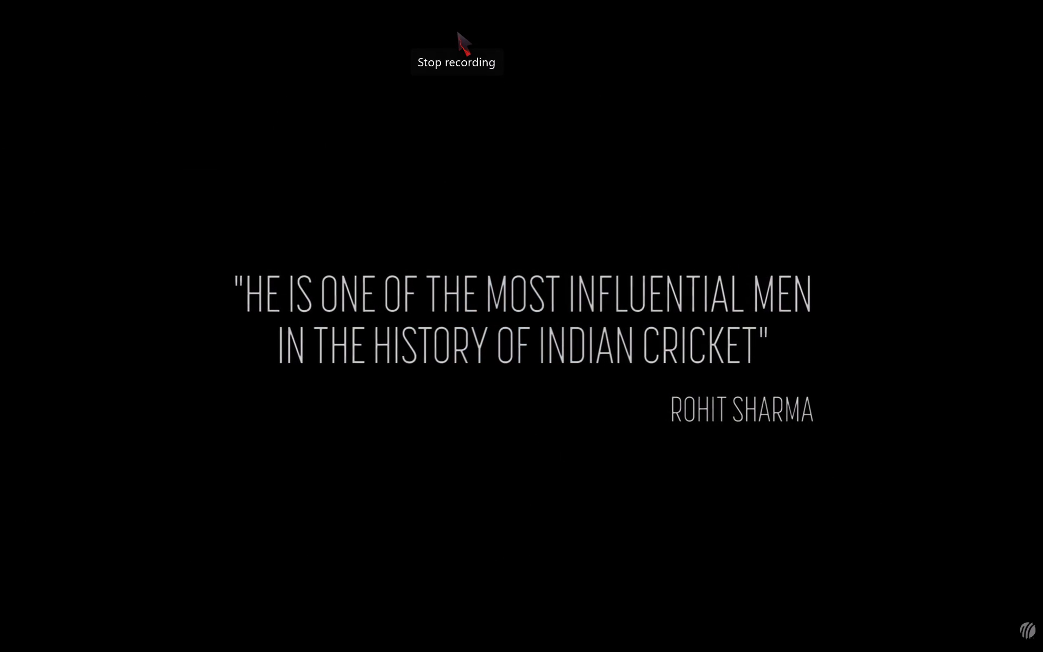
pyautogui.click(457, 31)
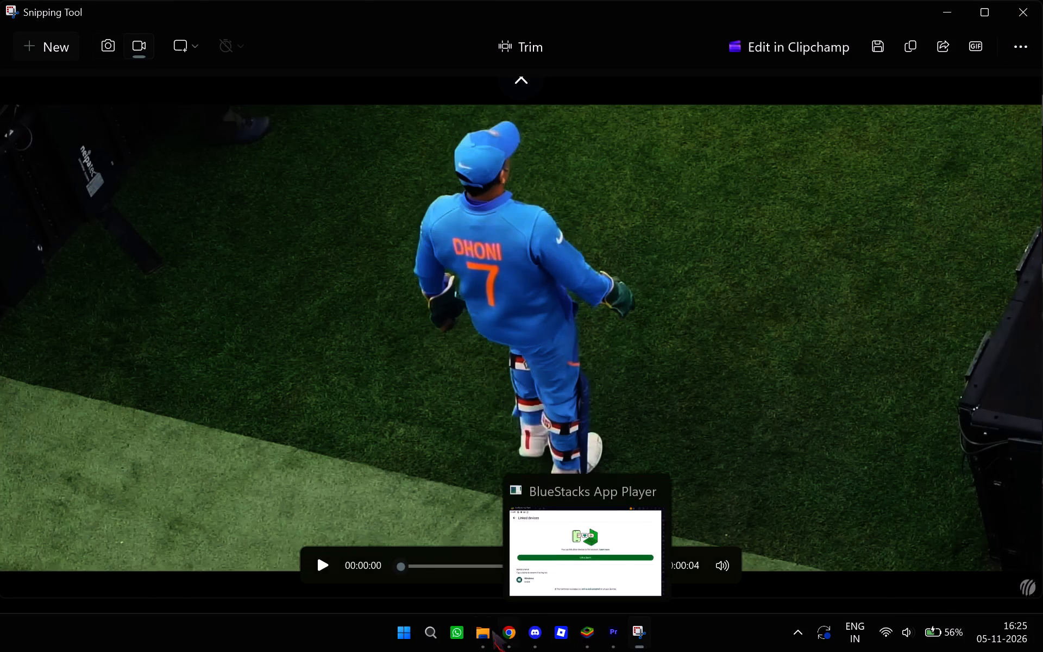
# Return to the tribute video in Chrome and pause it at 0:08, where the Rohit Sharma quote fades into match footage.
pyautogui.click(506, 634)
pyautogui.click(486, 335)
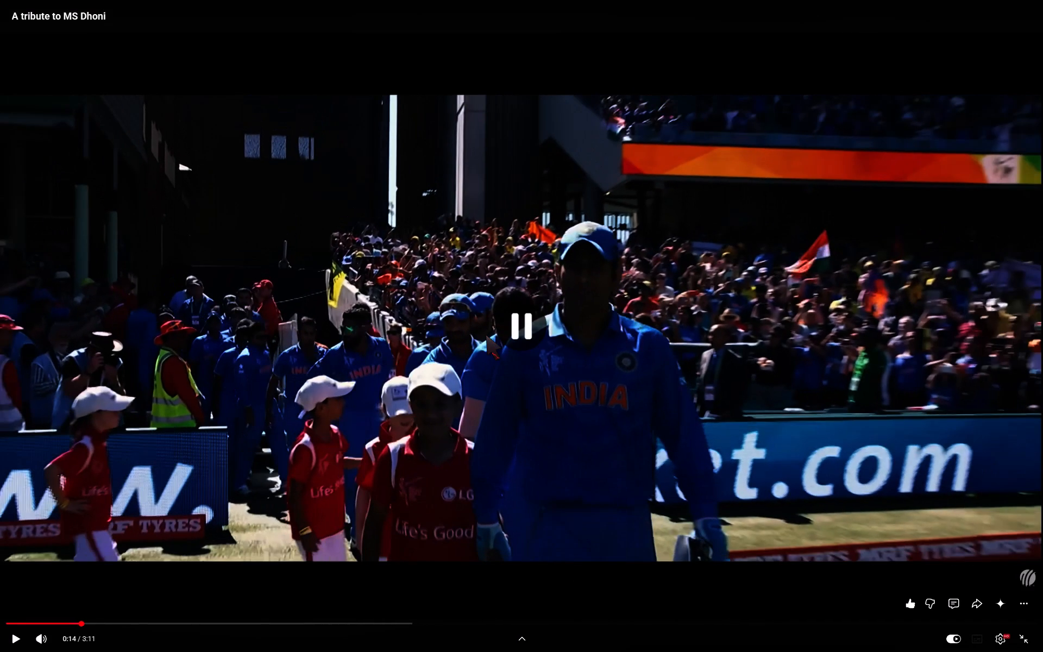
pyautogui.click(32, 622)
pyautogui.click(237, 490)
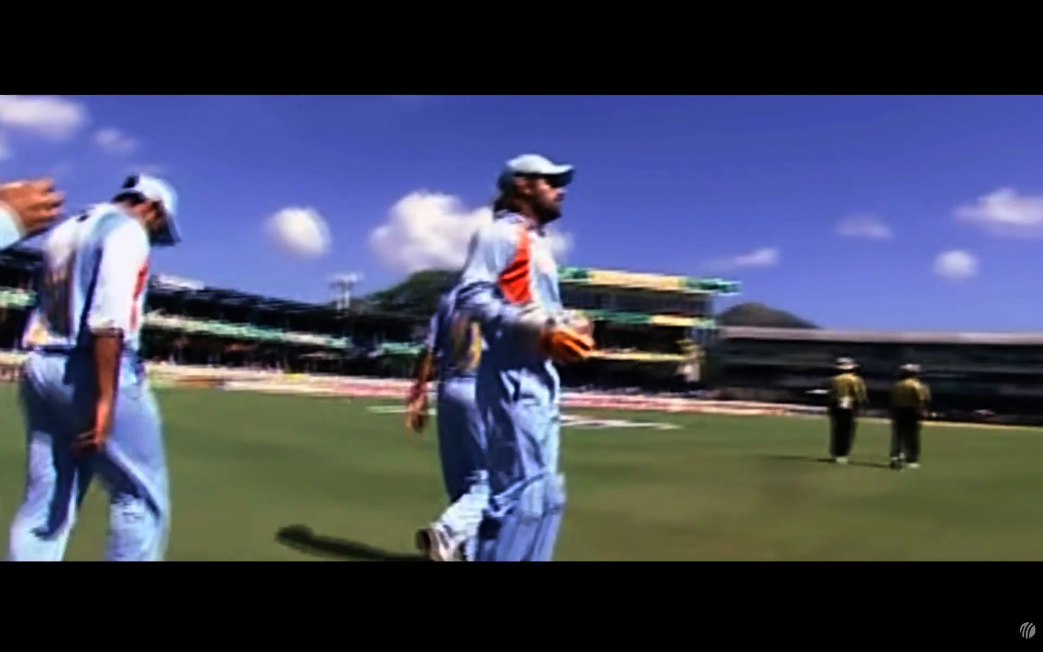
pyautogui.press('Left')
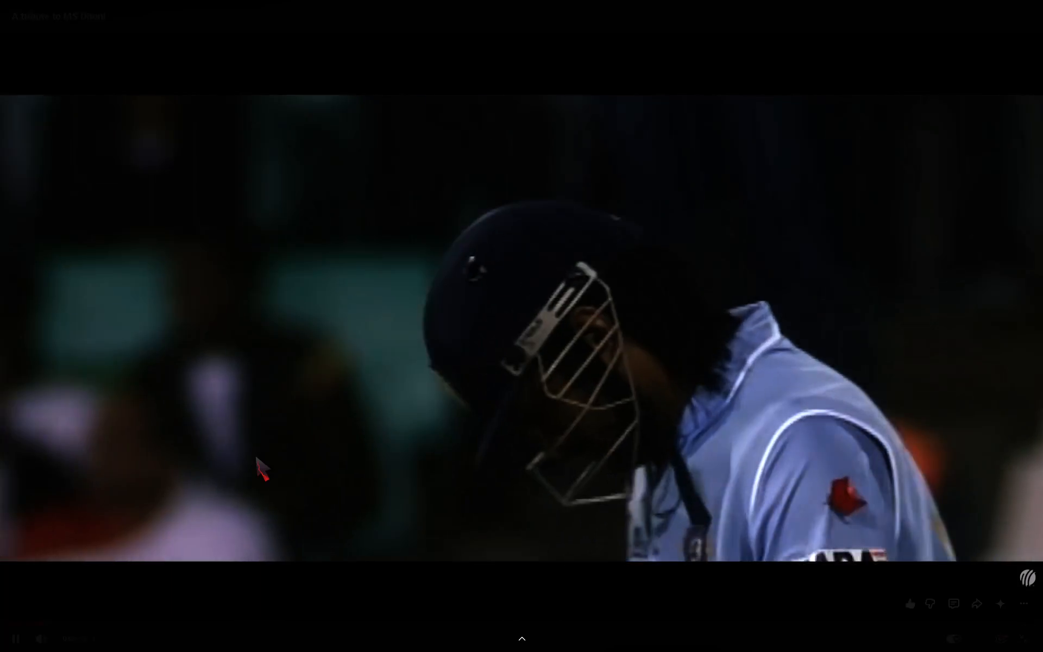
pyautogui.click(255, 456)
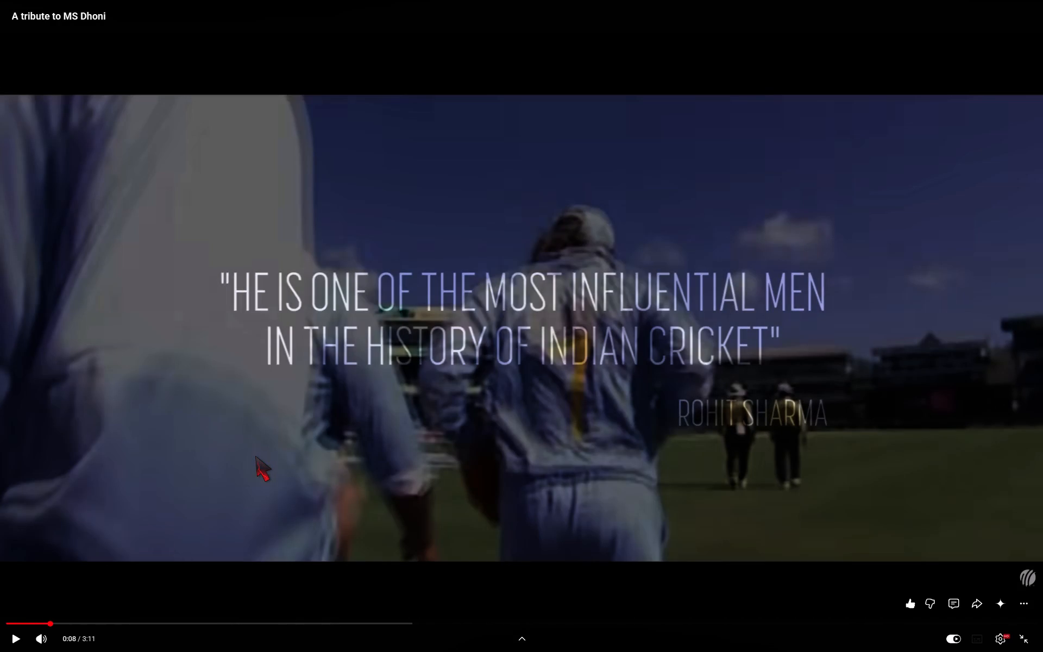
# Screen-record the light-blue jersey fielding footage with Snipping Tool, framing the full video picture, and close the recorder window.
pyautogui.press('Print')
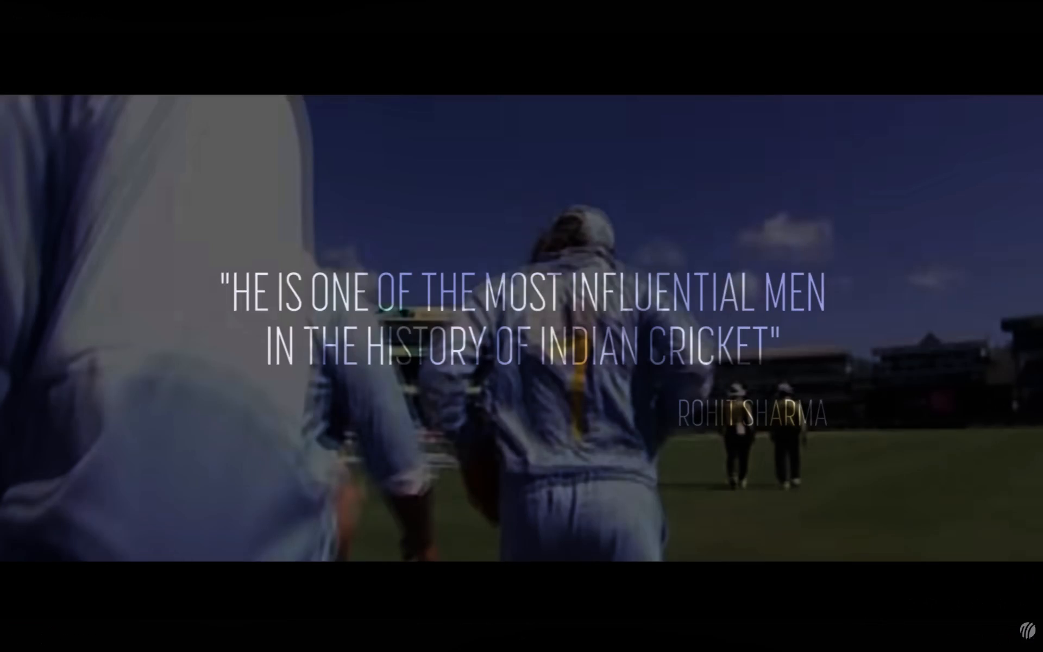
pyautogui.click(439, 37)
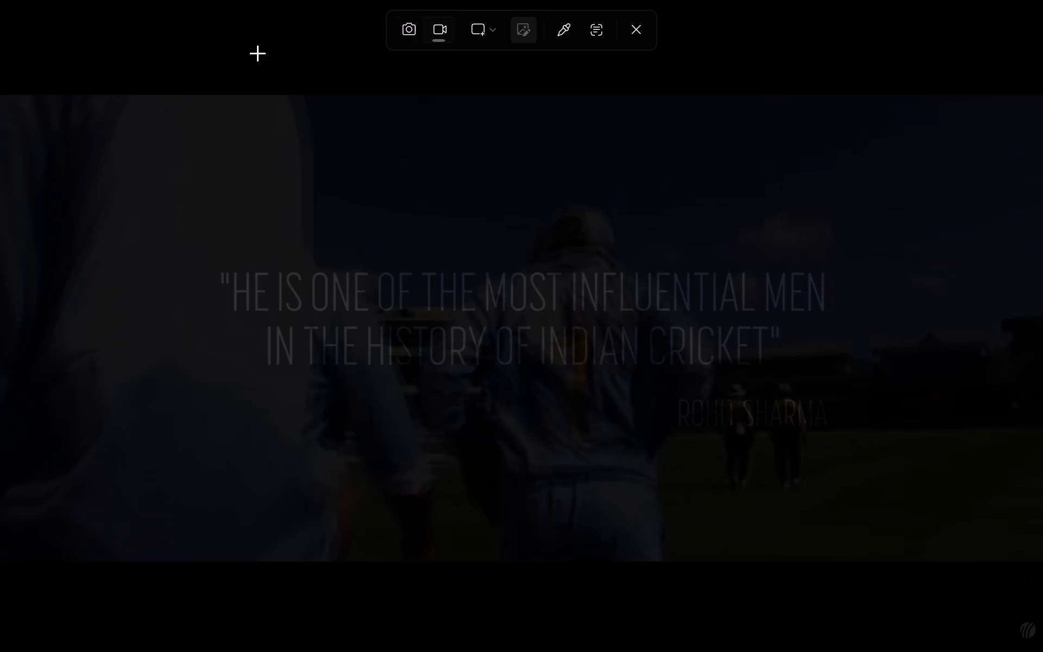
pyautogui.moveTo(0, 76); pyautogui.dragTo(1042, 515)
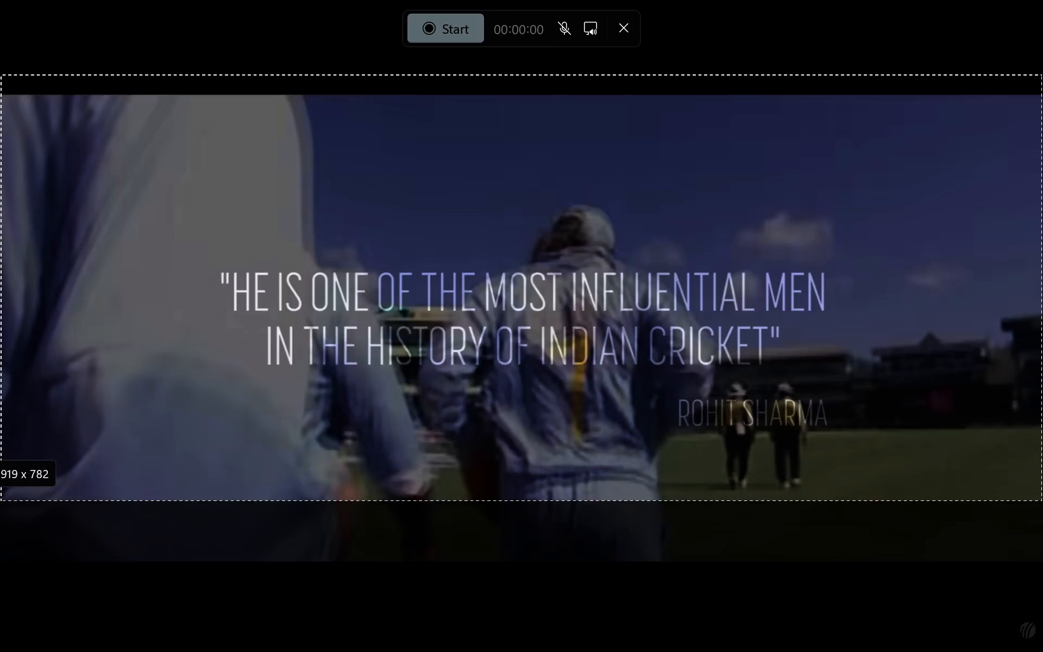
pyautogui.moveTo(1042, 515); pyautogui.dragTo(1042, 572)
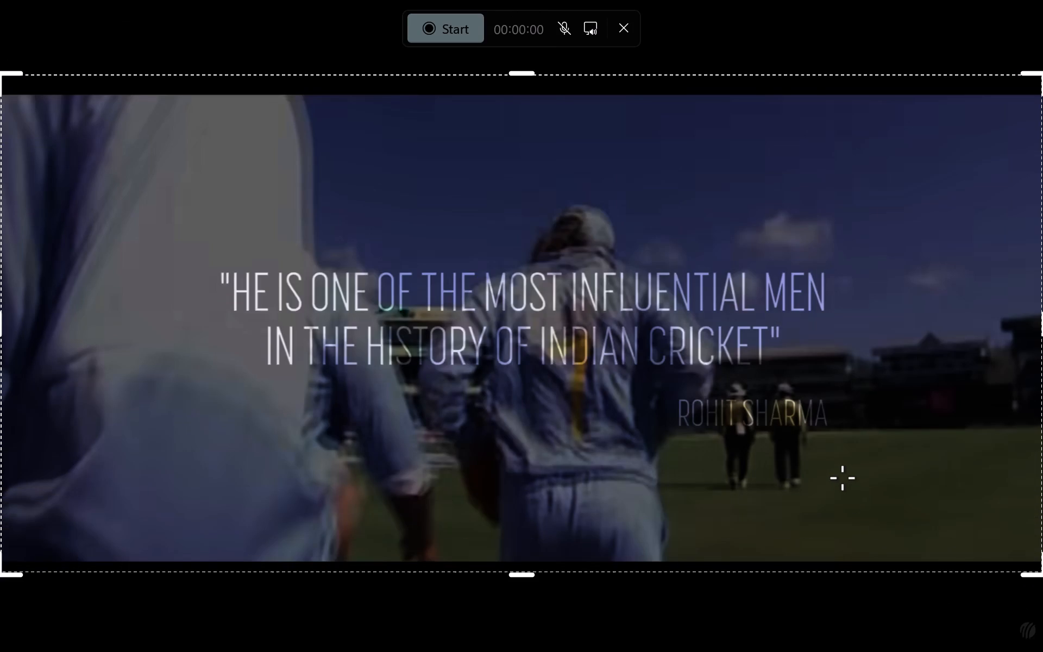
pyautogui.click(842, 475)
pyautogui.click(433, 37)
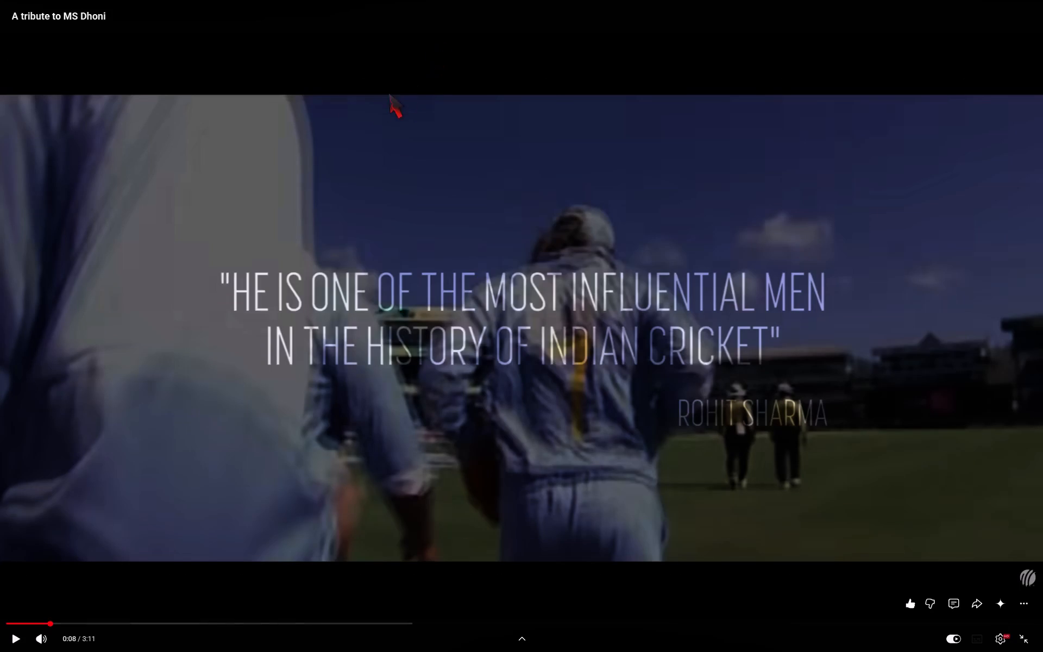
pyautogui.click(241, 278)
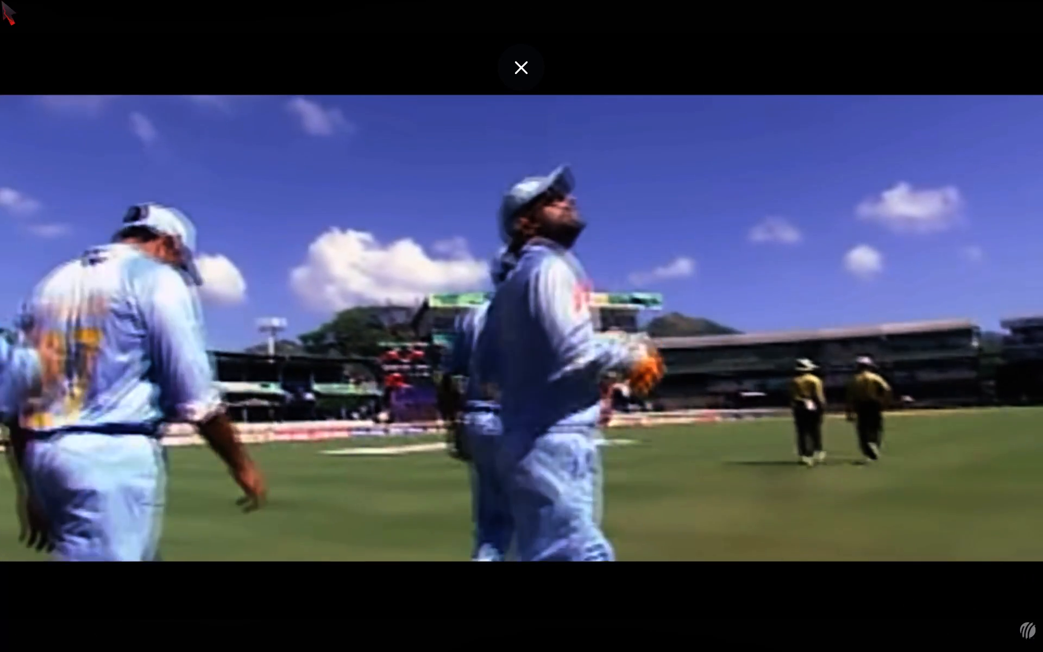
pyautogui.click(456, 35)
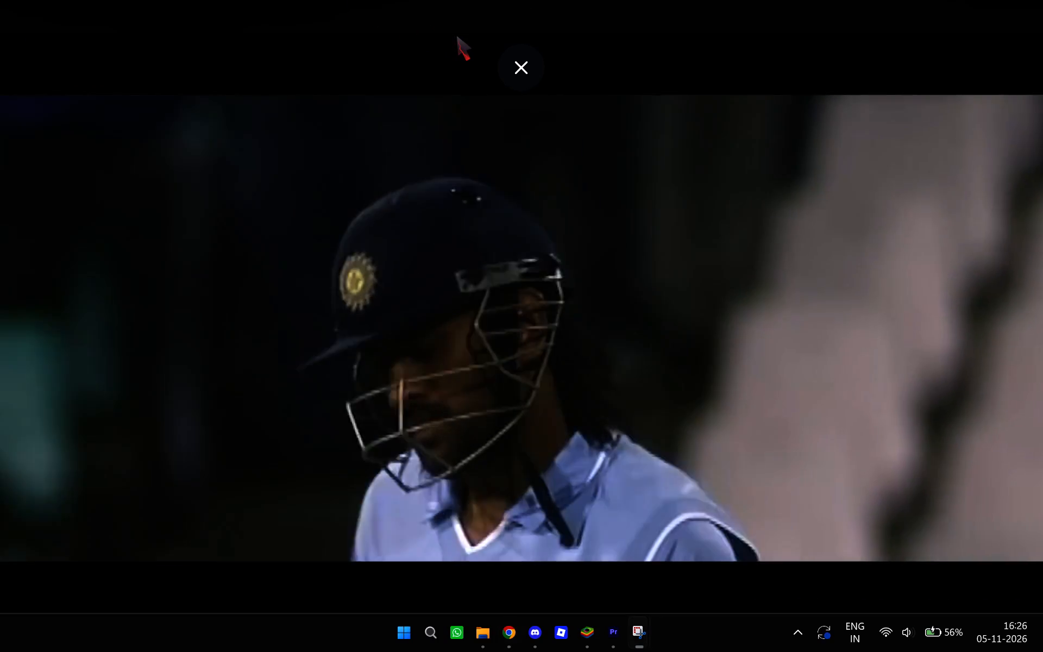
pyautogui.click(1033, 16)
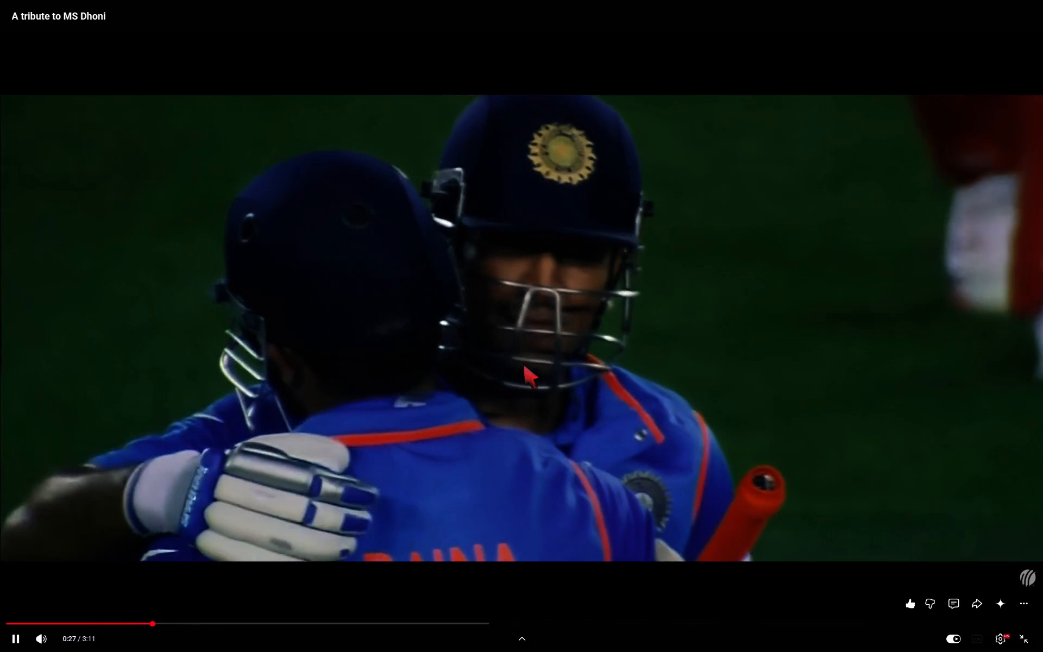
# Screen-record the tribute from the Sachin Tendulkar quote at 0:19 with Snipping Tool, framing from the video title to just above the player controls, and close the recorder.
pyautogui.press('Left')
pyautogui.click(503, 361)
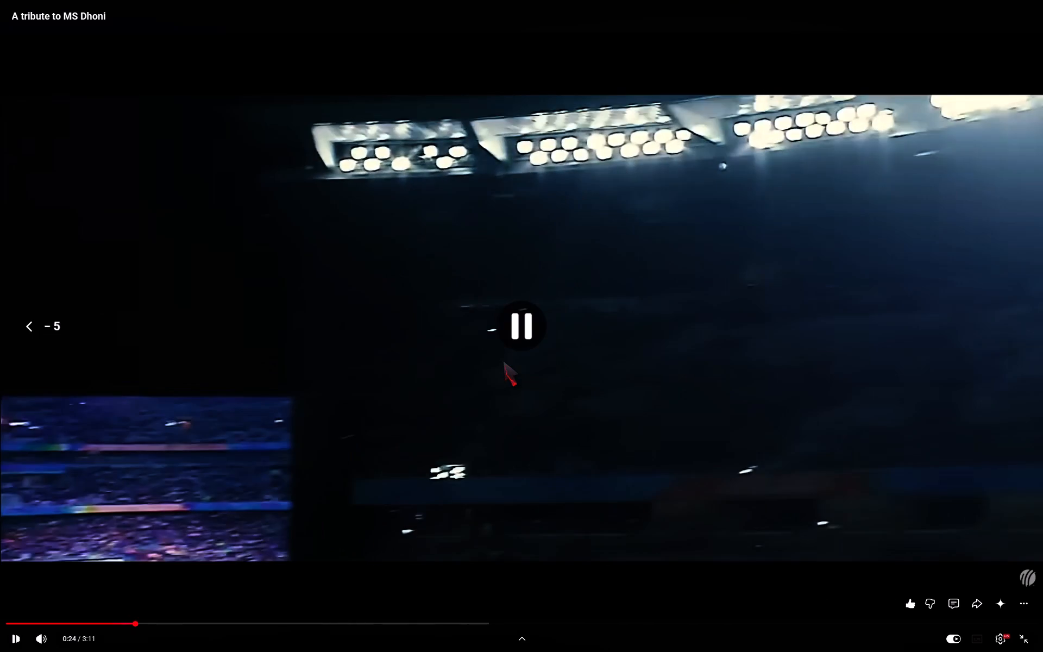
pyautogui.press('Left')
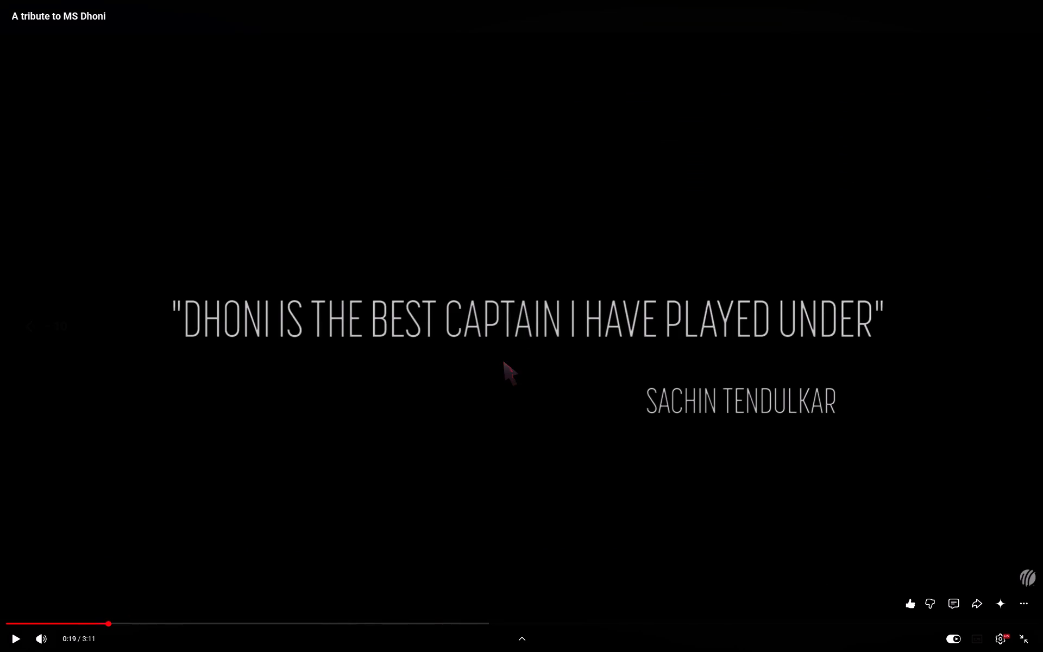
pyautogui.press('Print')
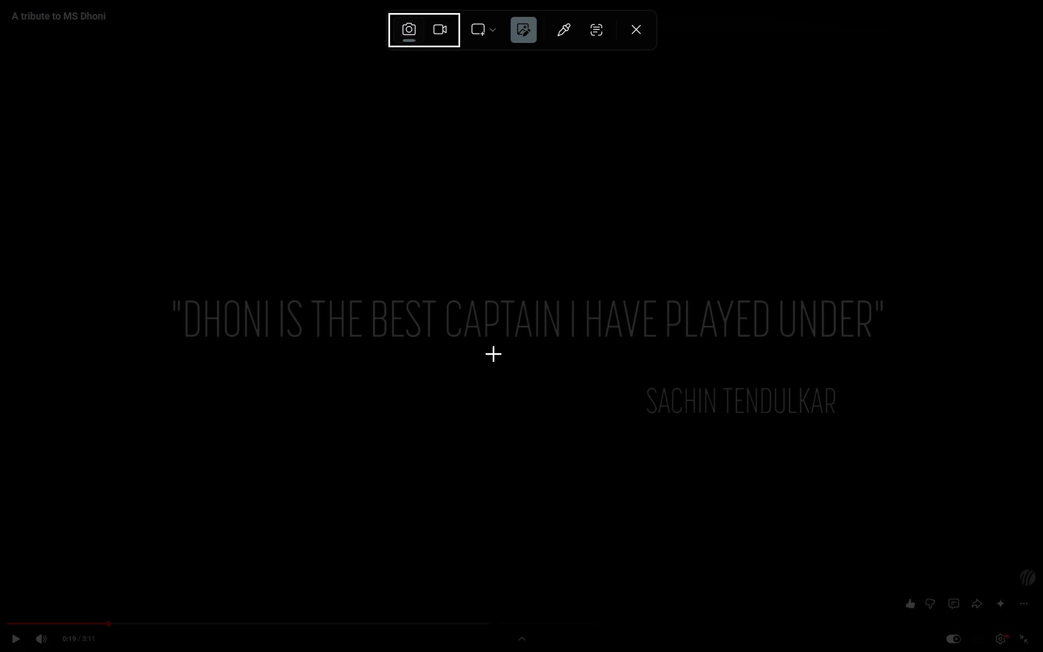
pyautogui.click(439, 29)
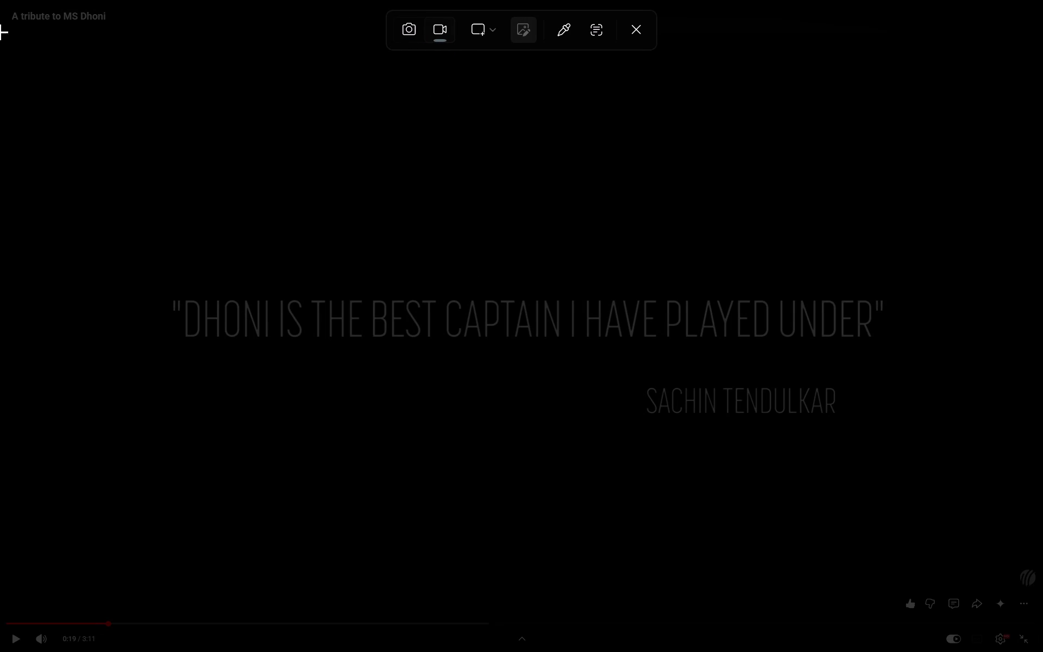
pyautogui.moveTo(0, 11); pyautogui.dragTo(1042, 447)
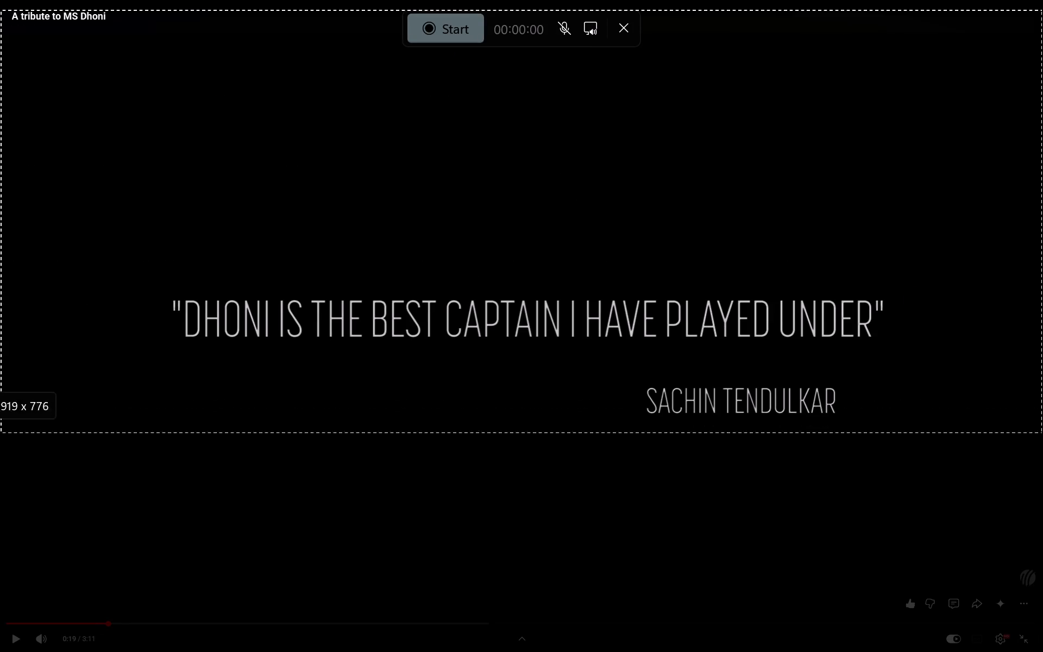
pyautogui.moveTo(1042, 447); pyautogui.dragTo(1042, 592)
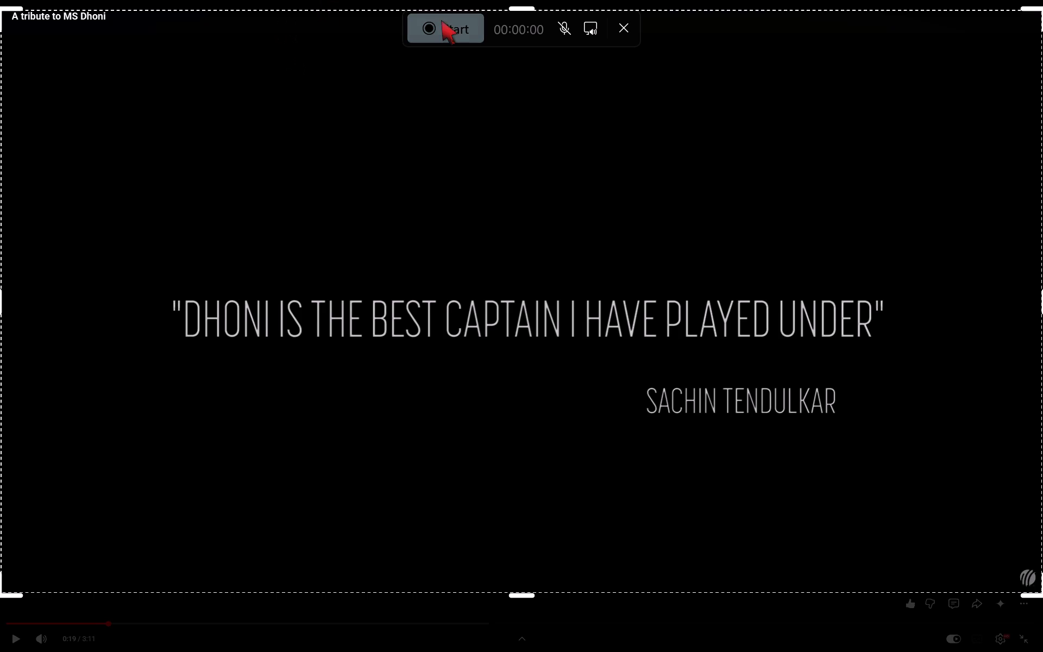
pyautogui.click(441, 20)
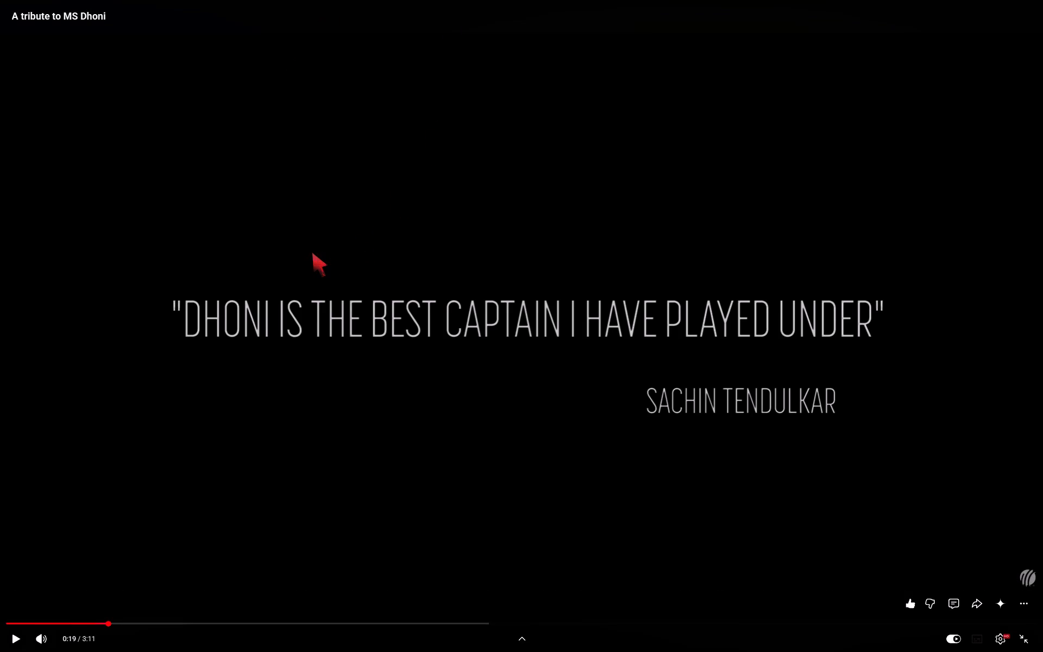
pyautogui.click(287, 259)
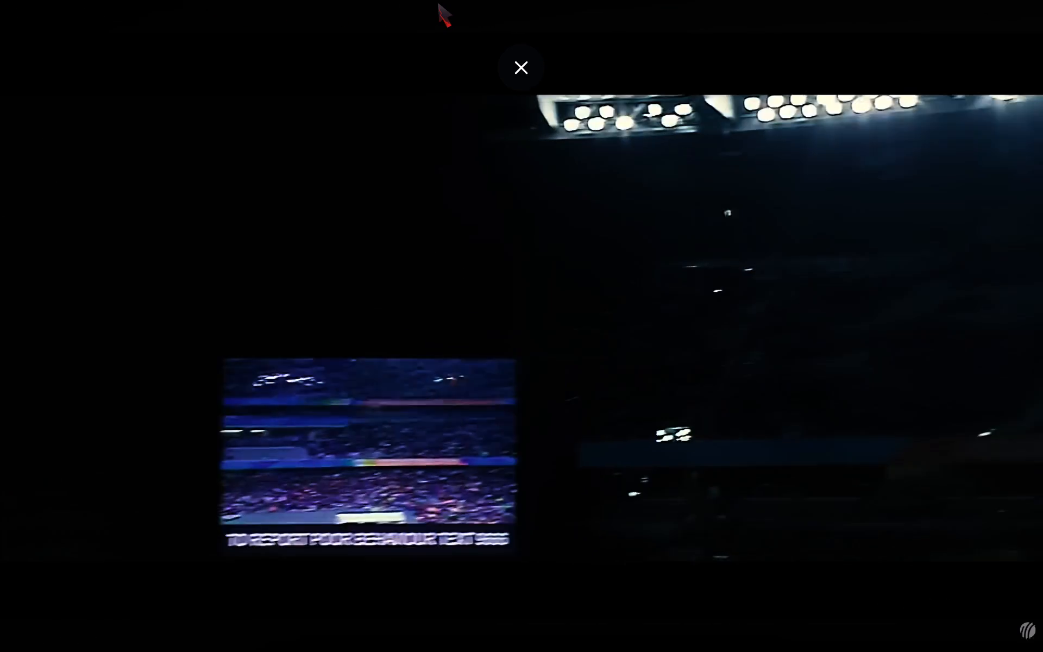
pyautogui.click(468, 30)
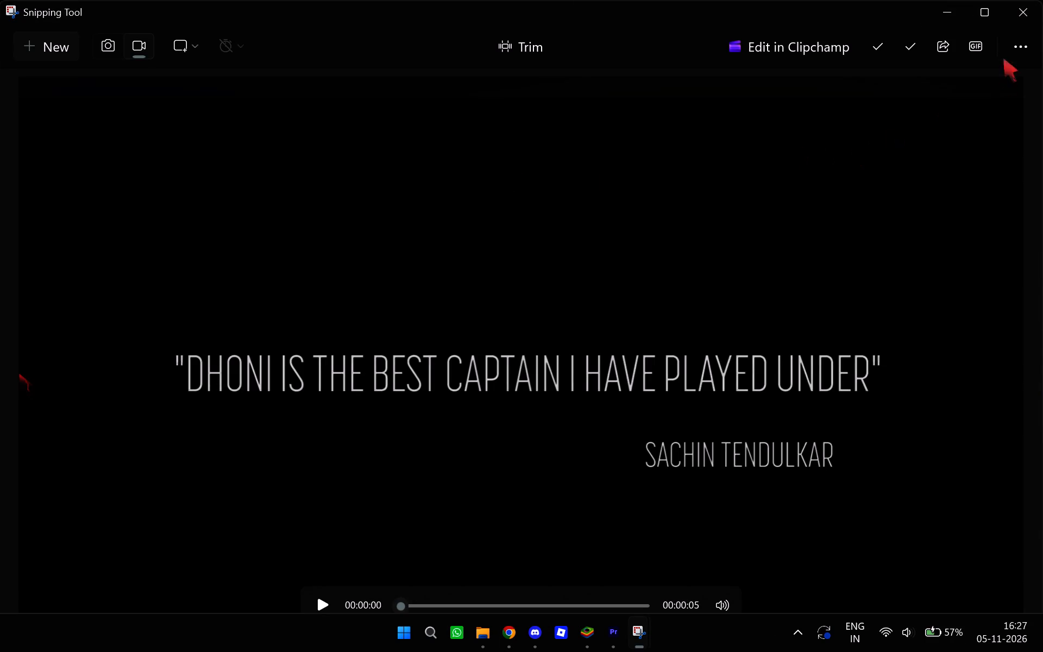
pyautogui.click(1011, 12)
# Play the tribute on from 0:30 to preview the following footage, and go back to pause on the Ian Bishop quote at 0:56.
pyautogui.click(619, 375)
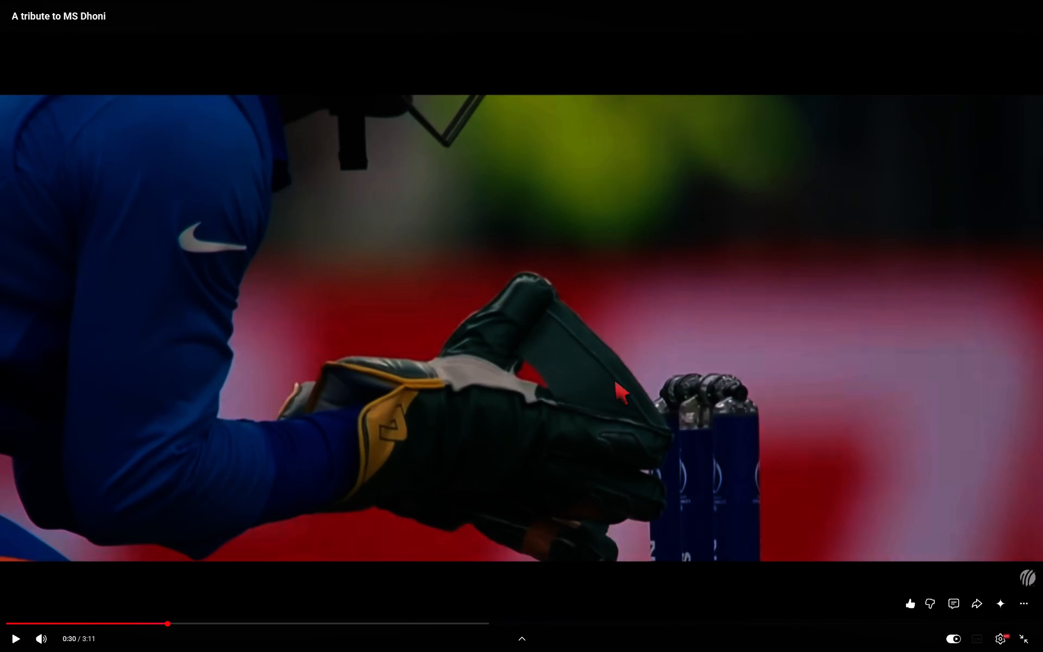
pyautogui.click(614, 380)
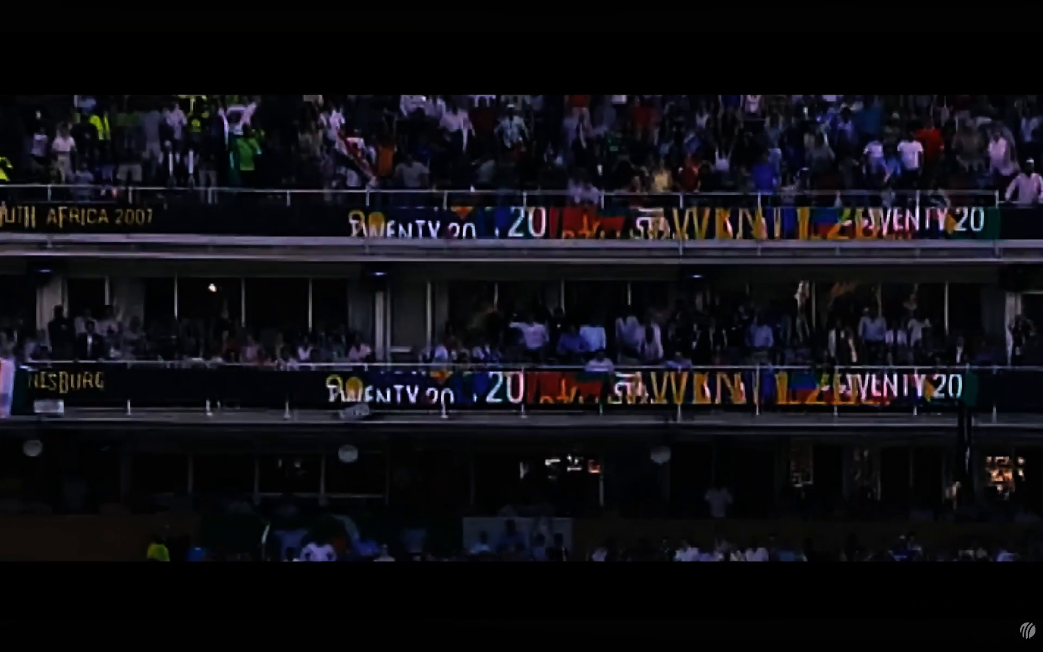
pyautogui.click(593, 341)
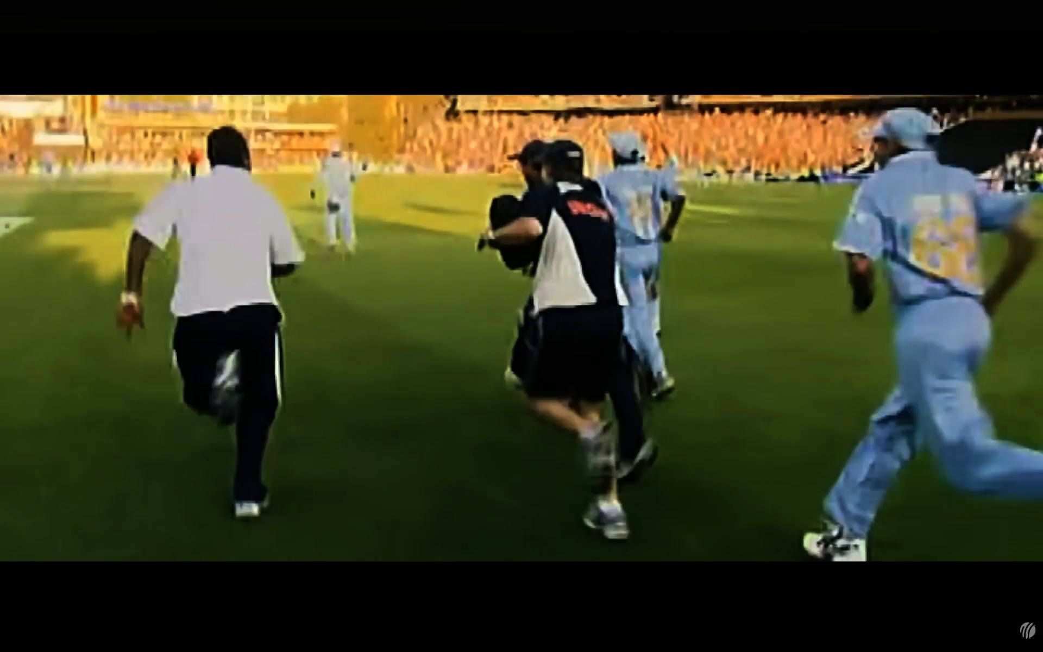
pyautogui.click(593, 341)
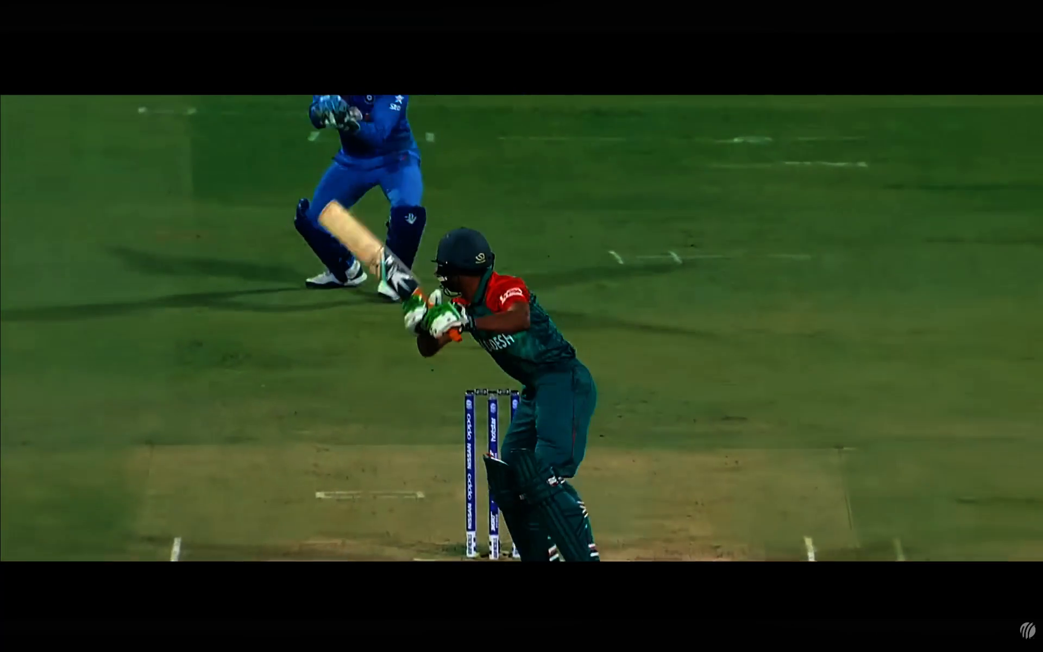
pyautogui.press('Left')
pyautogui.press('Left')
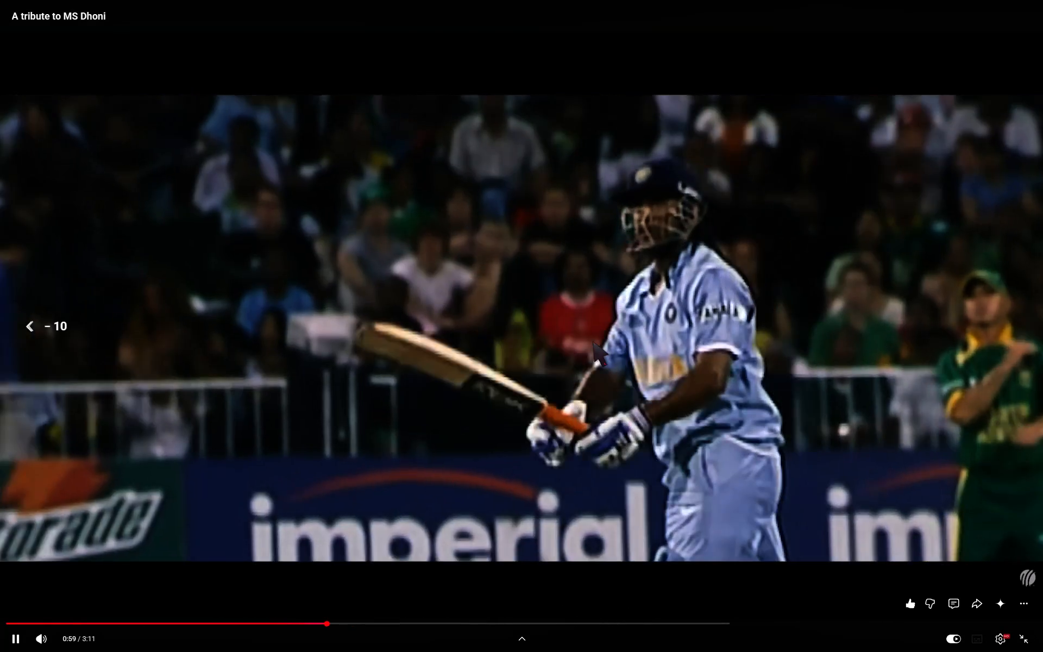
pyautogui.press('Left')
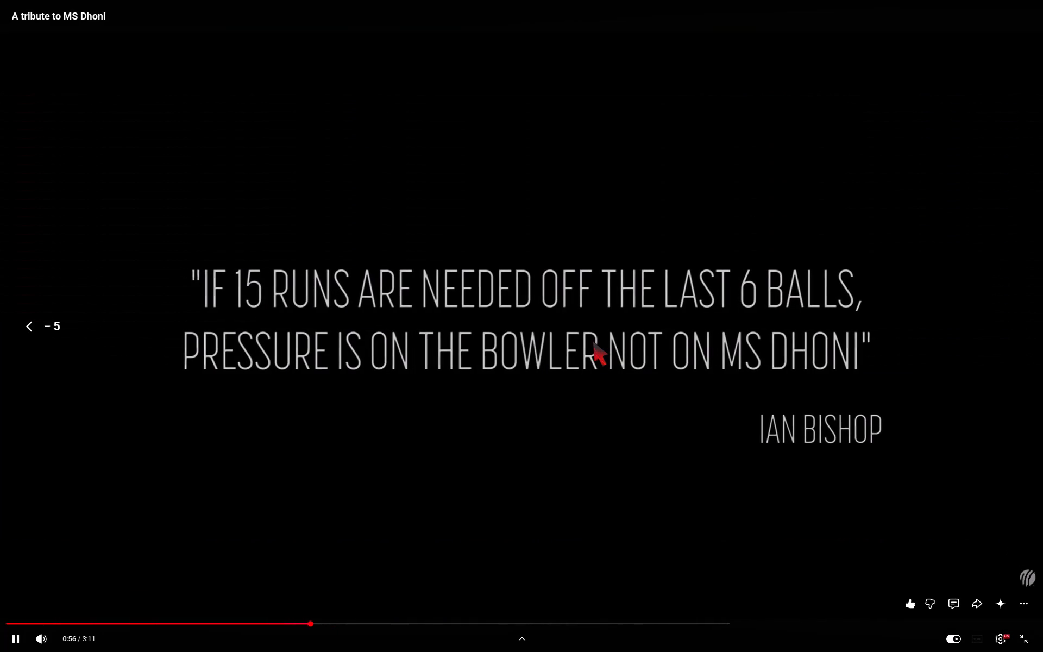
pyautogui.click(593, 341)
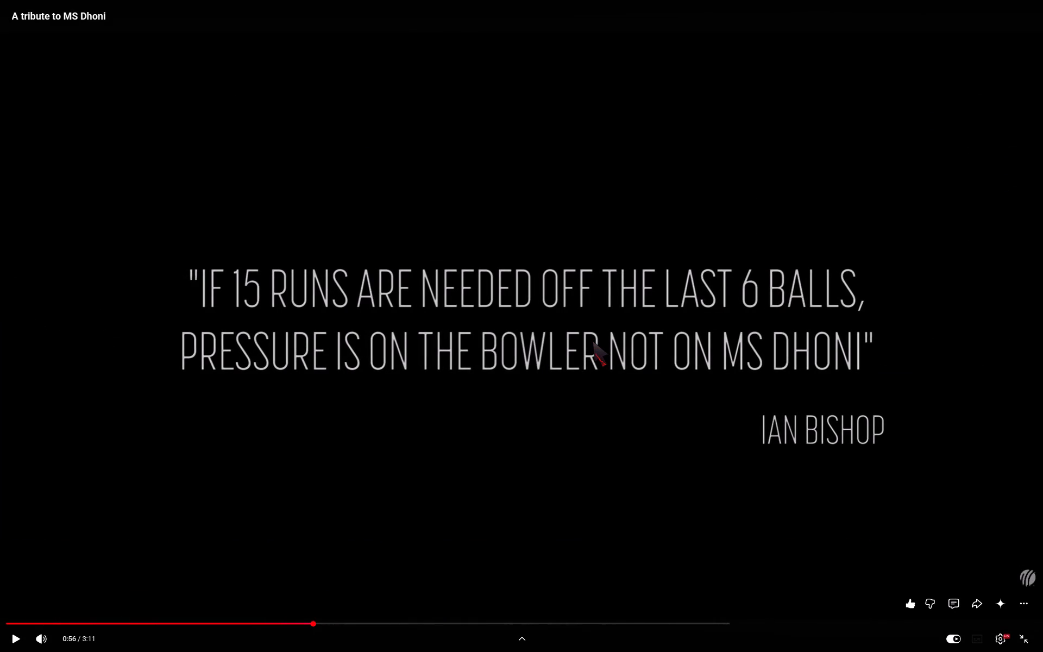
# Advance the tribute in short bursts and pause it in full screen at 1:01, on the delivery to the batter in the blue kit.
pyautogui.click(593, 341)
pyautogui.click(593, 341)
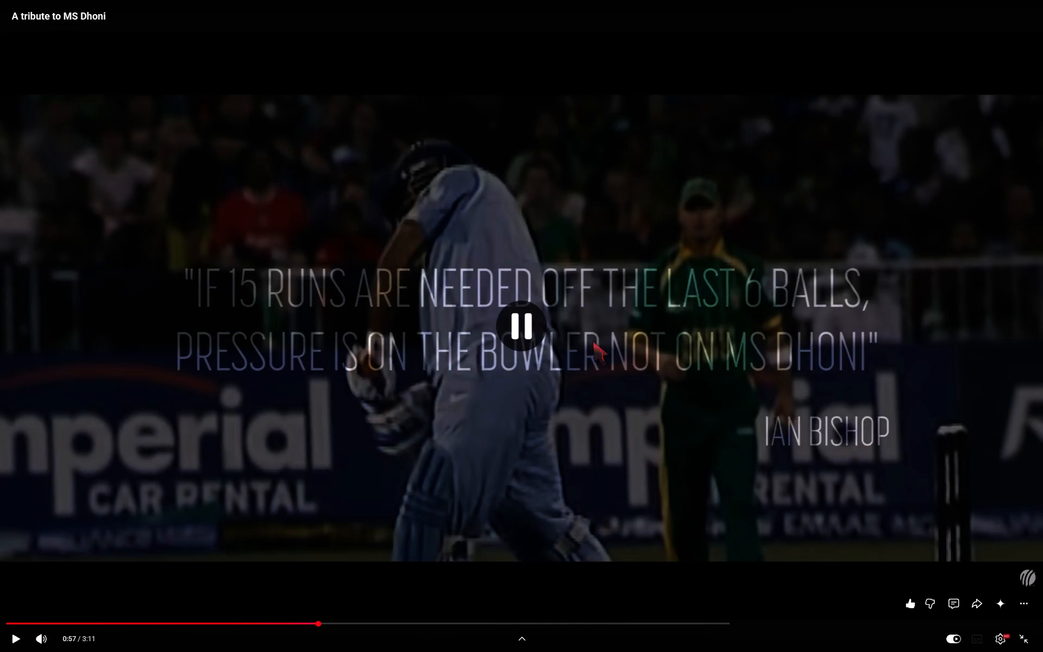
pyautogui.click(593, 341)
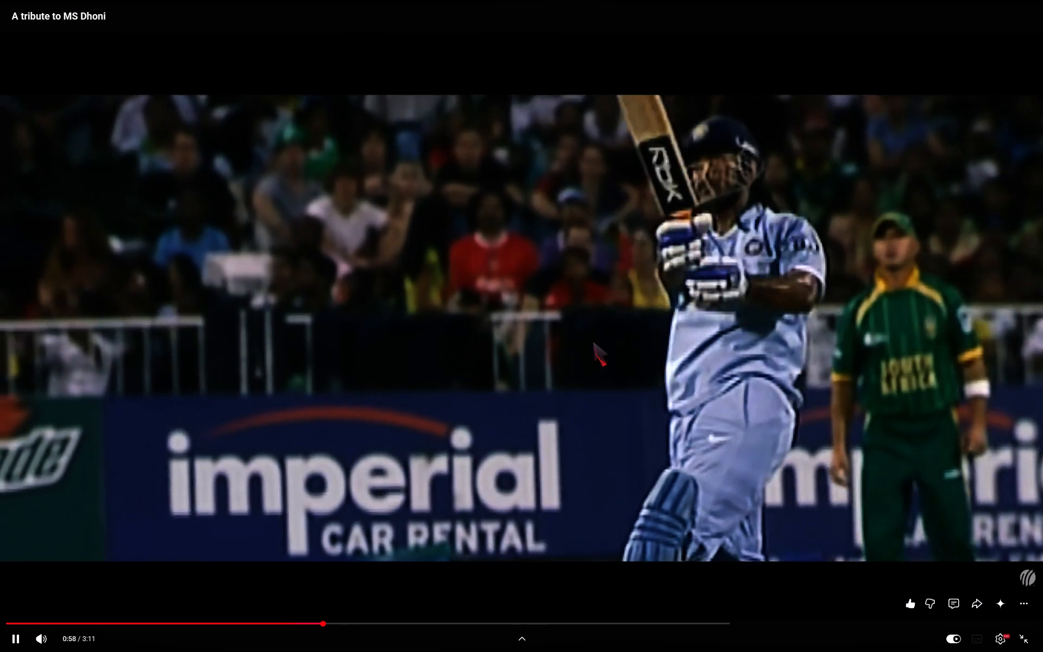
pyautogui.click(593, 341)
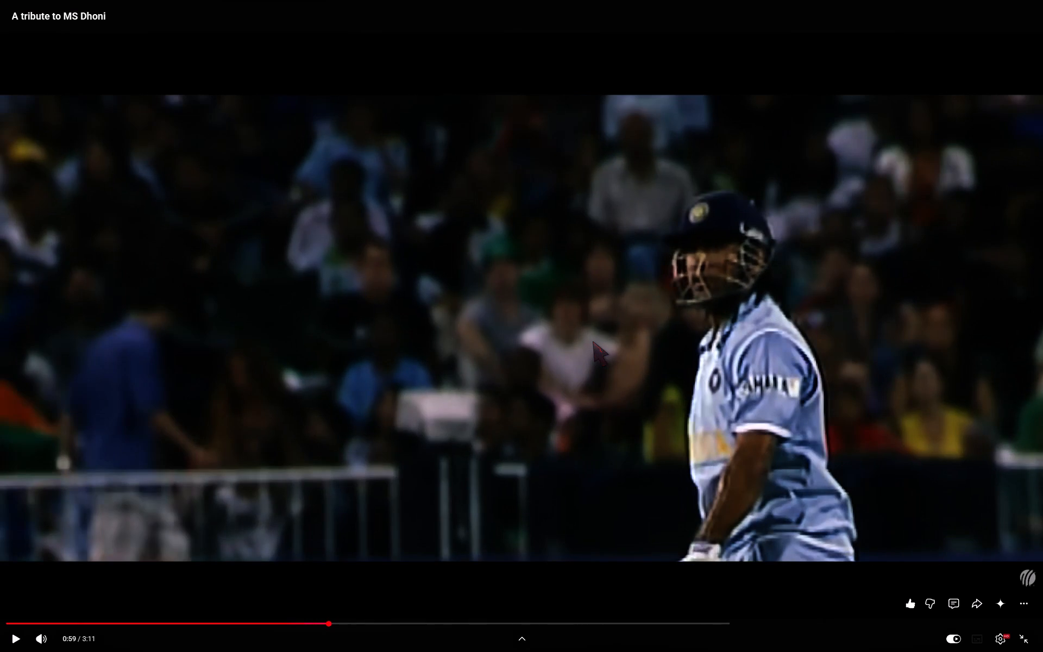
pyautogui.click(593, 341)
pyautogui.click(593, 341)
pyautogui.doubleClick(593, 341)
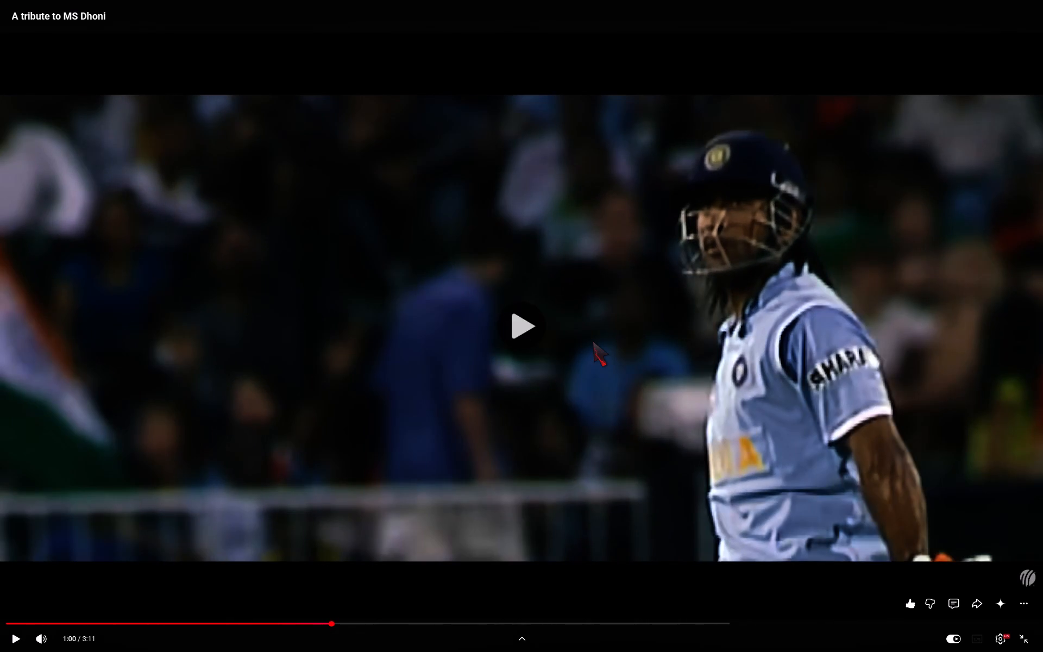
pyautogui.doubleClick(543, 311)
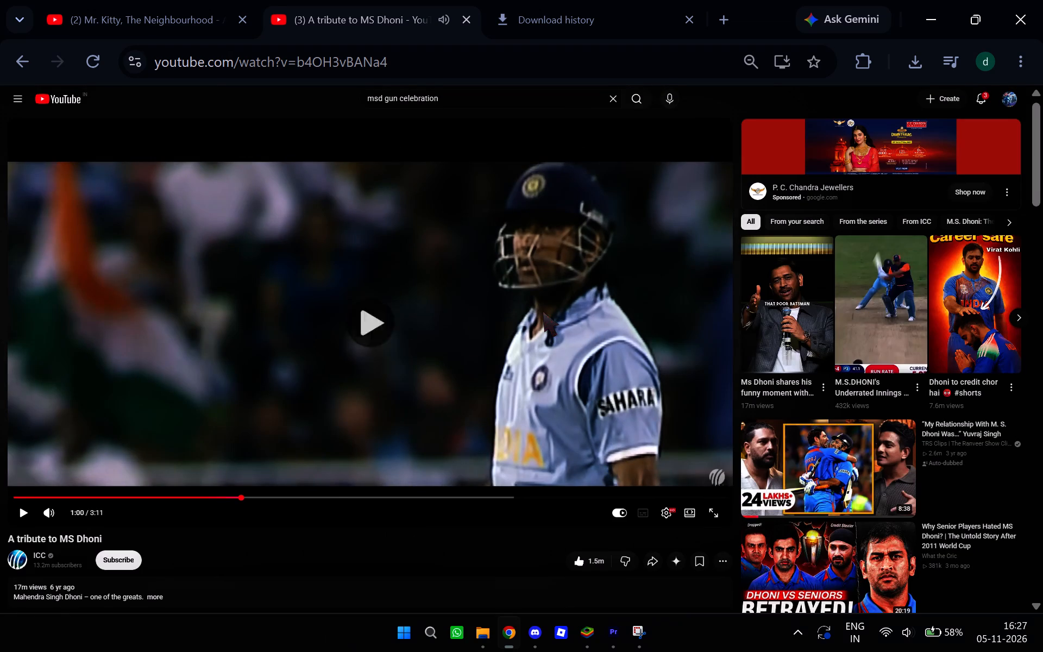
pyautogui.click(543, 311)
pyautogui.click(543, 311)
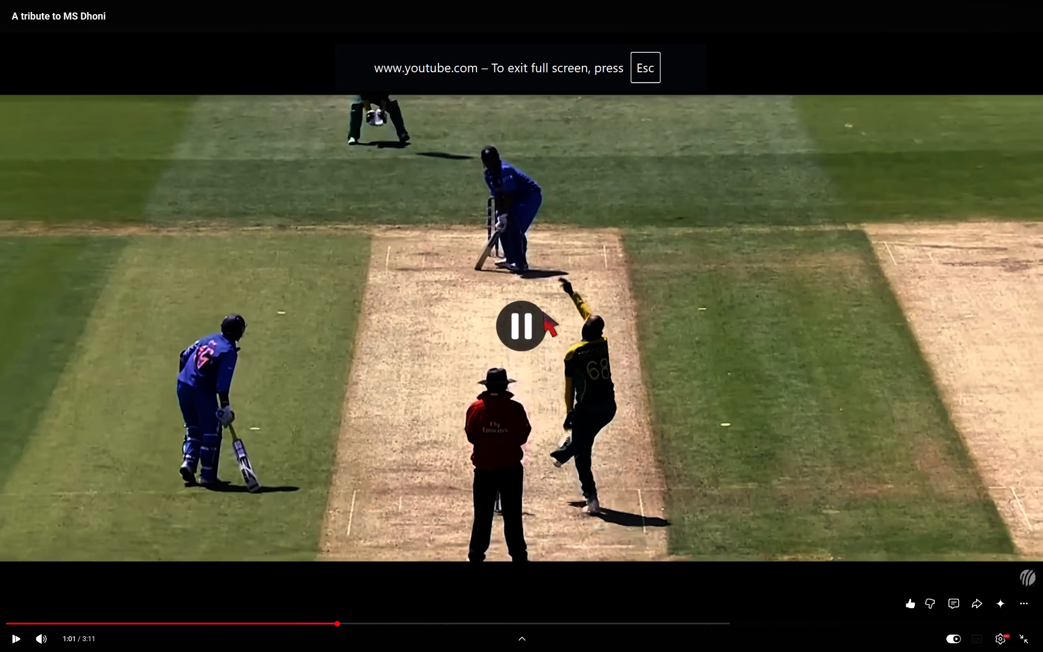
# Screen-record the batting footage from 1:01 with Snipping Tool, using a full-width area around the picture that leaves out the title and player controls.
pyautogui.press('Print')
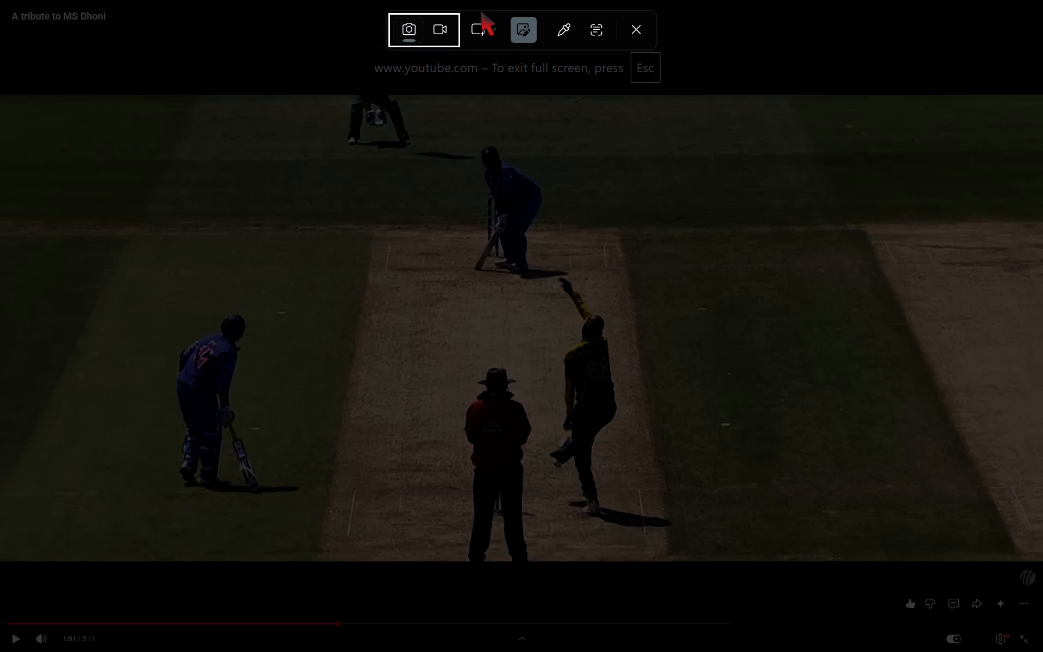
pyautogui.click(442, 26)
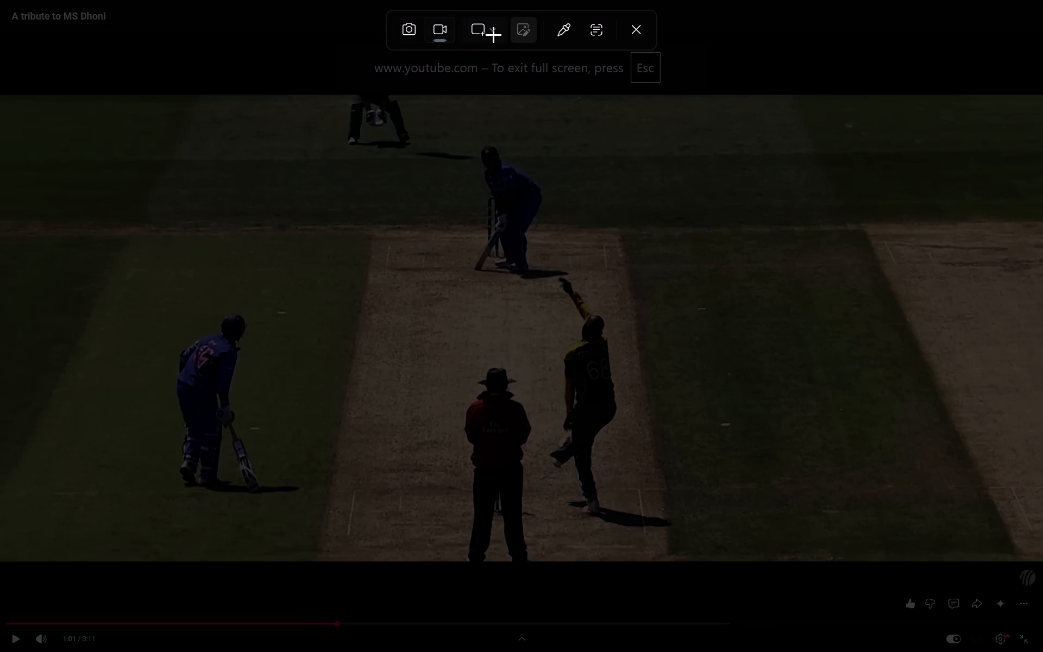
pyautogui.moveTo(0, 79); pyautogui.dragTo(406, 362)
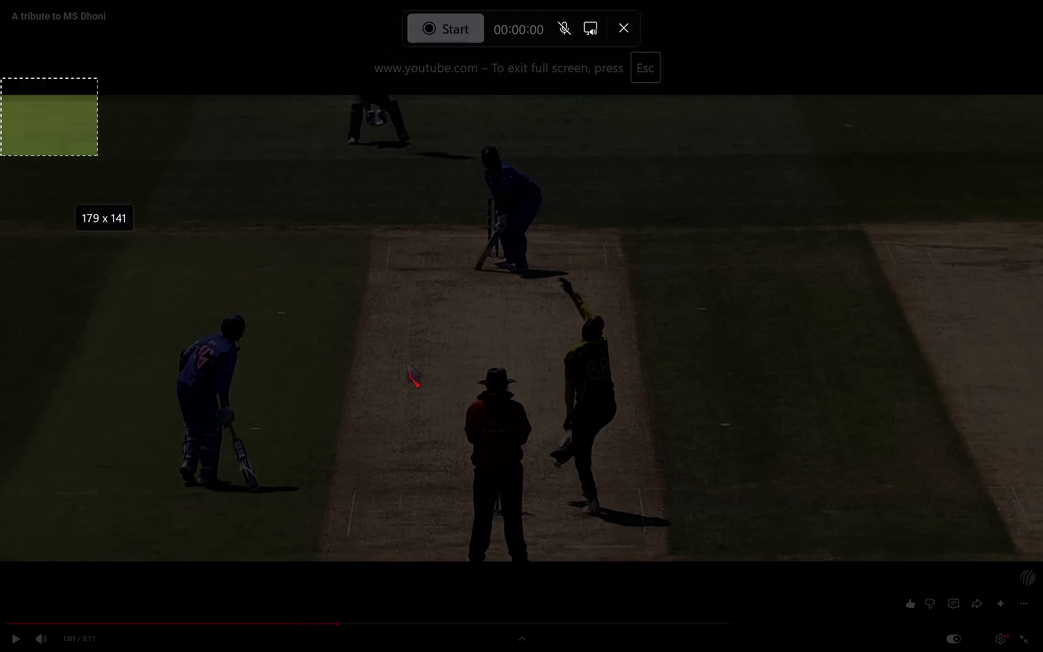
pyautogui.moveTo(406, 362); pyautogui.dragTo(1042, 579)
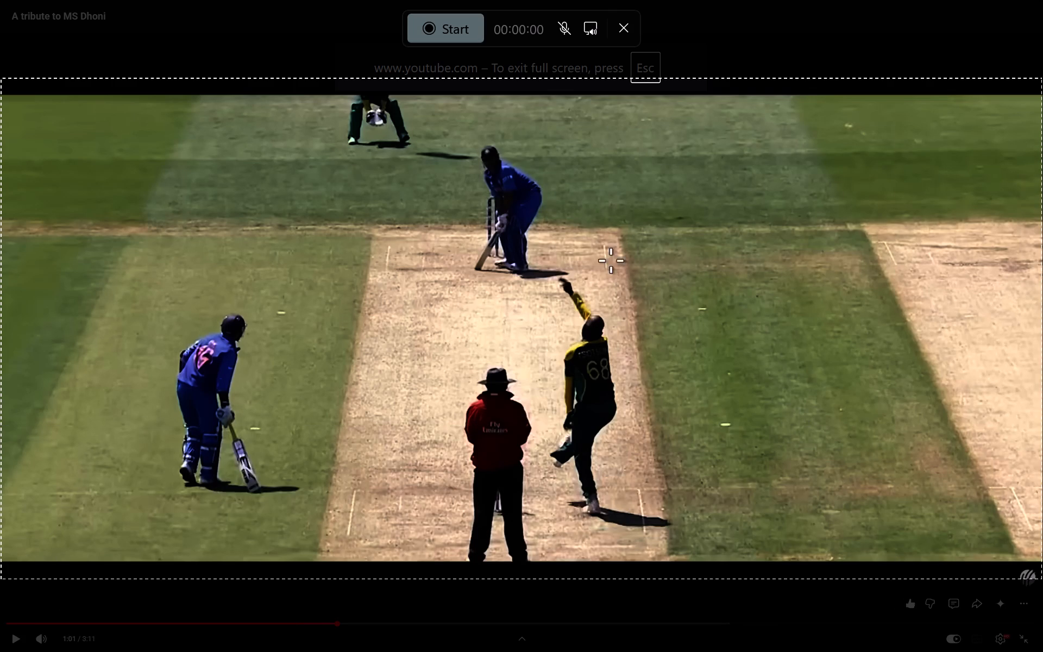
pyautogui.click(430, 15)
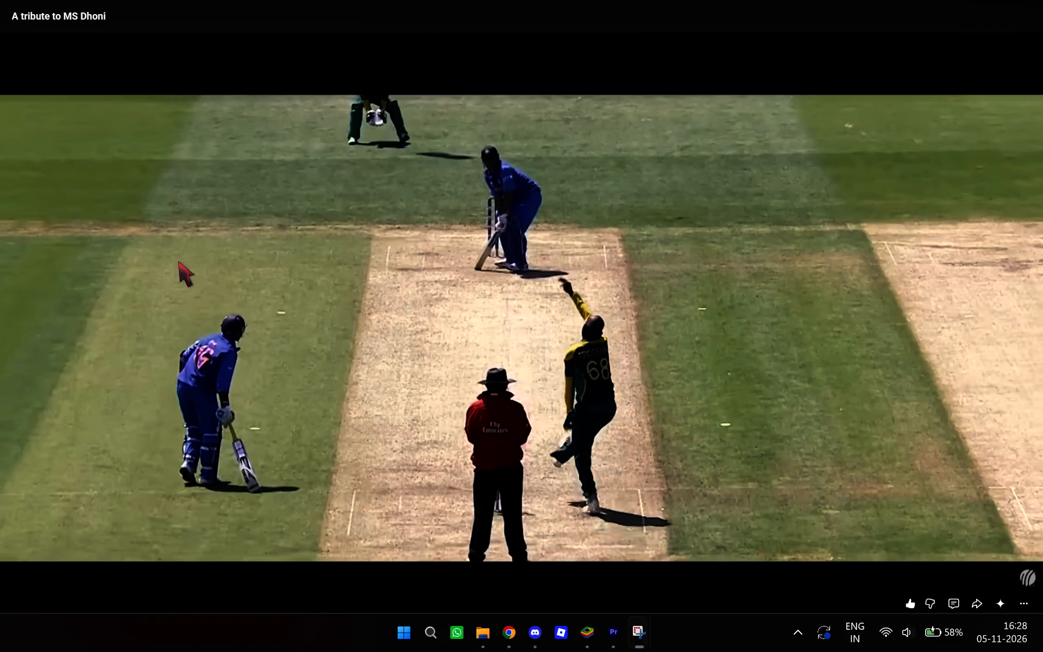
pyautogui.moveTo(178, 261); pyautogui.dragTo(177, 250)
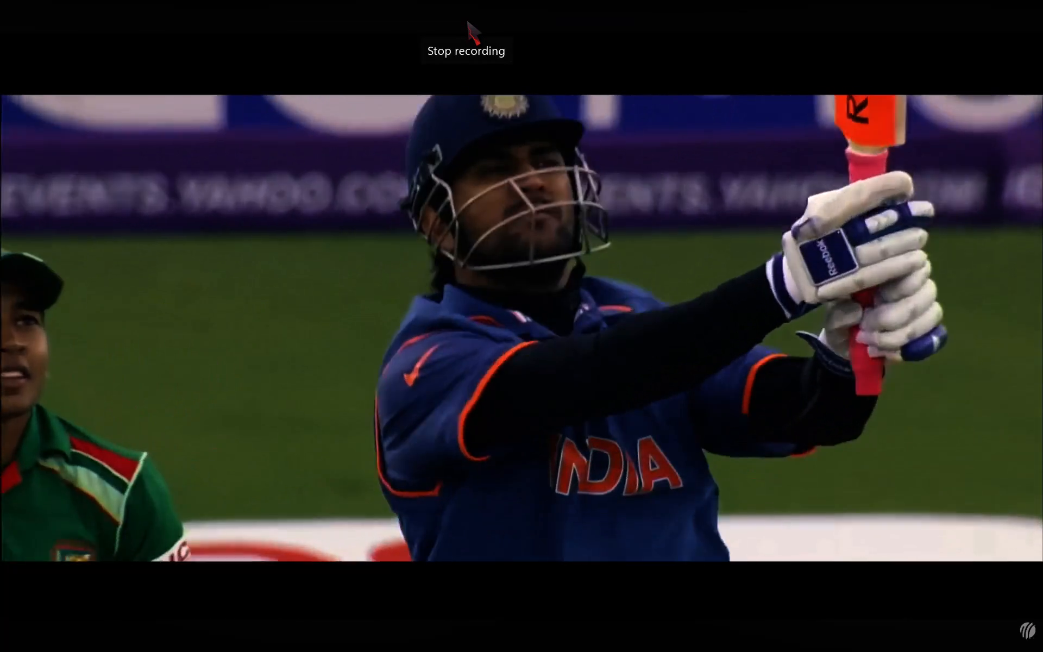
pyautogui.click(467, 20)
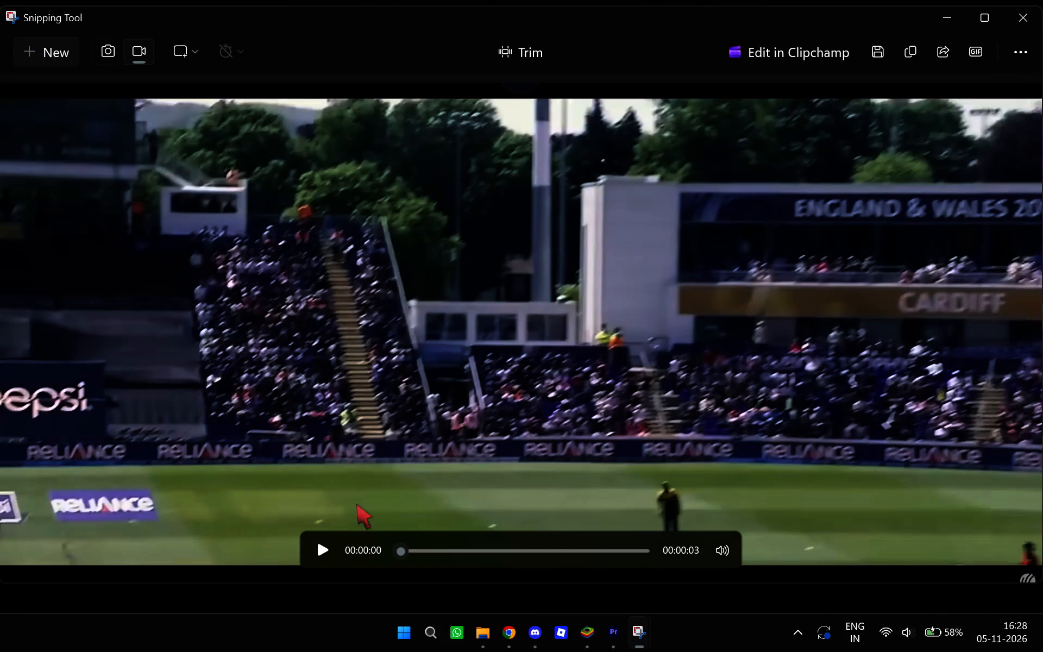
# Play back the recorded batting clip to review it, and close the recorder window.
pyautogui.click(323, 548)
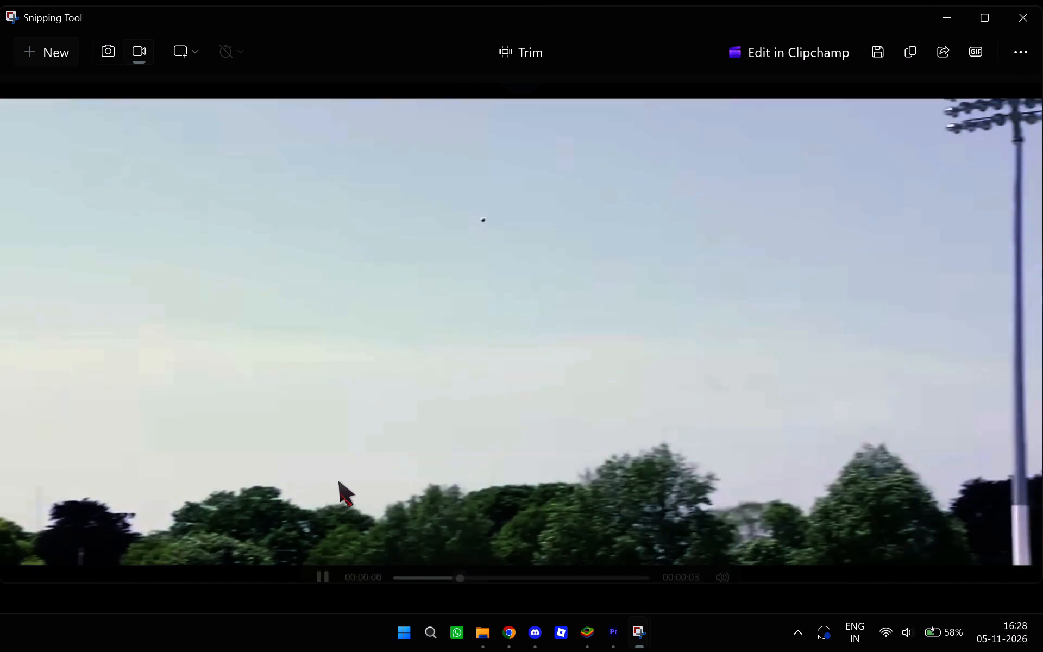
pyautogui.moveTo(436, 550); pyautogui.dragTo(373, 559)
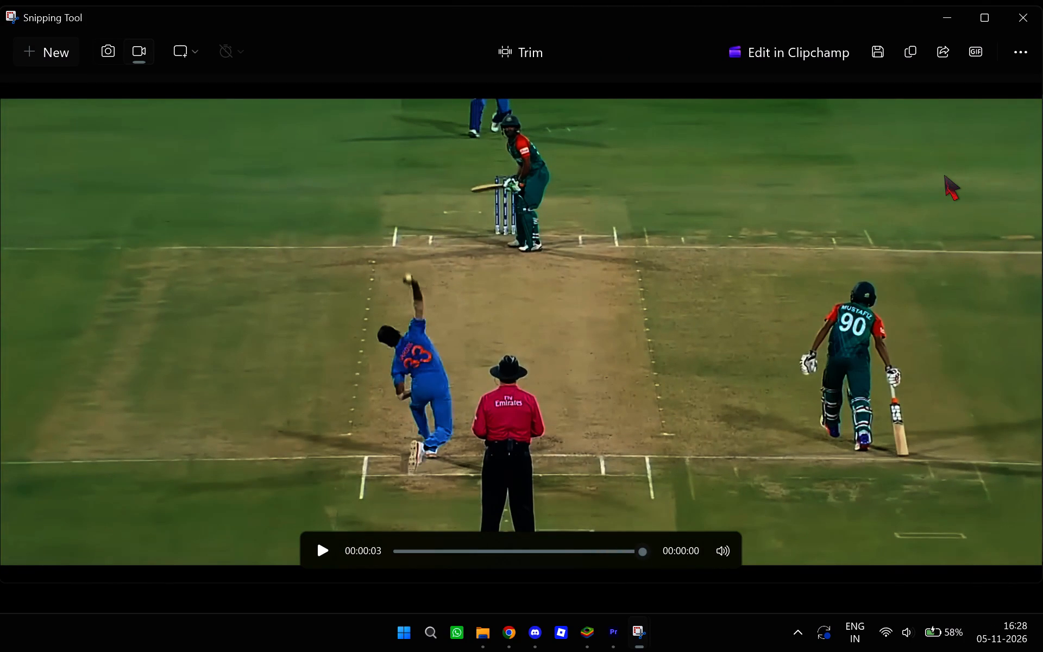
pyautogui.click(1012, 12)
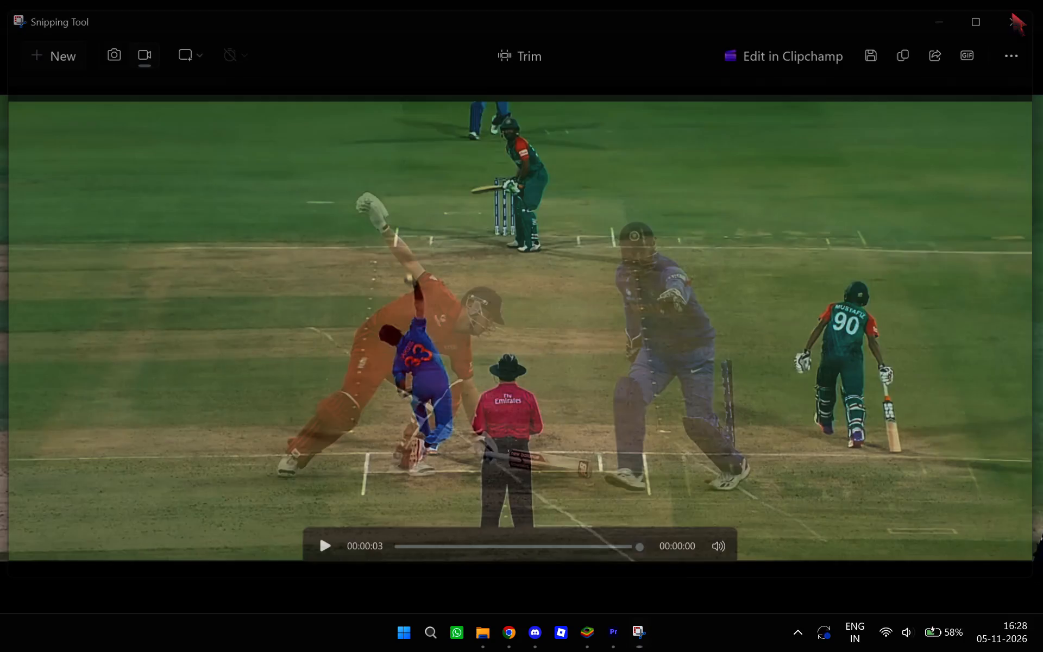
# Continue the tribute video to the match footage that follows the Kapil Dev quote.
pyautogui.click(595, 404)
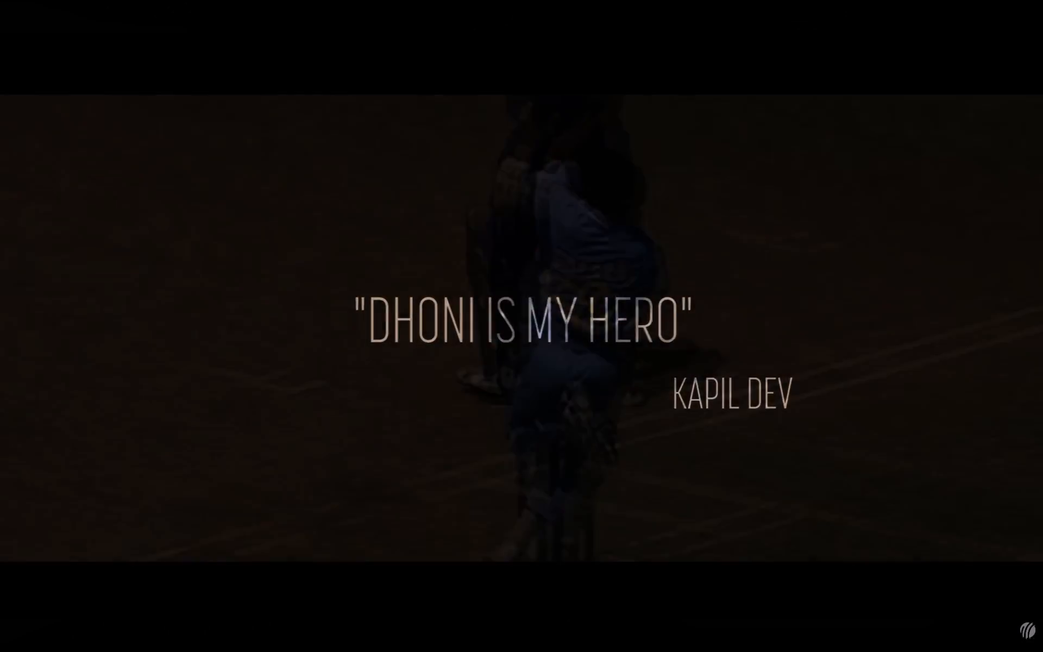
pyautogui.click(595, 404)
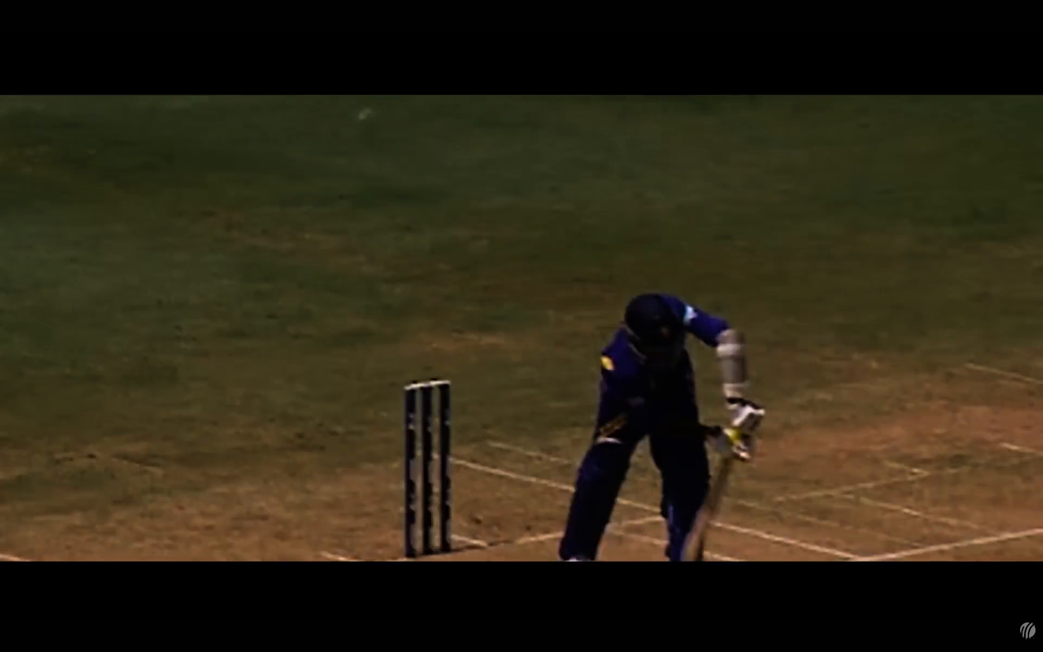
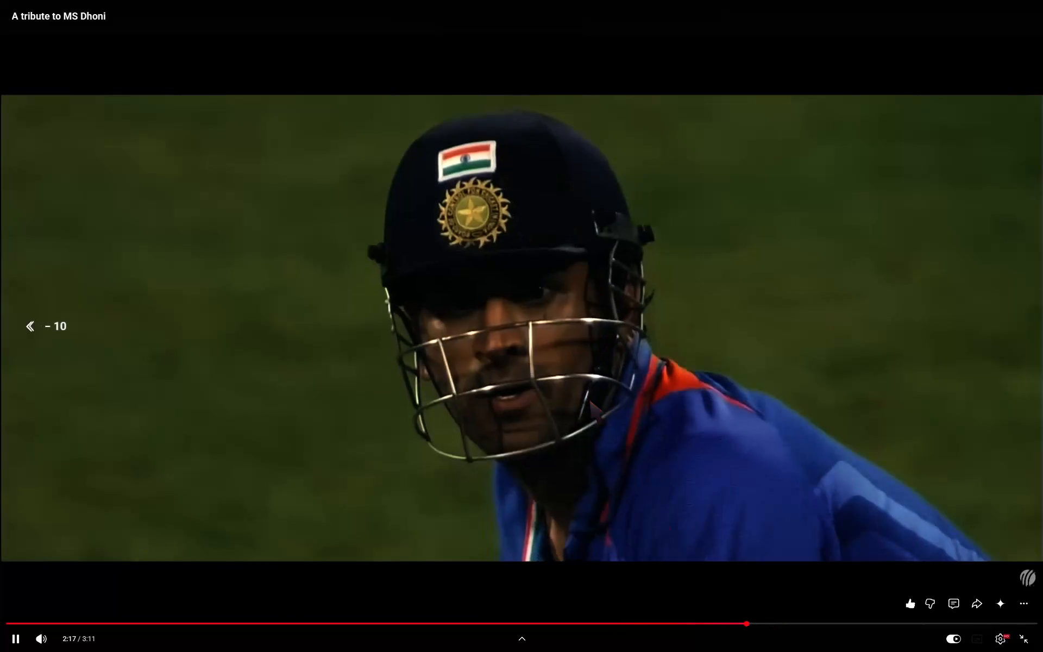
# Rewind the tribute and pause it in full screen at 2:14, on the wide pitch shot with player 92.
pyautogui.press('Left')
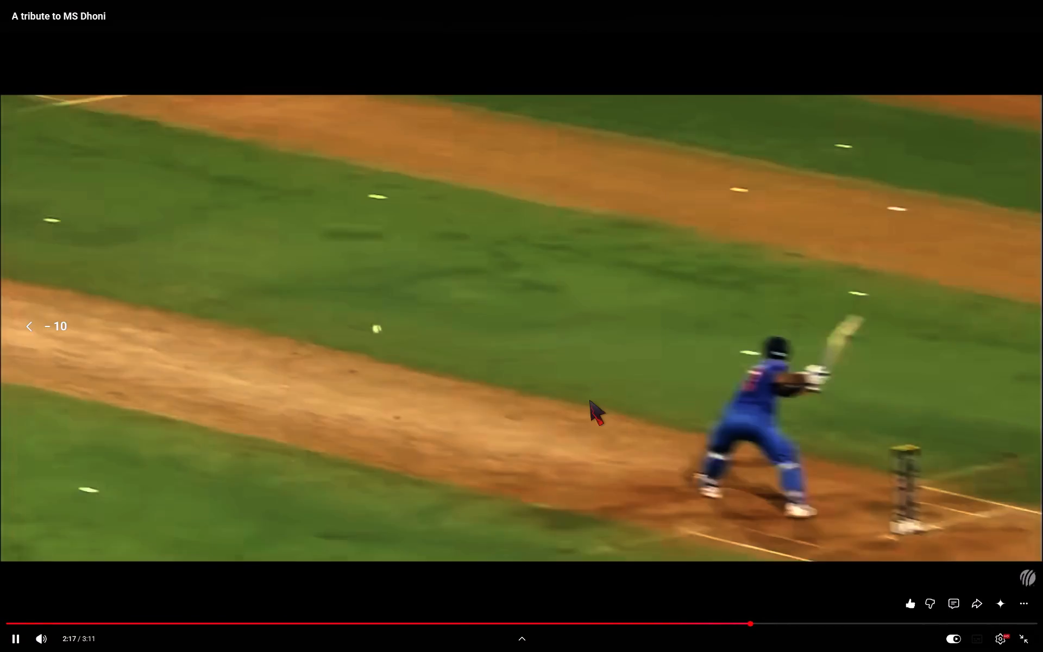
pyautogui.click(379, 84)
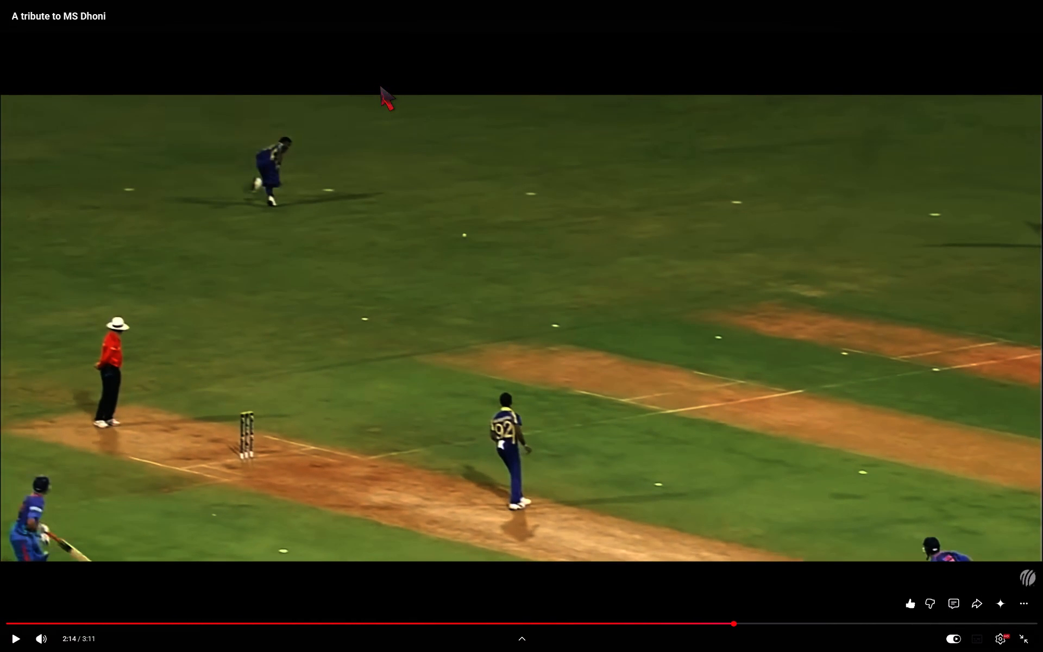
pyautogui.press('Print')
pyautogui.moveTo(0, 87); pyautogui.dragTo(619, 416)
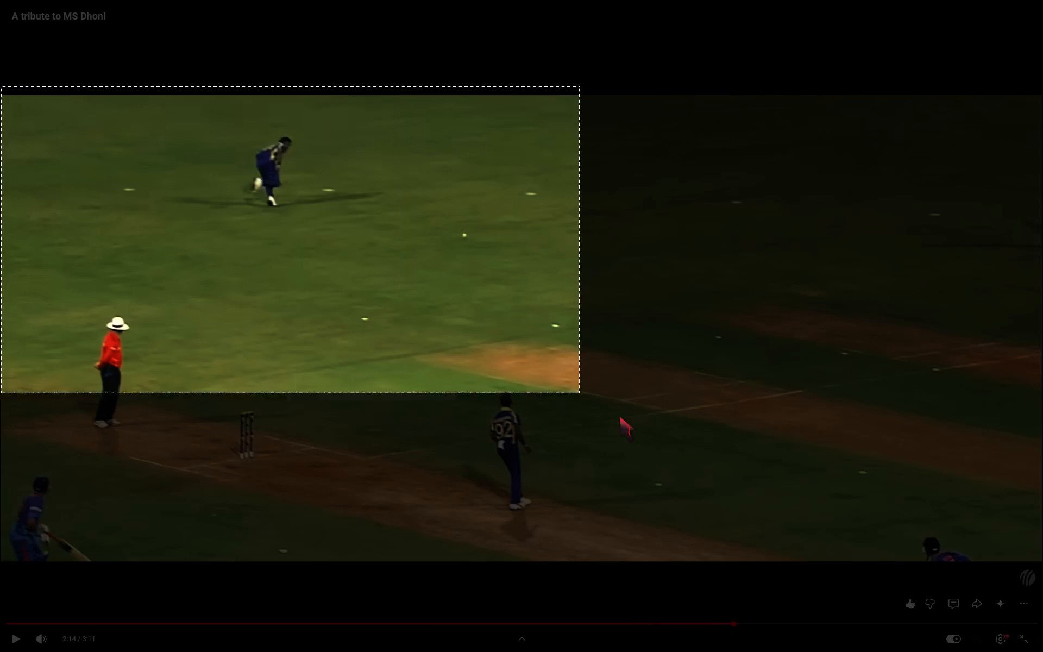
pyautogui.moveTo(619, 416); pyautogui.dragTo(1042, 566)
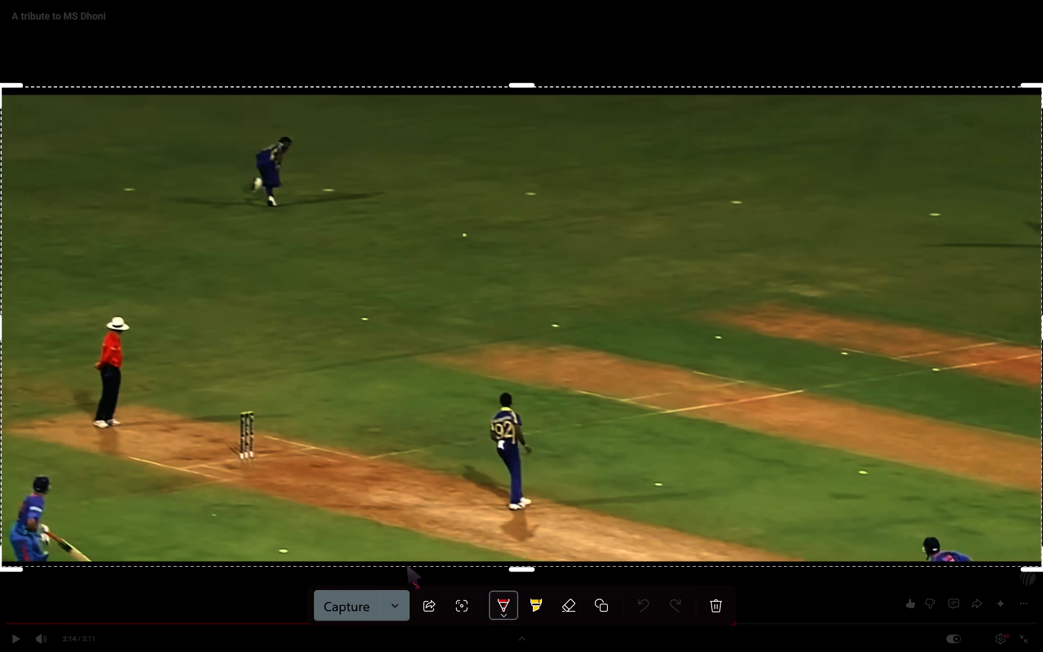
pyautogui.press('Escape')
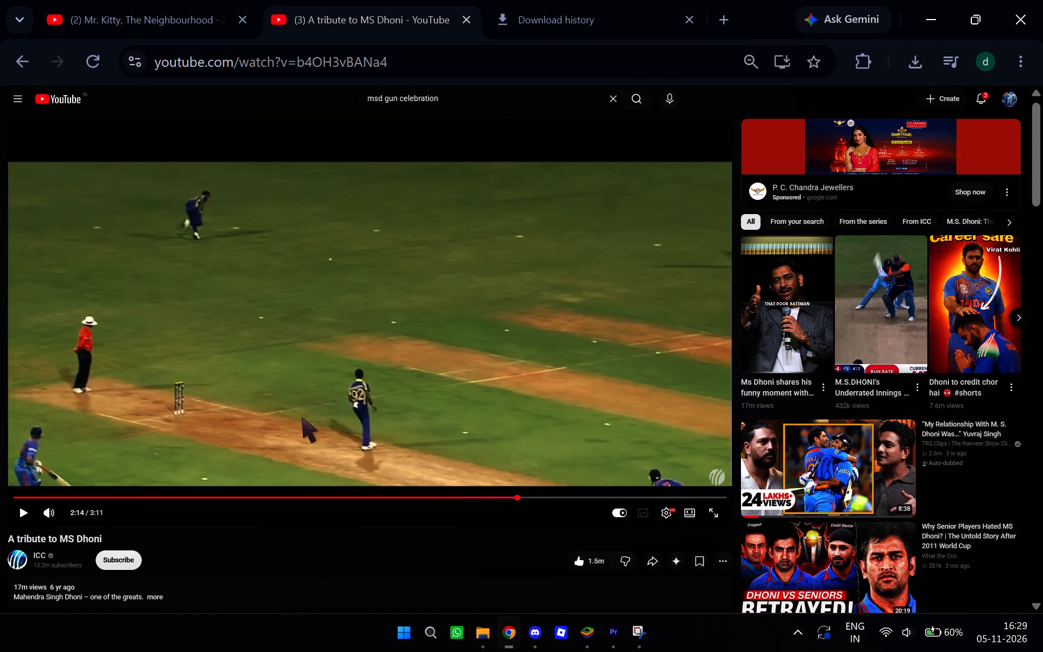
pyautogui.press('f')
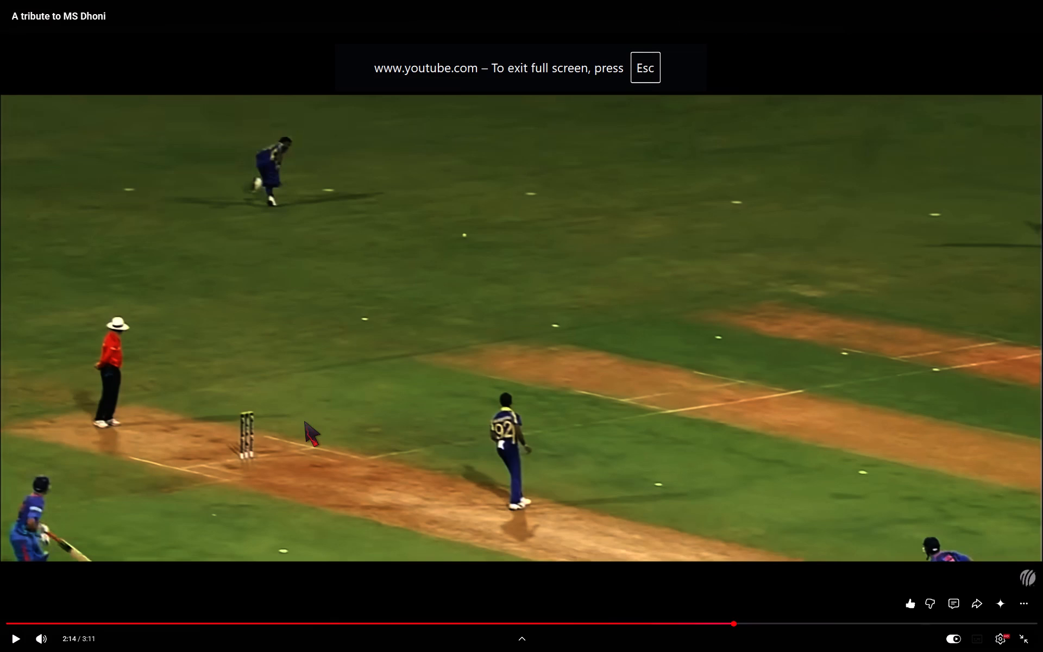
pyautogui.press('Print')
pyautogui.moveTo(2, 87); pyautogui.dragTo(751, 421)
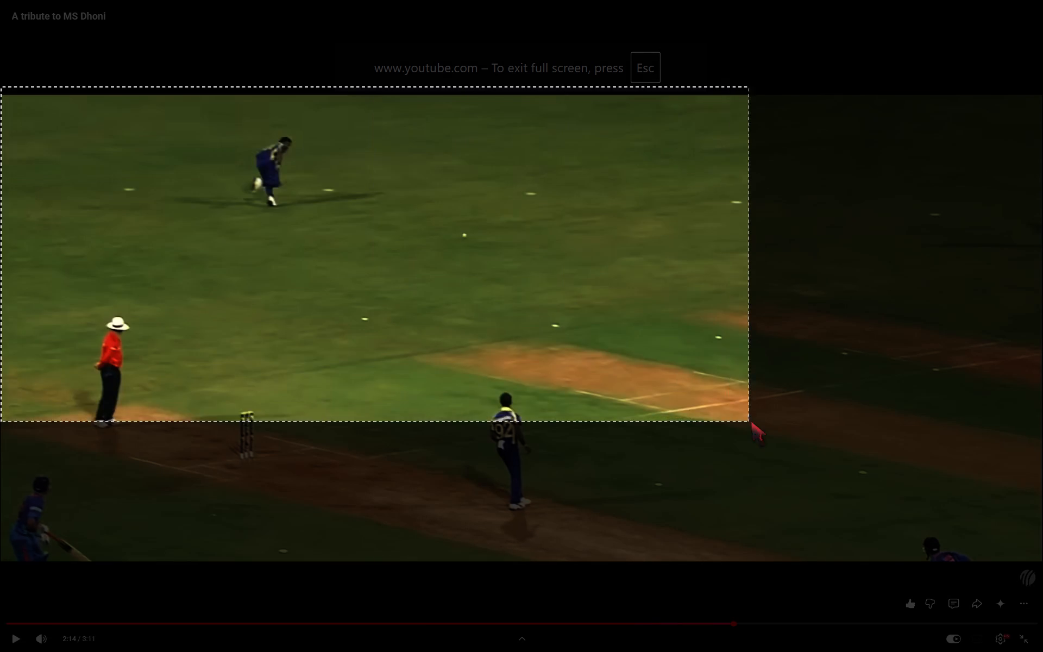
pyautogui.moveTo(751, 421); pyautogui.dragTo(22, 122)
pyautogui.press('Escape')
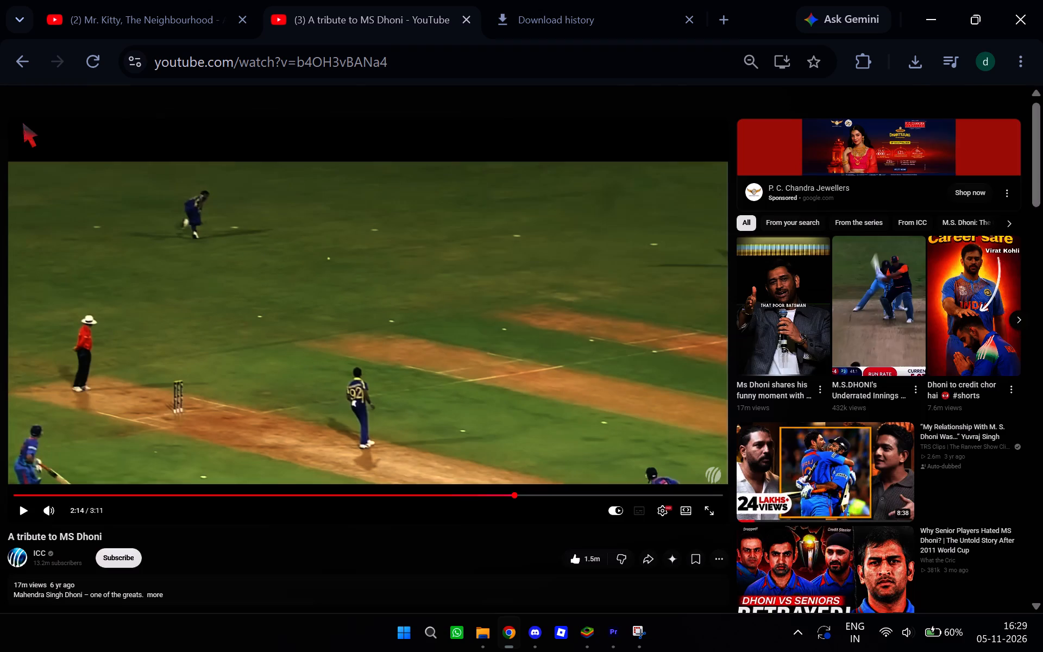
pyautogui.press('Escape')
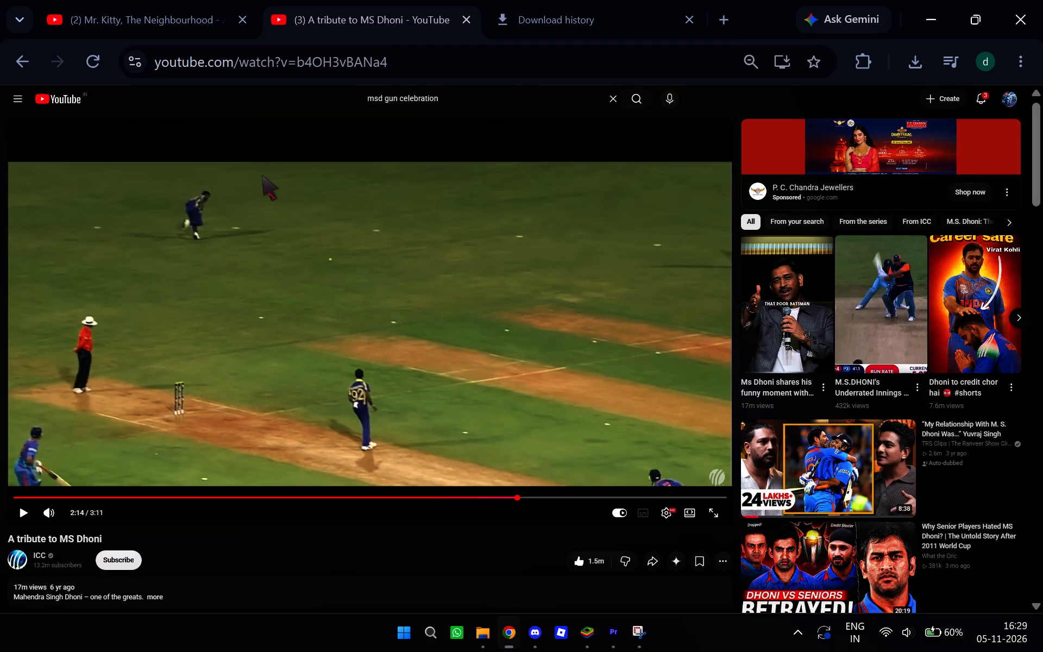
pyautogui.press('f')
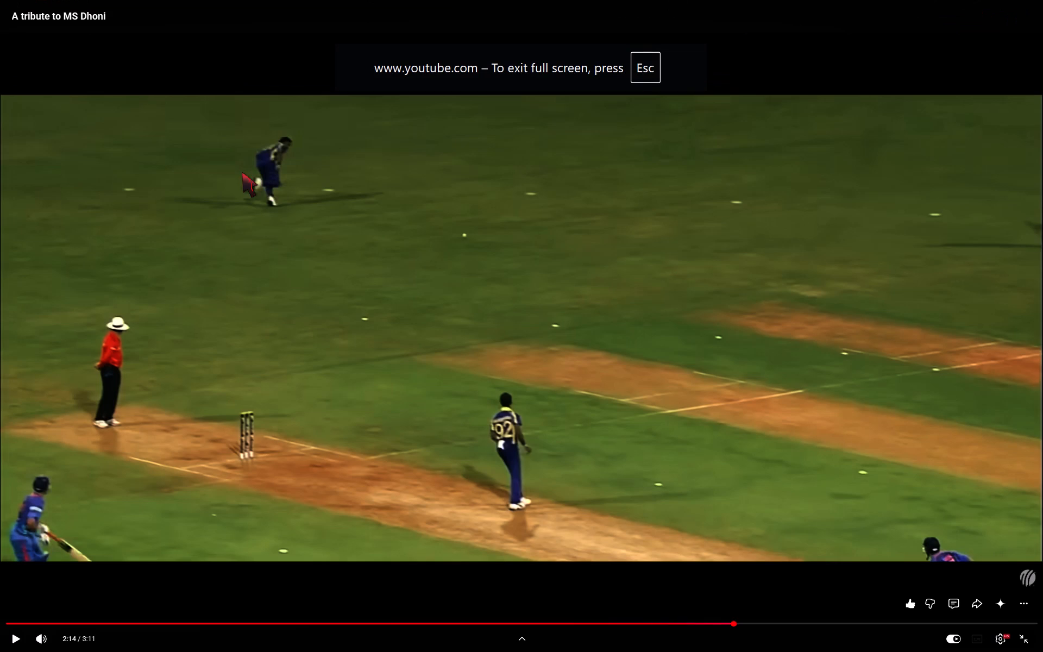
# Screen-record the tribute from 2:14 to the red-shirted team's celebration with Snipping Tool, using a full-width area around the picture.
pyautogui.press('Print')
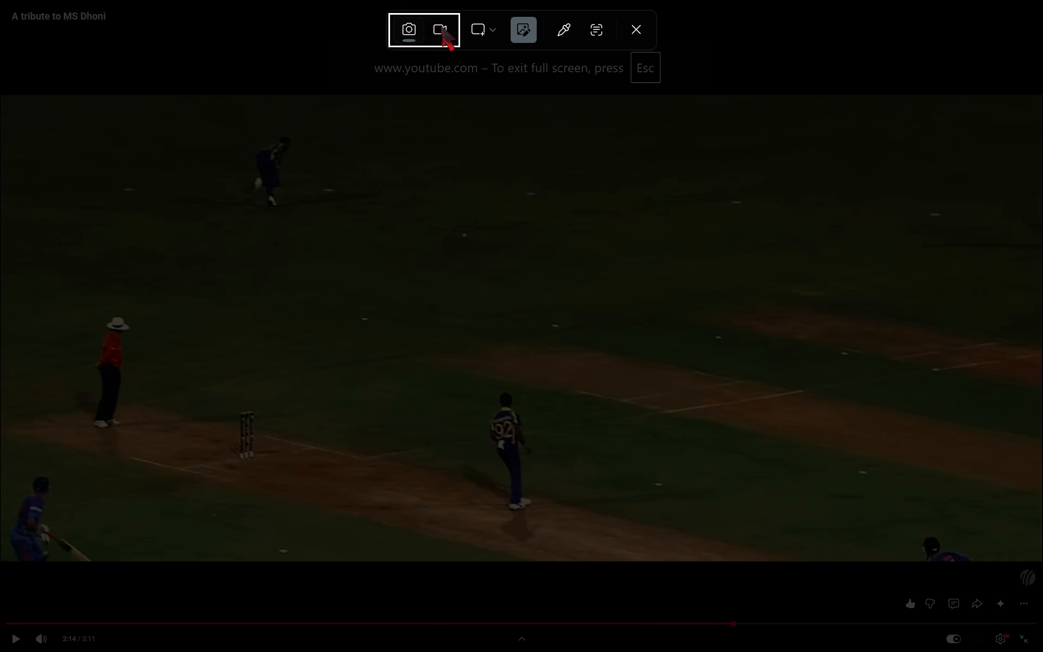
pyautogui.click(441, 26)
pyautogui.moveTo(0, 80); pyautogui.dragTo(1042, 572)
pyautogui.click(752, 444)
pyautogui.click(448, 20)
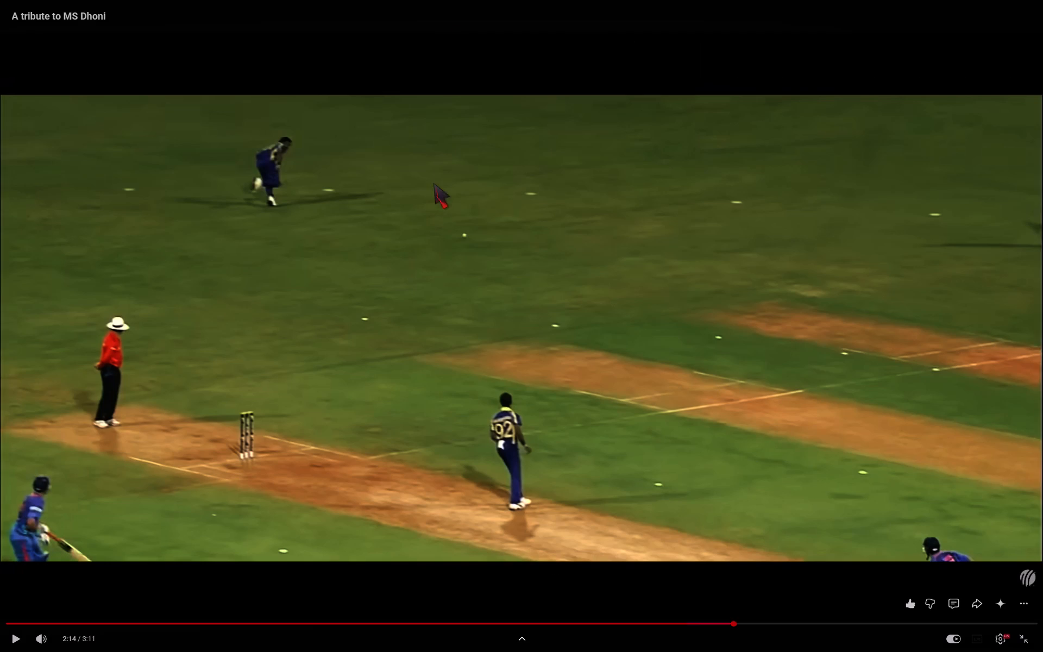
pyautogui.click(434, 183)
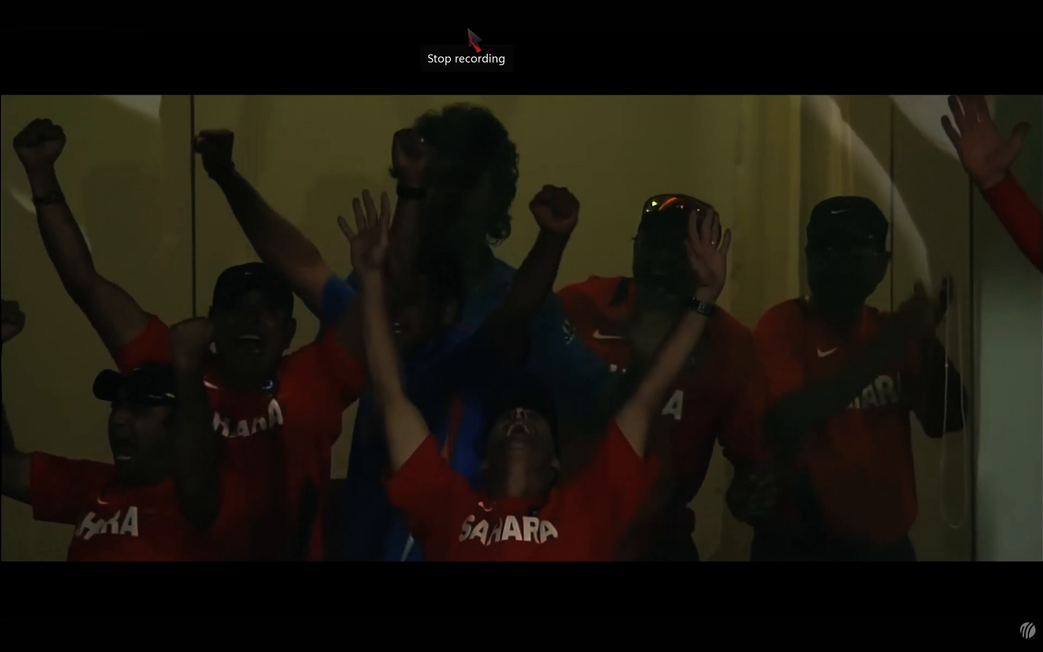
pyautogui.click(467, 27)
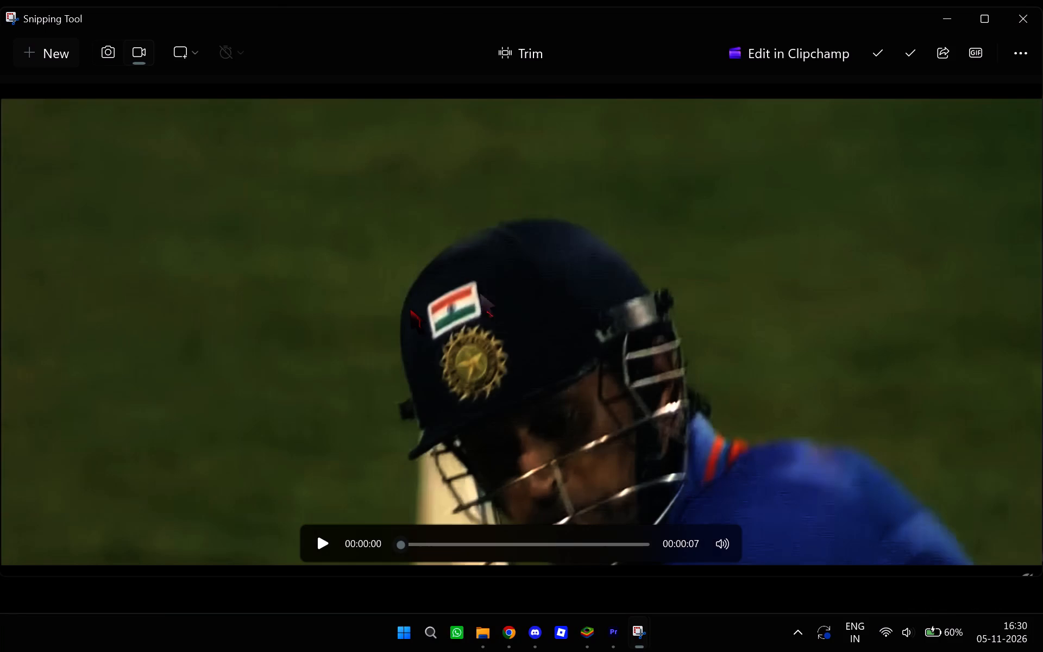
# Play back the recorded winning-shot clip to review it, and close the recorder window.
pyautogui.click(319, 545)
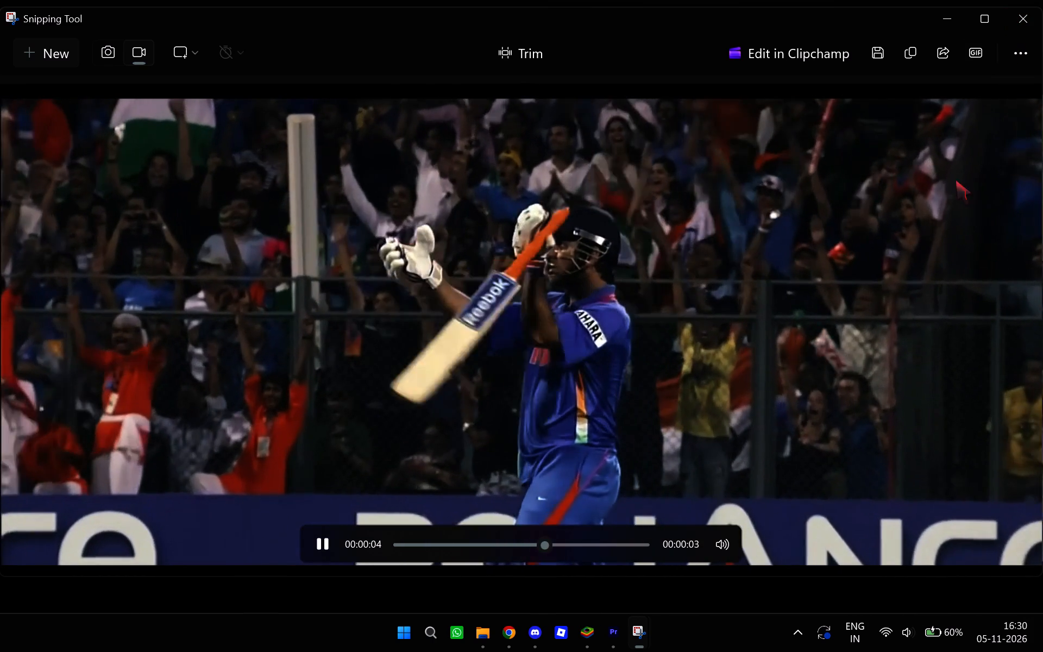
pyautogui.click(1020, 23)
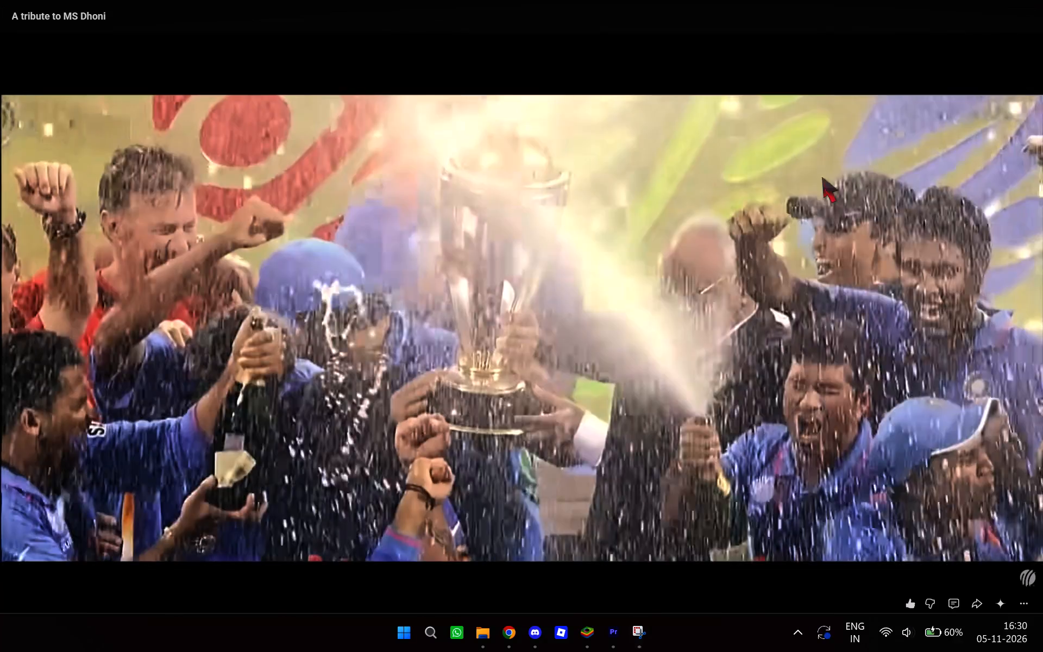
# Sample the tribute from 1:29 onward, and return to the wide pitch shot, pausing at 2:15.
pyautogui.click(492, 621)
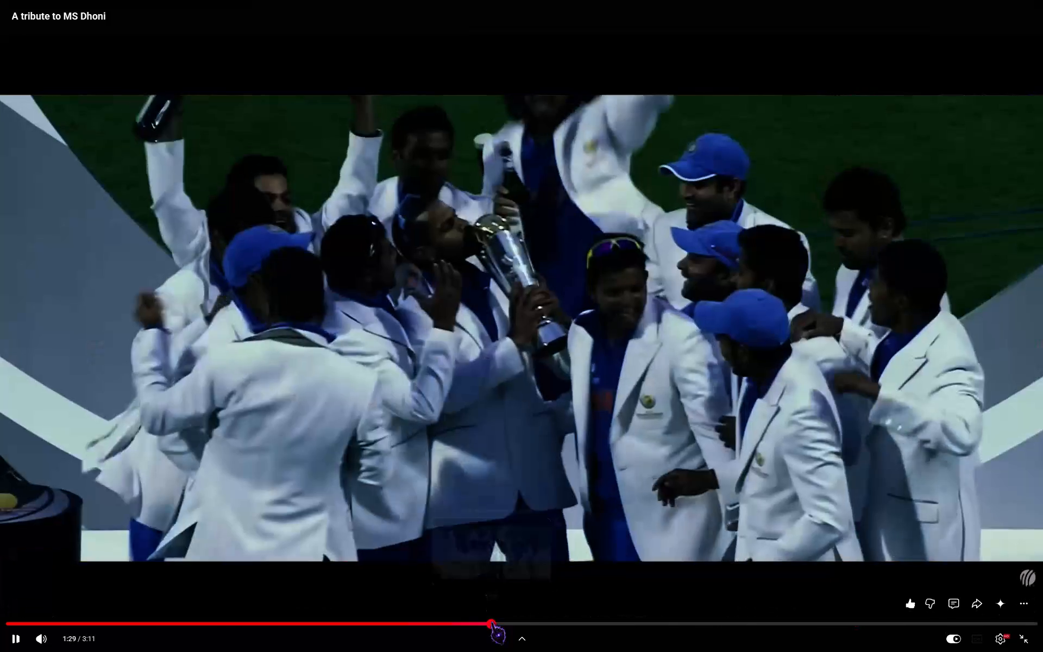
pyautogui.click(514, 625)
pyautogui.click(532, 623)
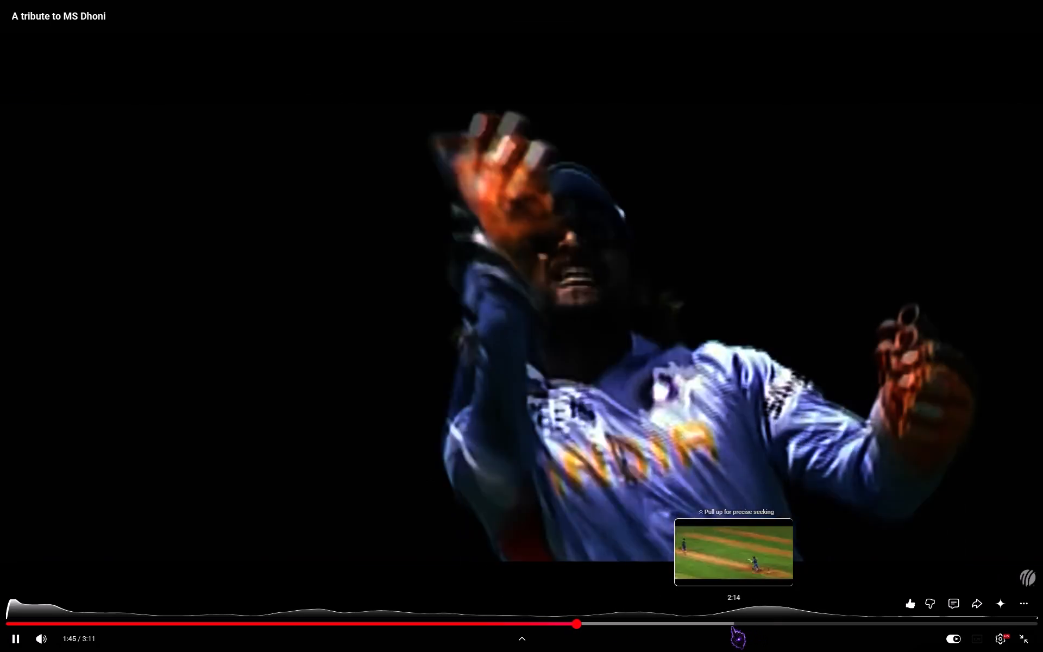
pyautogui.click(732, 625)
pyautogui.click(747, 486)
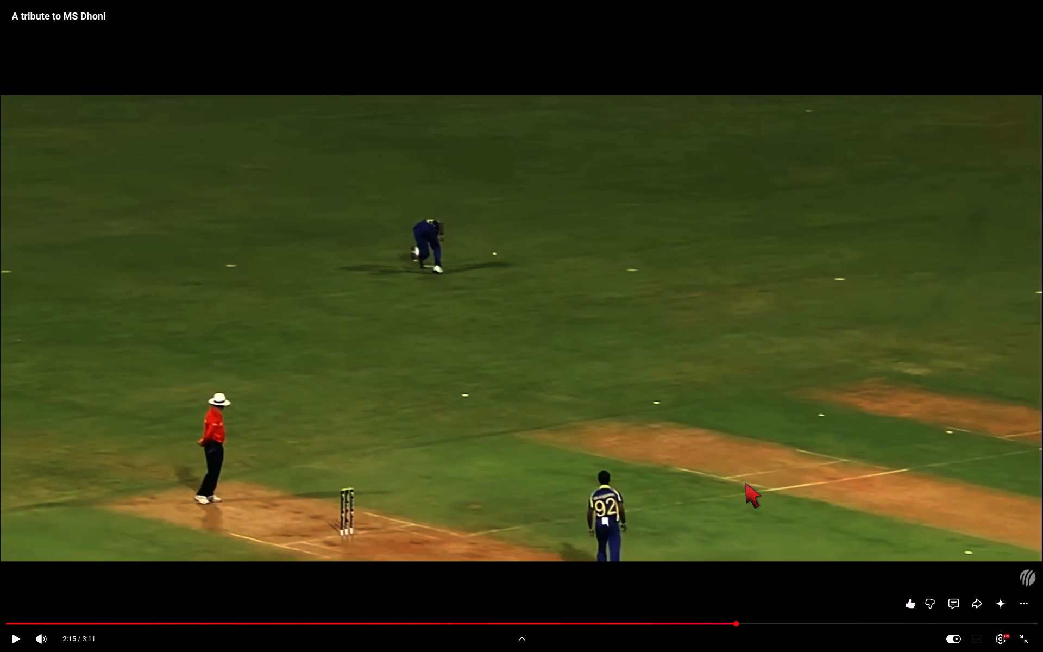
# Screen-record the winning shot again from 2:15 through the team celebration, using a full-width area around the picture, and close the recorder window.
pyautogui.click(422, 24)
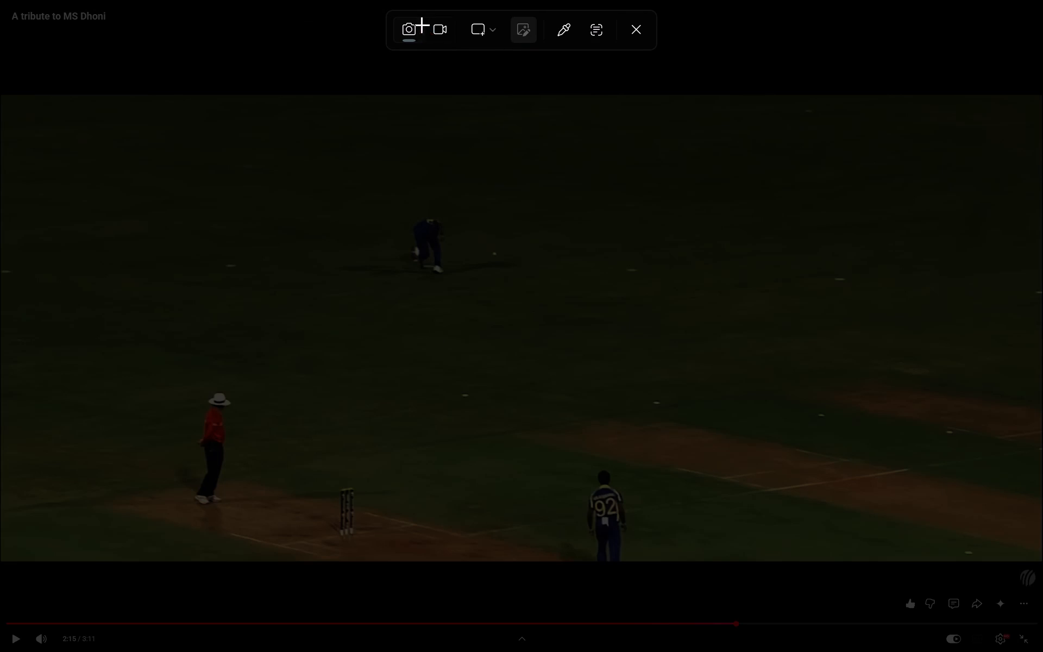
pyautogui.moveTo(0, 83); pyautogui.dragTo(906, 519)
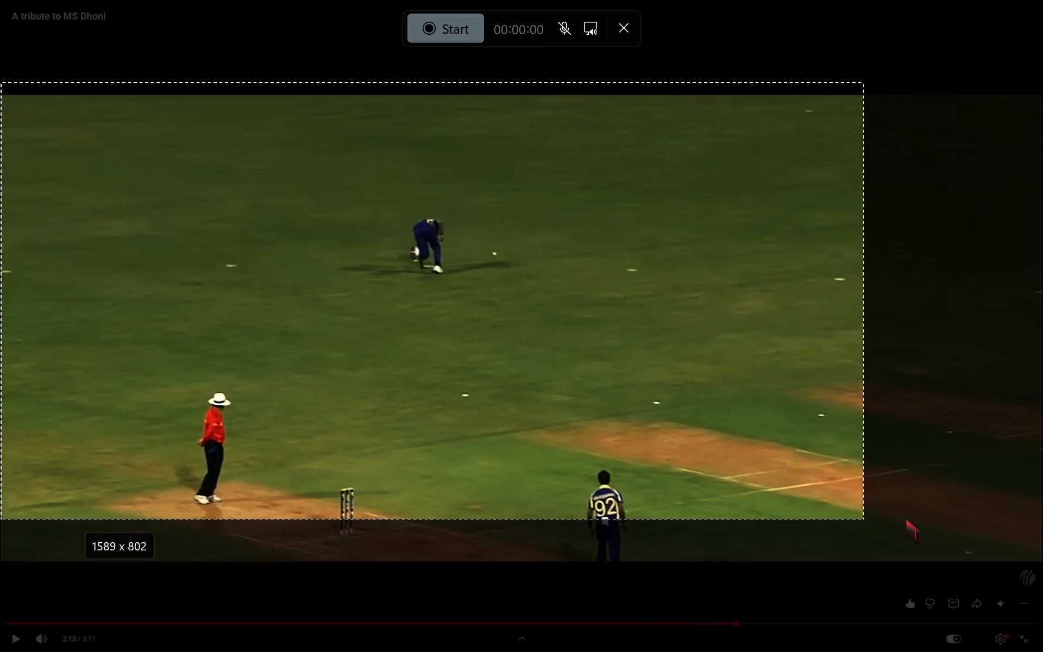
pyautogui.moveTo(906, 519); pyautogui.dragTo(1042, 566)
pyautogui.click(459, 29)
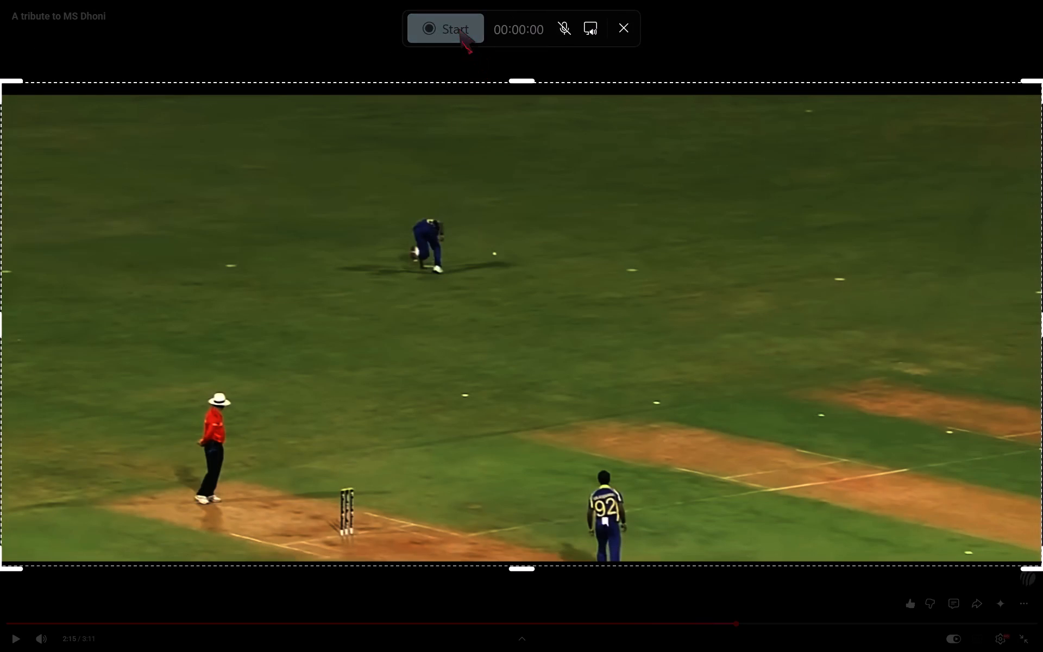
pyautogui.click(359, 262)
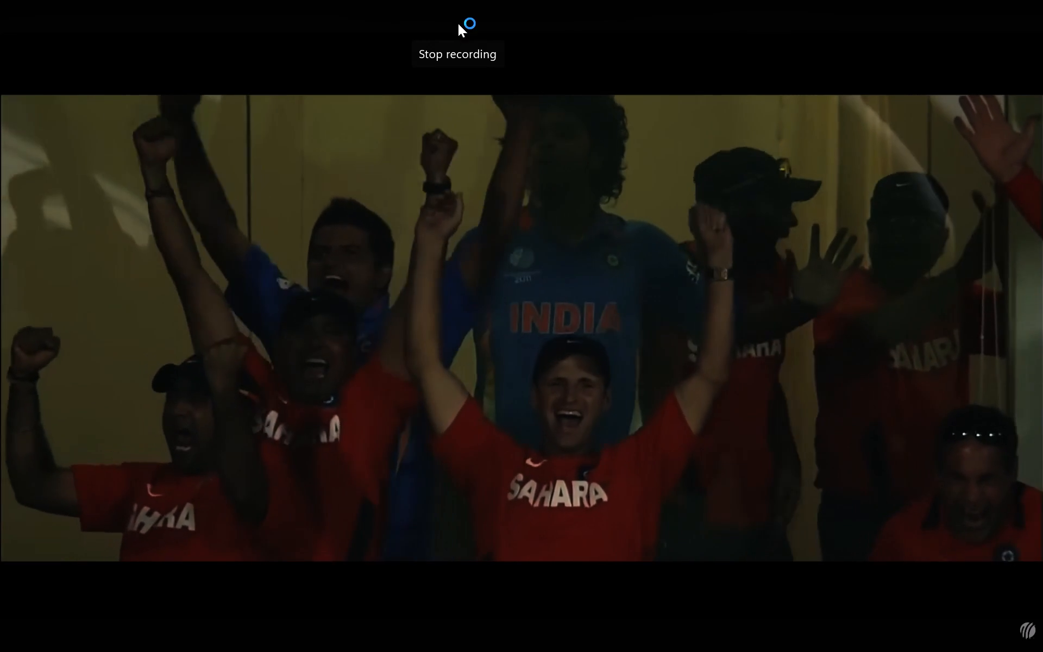
pyautogui.click(458, 23)
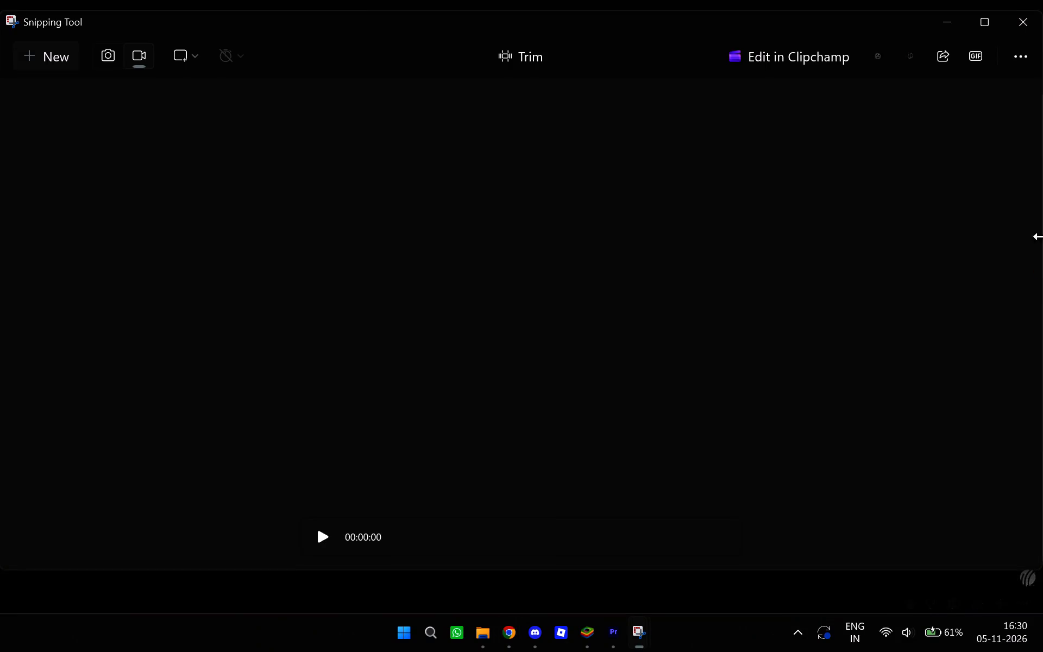
pyautogui.click(1022, 23)
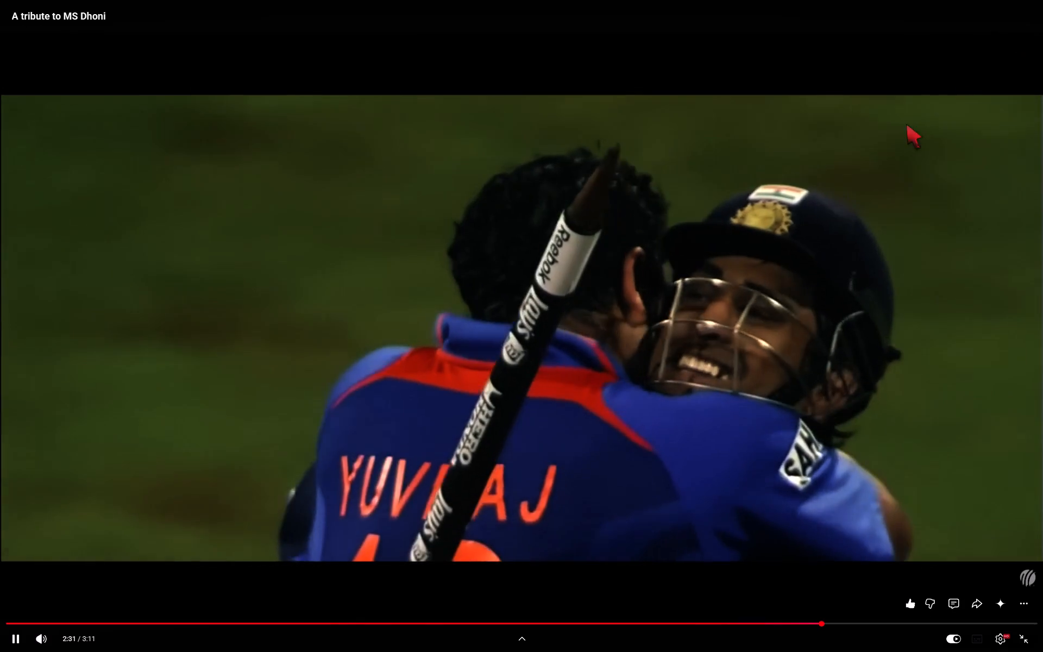
# Leave full screen, pause the tribute, and clear the browser, recorder, Premiere and File Explorer windows off the desktop.
pyautogui.press('Escape')
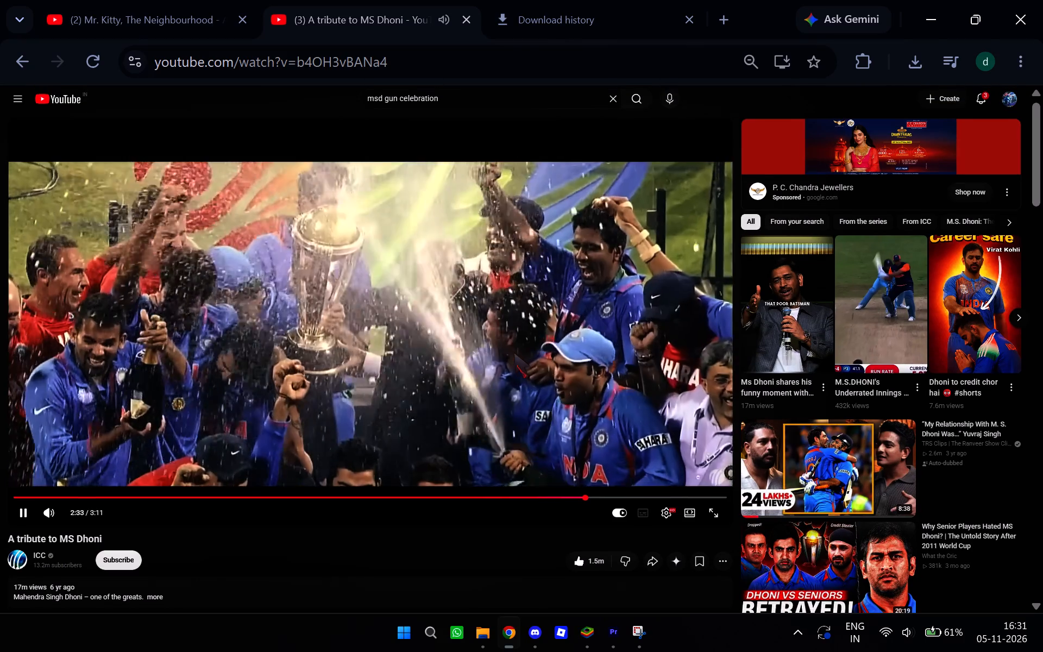
pyautogui.click(521, 342)
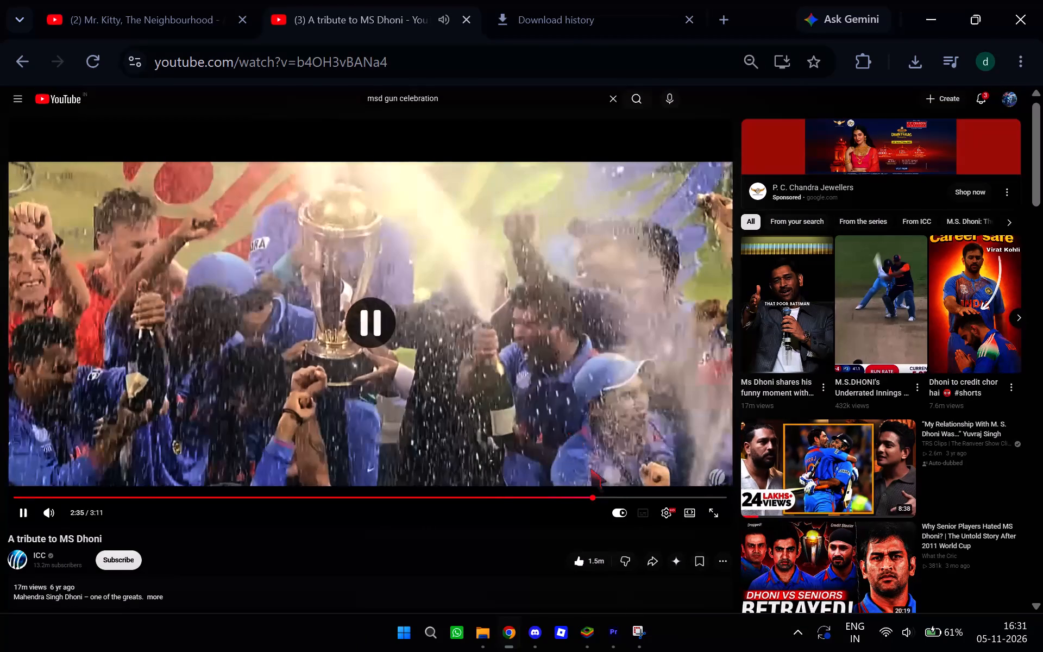
pyautogui.click(498, 640)
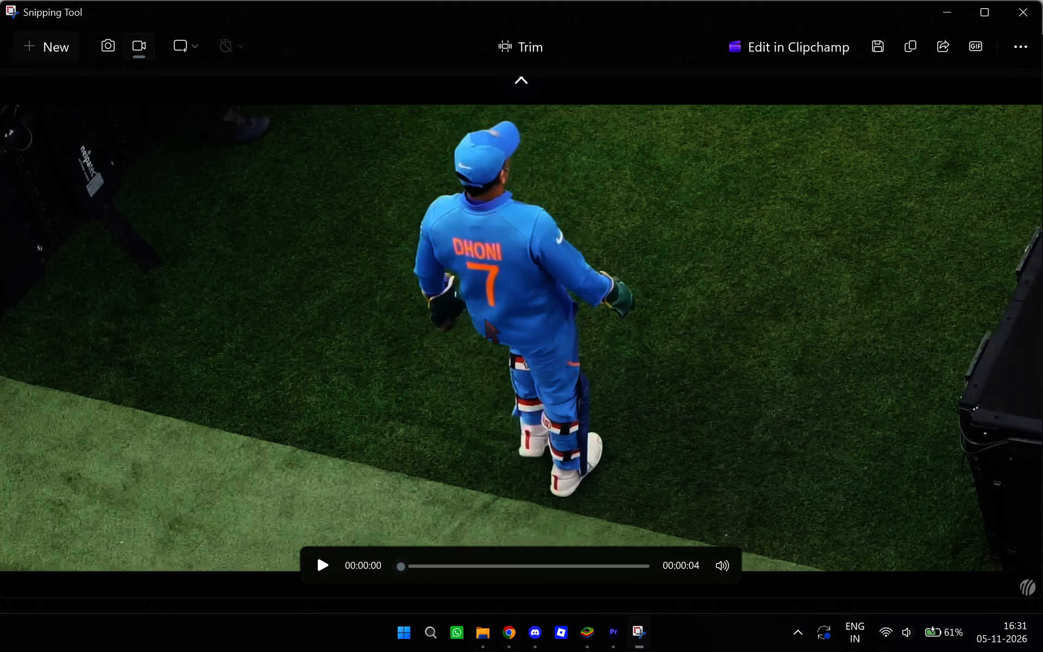
pyautogui.click(1028, 0)
pyautogui.click(1017, 11)
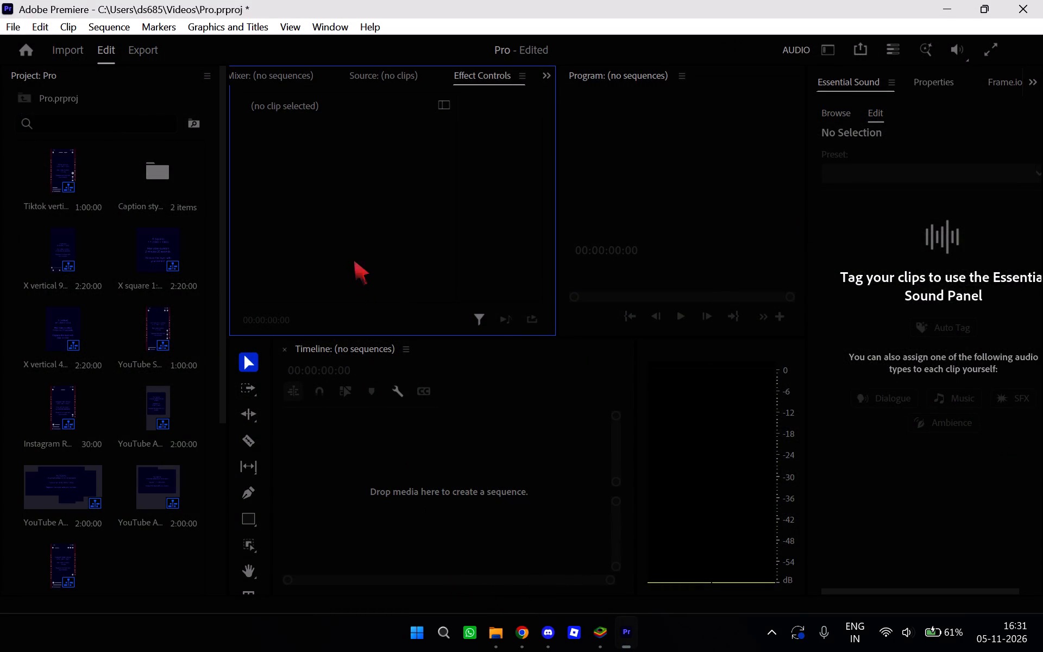
pyautogui.click(633, 636)
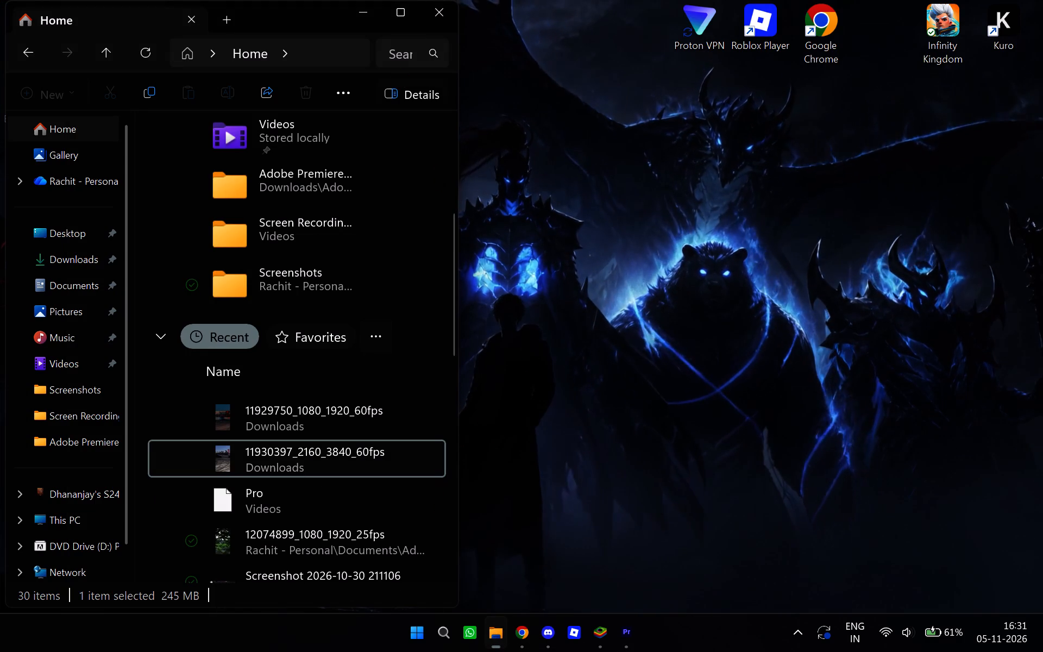
pyautogui.click(435, 5)
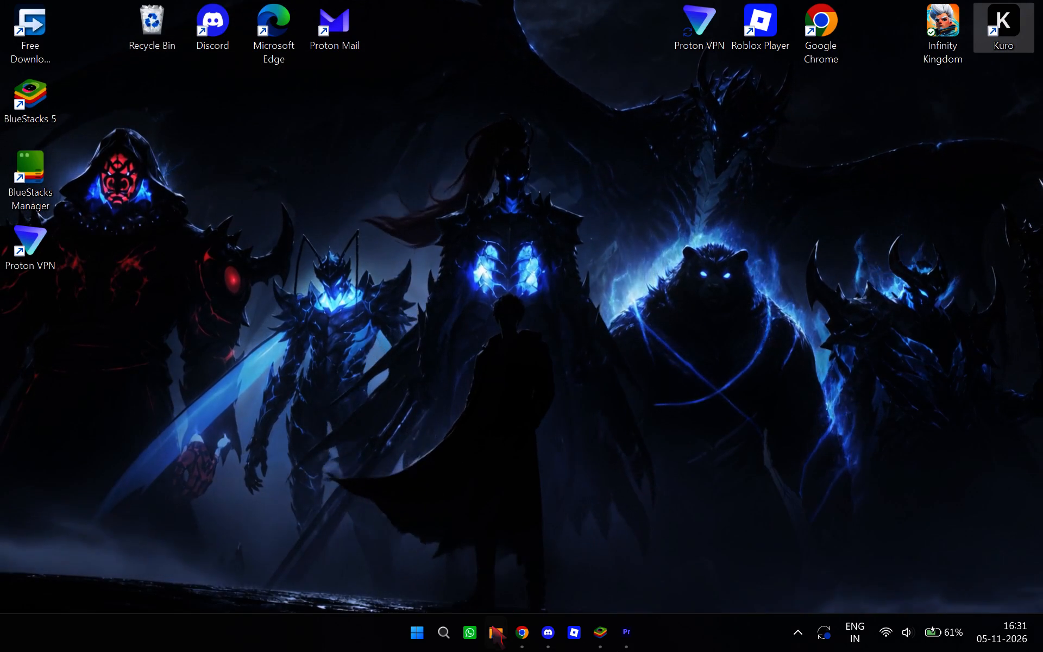
# Switch to File Explorer, maximize its window, and open the Screen Recordings folder inside Videos.
pyautogui.click(492, 625)
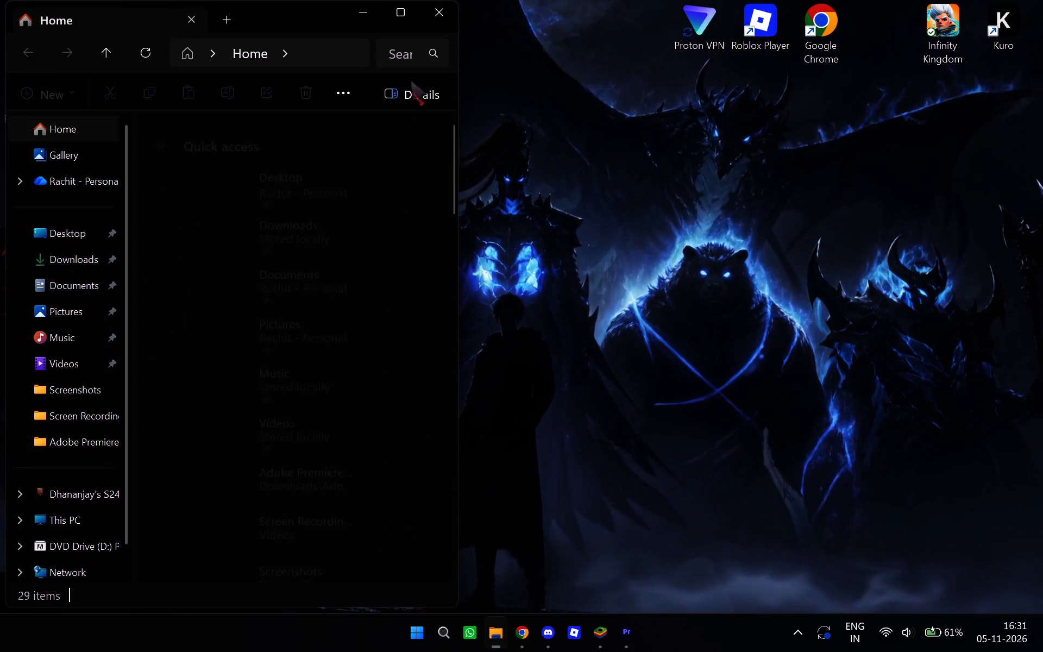
pyautogui.click(412, 3)
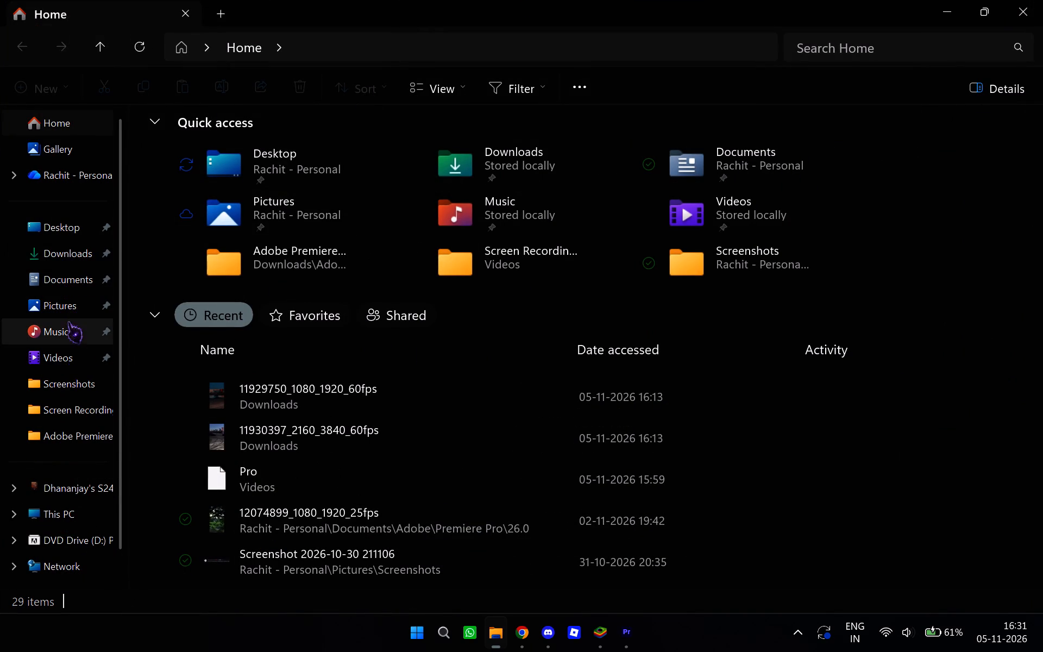
pyautogui.click(67, 357)
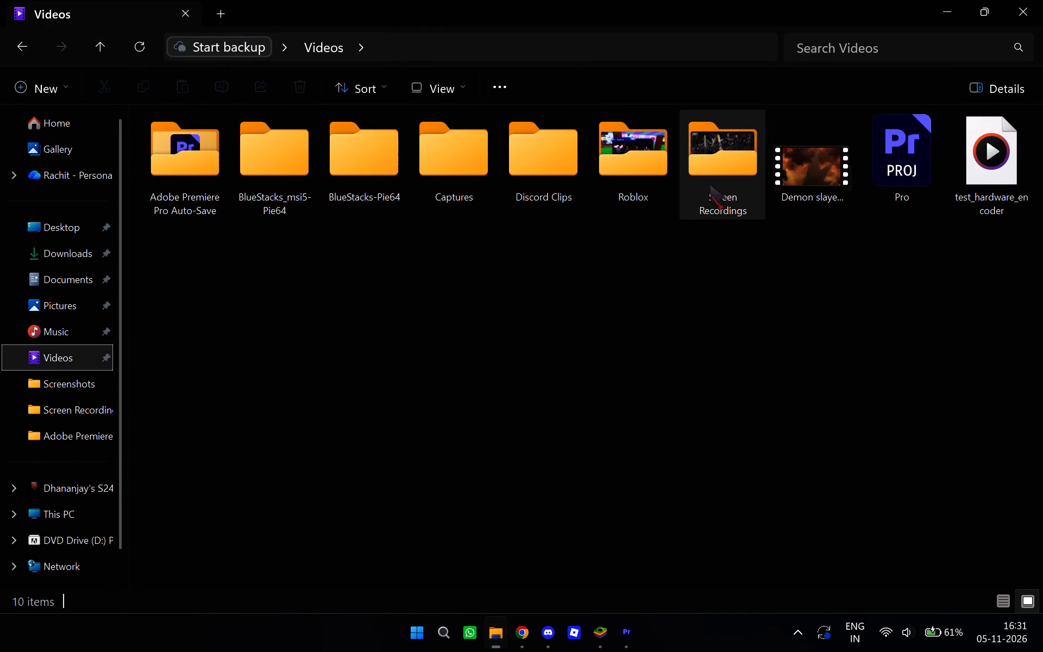
pyautogui.click(698, 172)
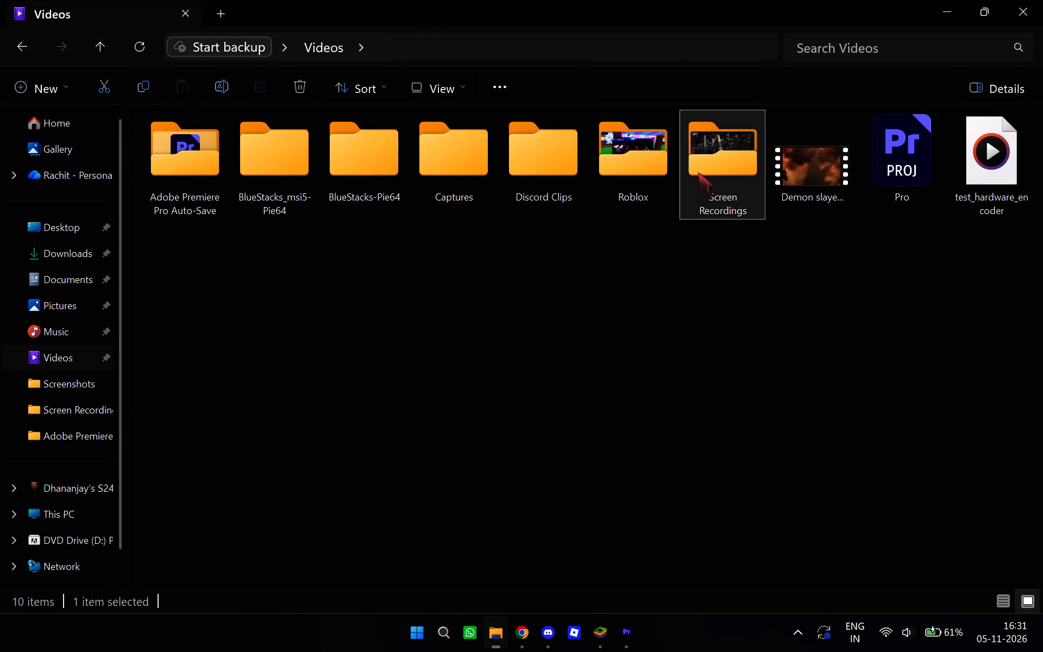
pyautogui.click(698, 172)
pyautogui.doubleClick(698, 172)
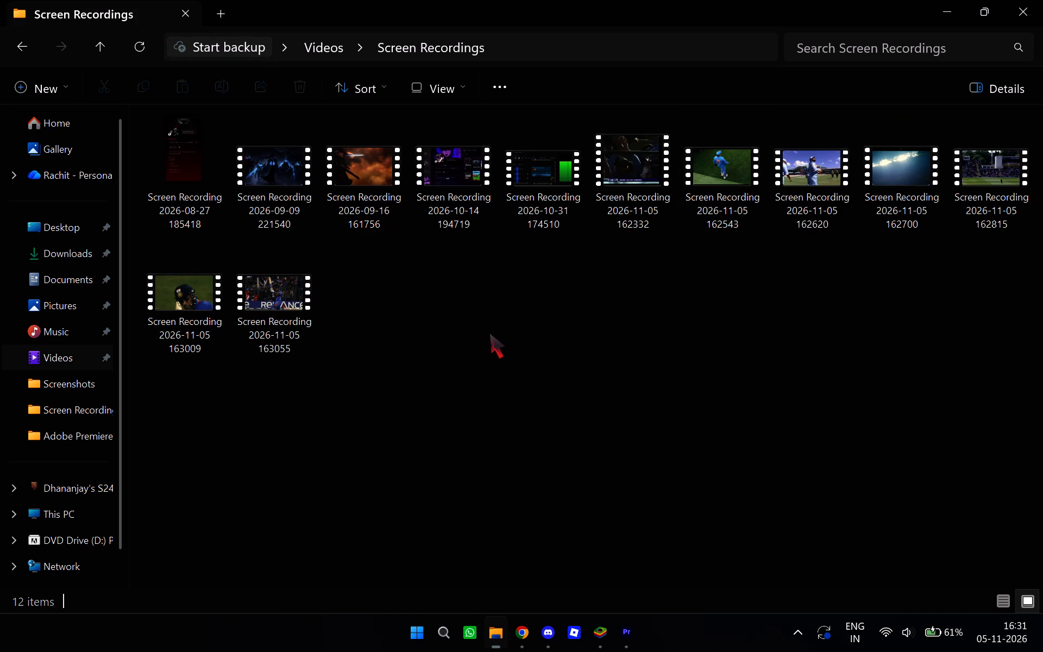
# Play back the 2026-11-05 recordings 162332, 162543 and 162620 one after another to review them, closing the player after each.
pyautogui.doubleClick(615, 178)
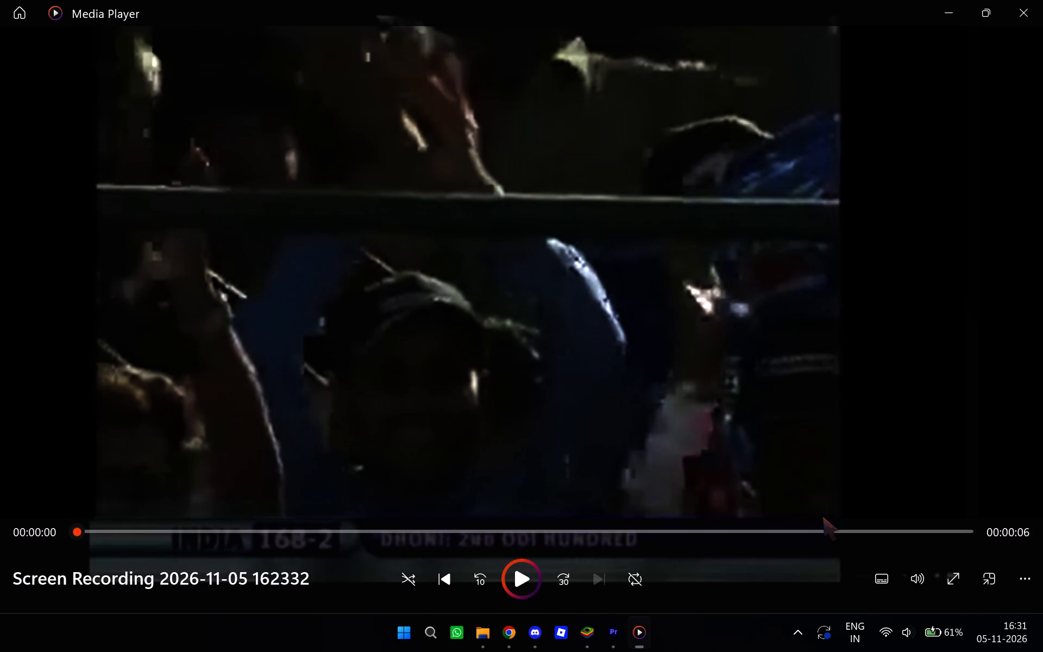
pyautogui.press('Escape')
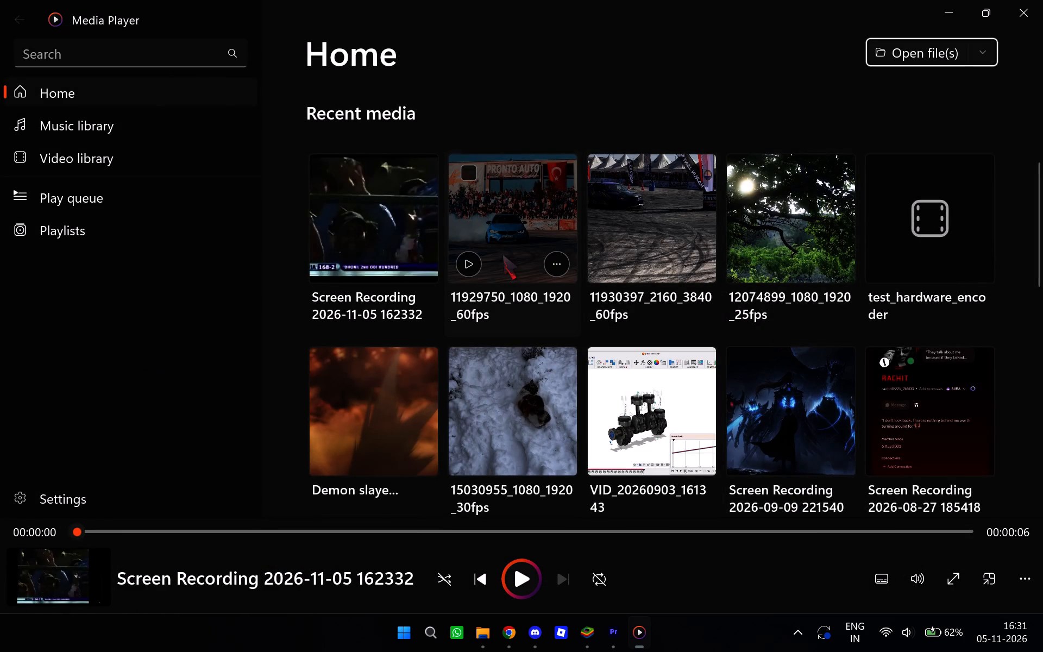
pyautogui.press('Escape')
pyautogui.click(1017, 7)
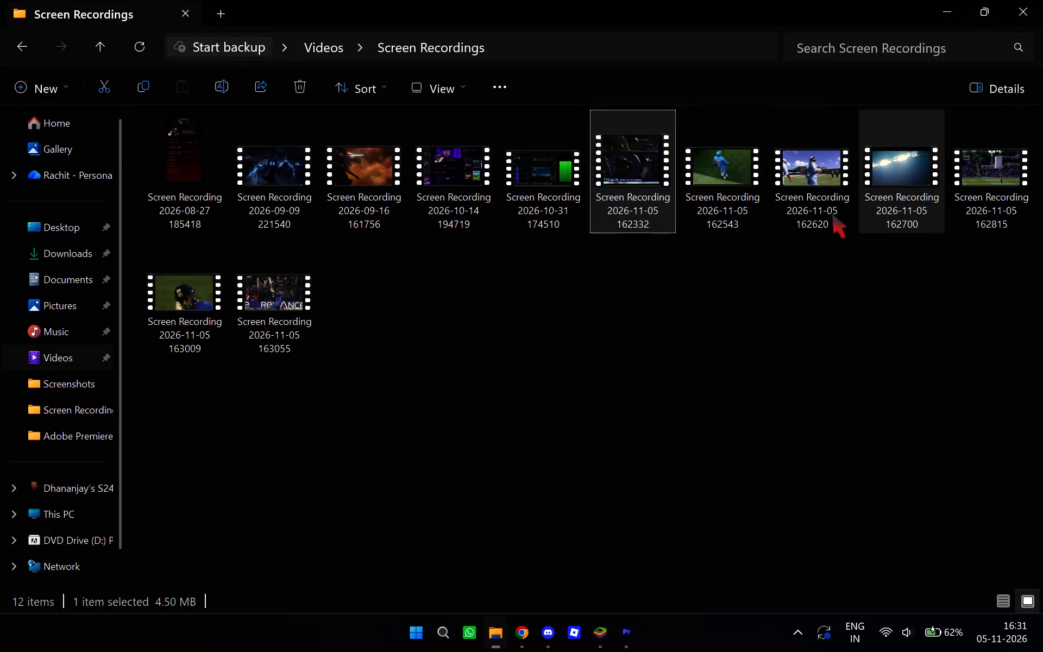
pyautogui.doubleClick(729, 167)
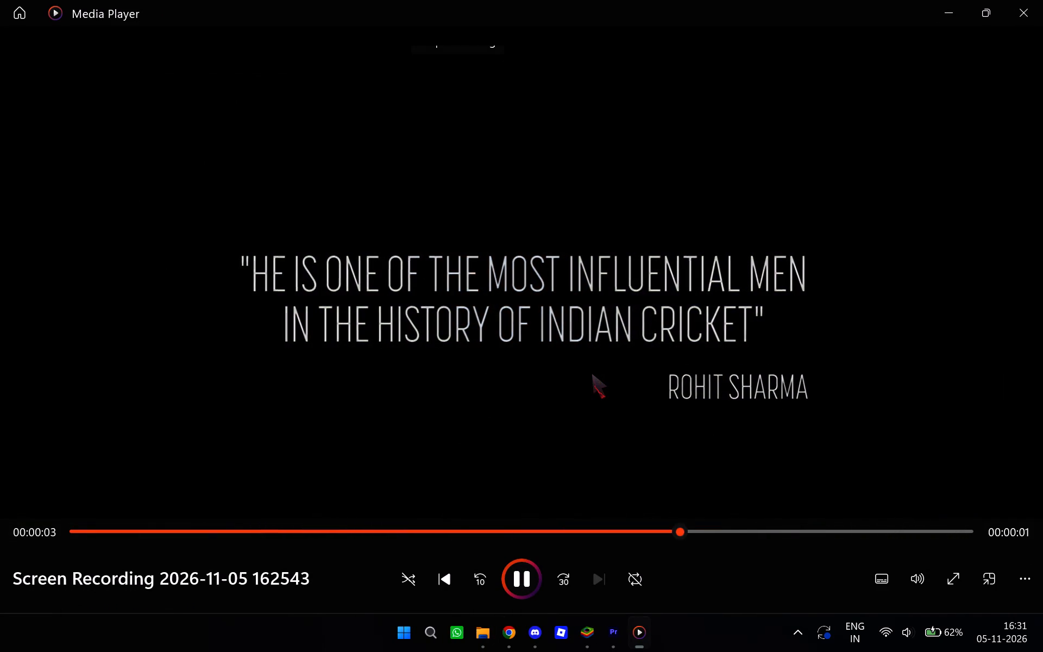
pyautogui.press('Escape')
pyautogui.click(1019, 0)
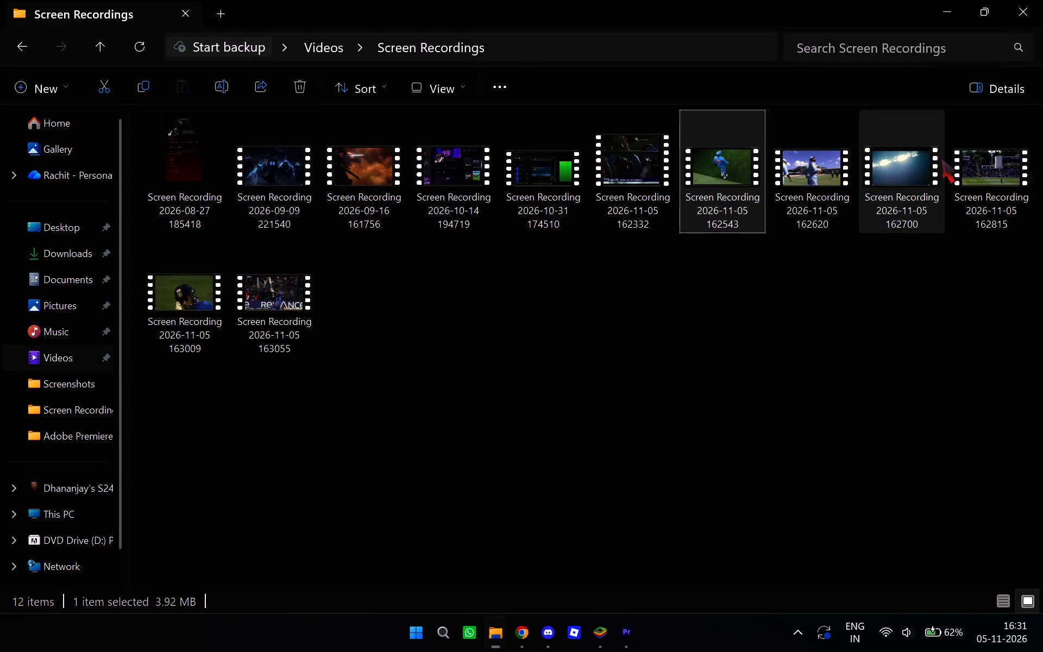
pyautogui.doubleClick(815, 155)
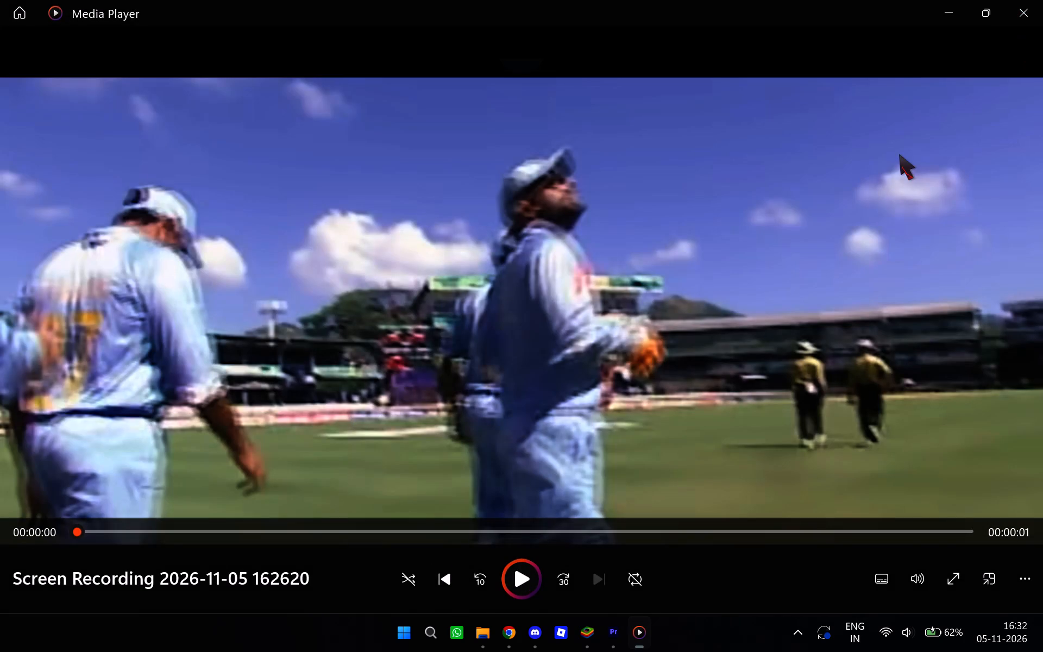
pyautogui.click(899, 154)
pyautogui.click(1042, 0)
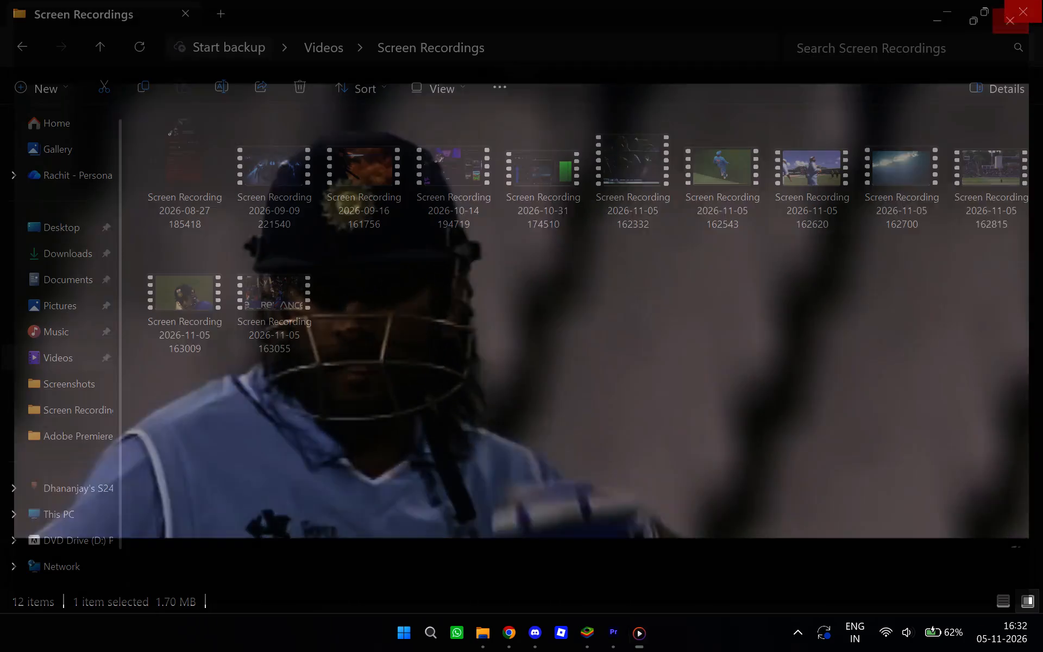
# Review the 2026-11-05 recordings 162700, 162815 and 163009 in the player, closing it after each one.
pyautogui.doubleClick(885, 162)
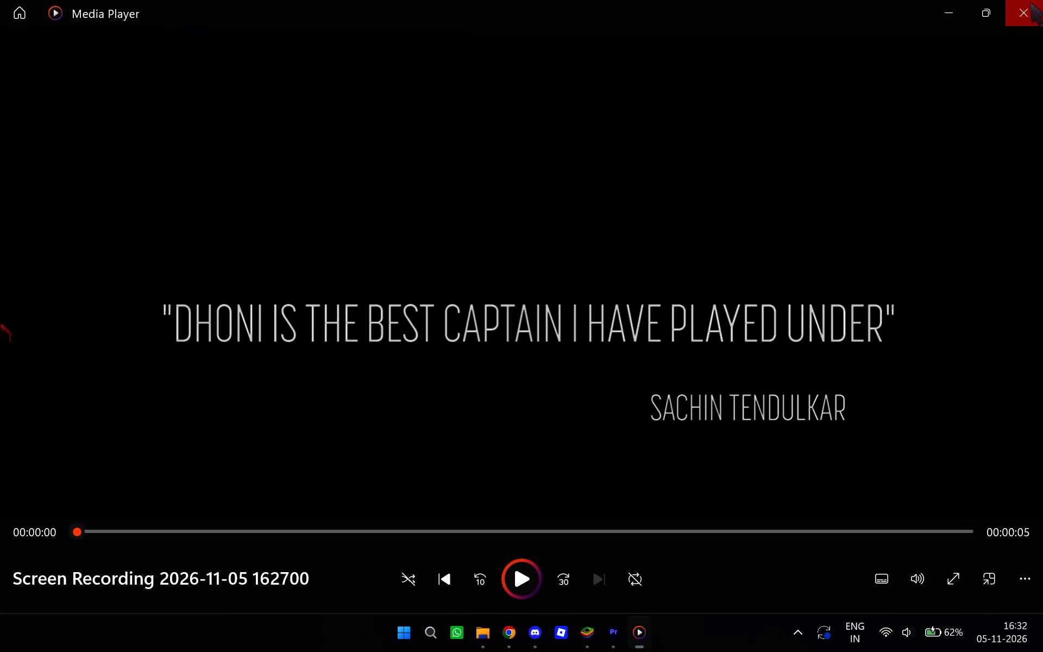
pyautogui.click(1030, 2)
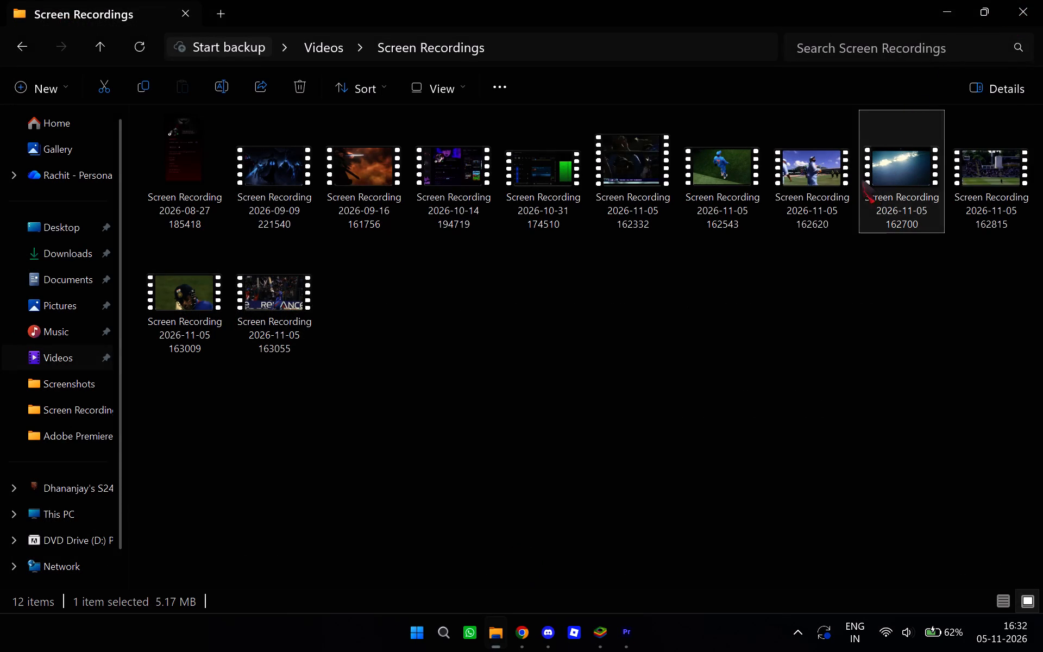
pyautogui.click(962, 175)
pyautogui.doubleClick(962, 175)
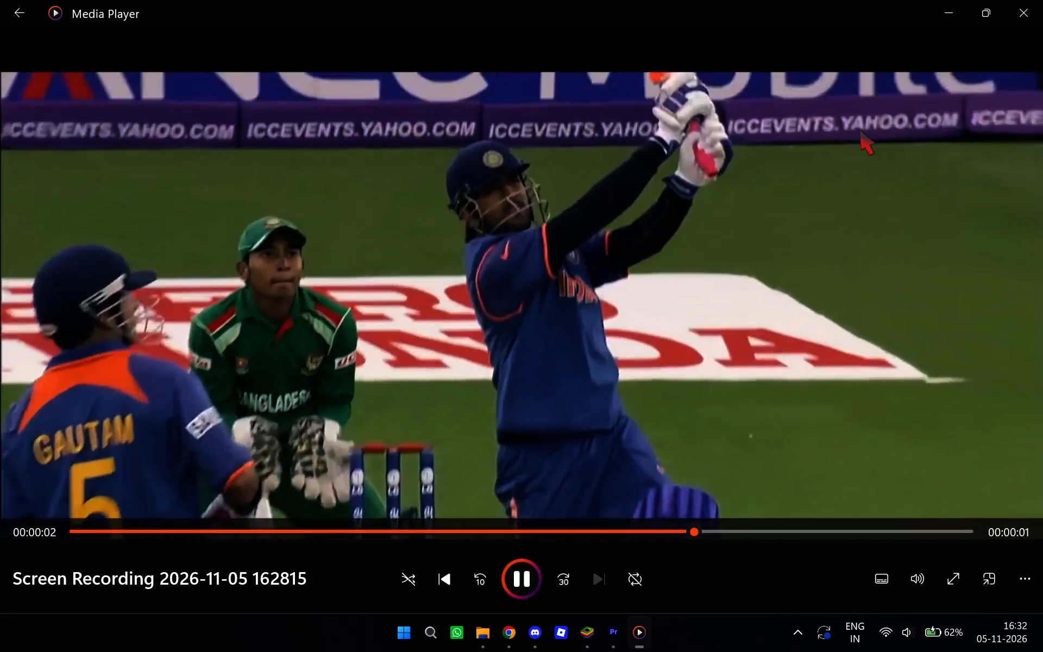
pyautogui.click(1039, 0)
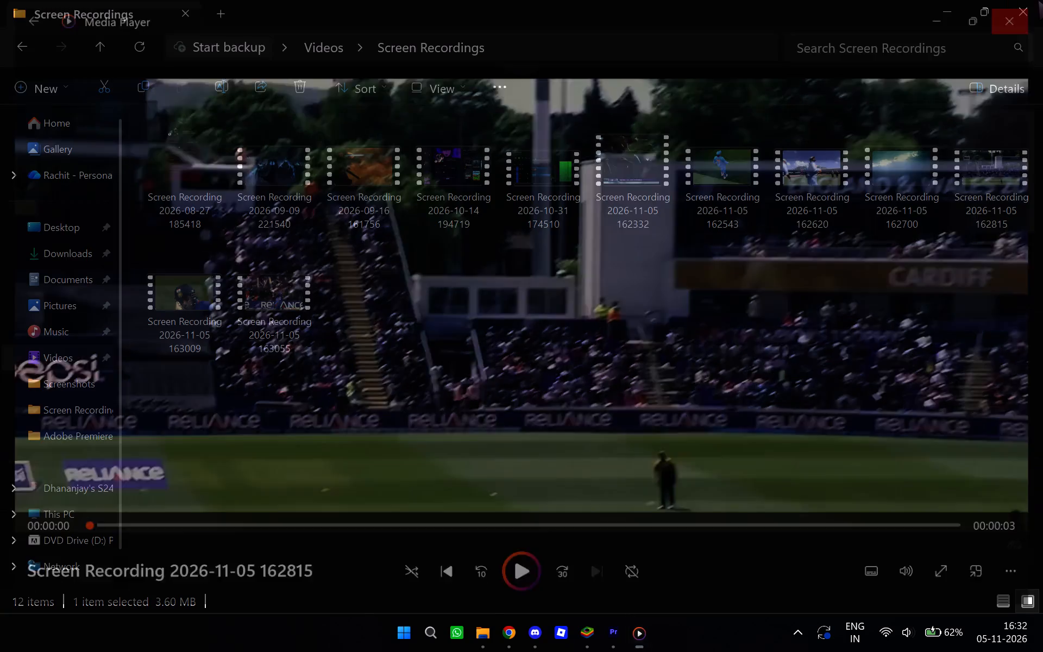
pyautogui.doubleClick(185, 270)
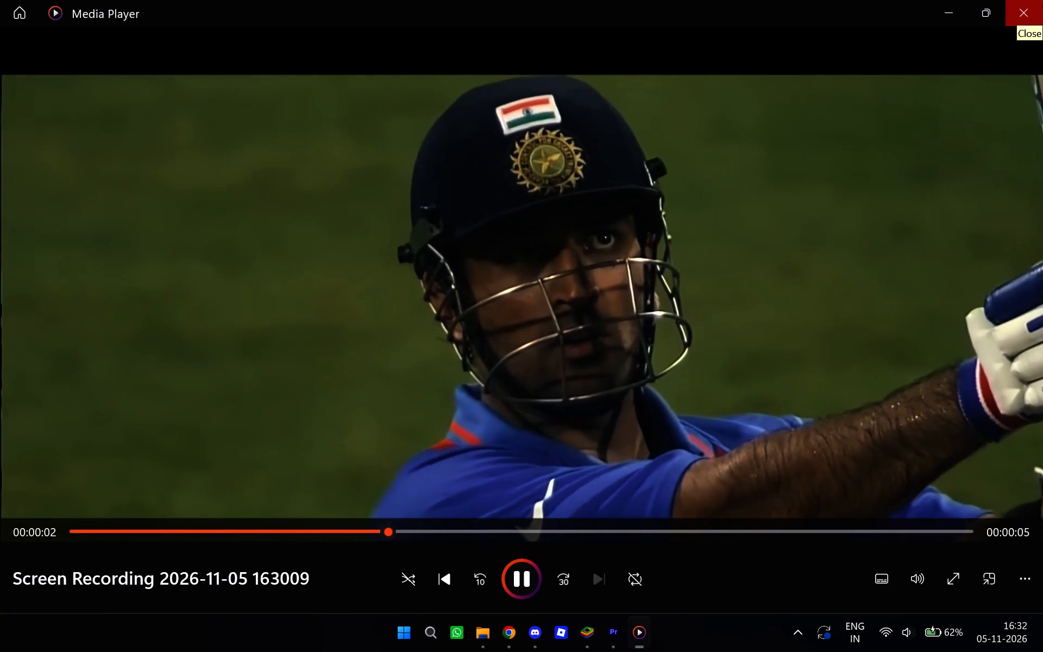
pyautogui.click(1021, 16)
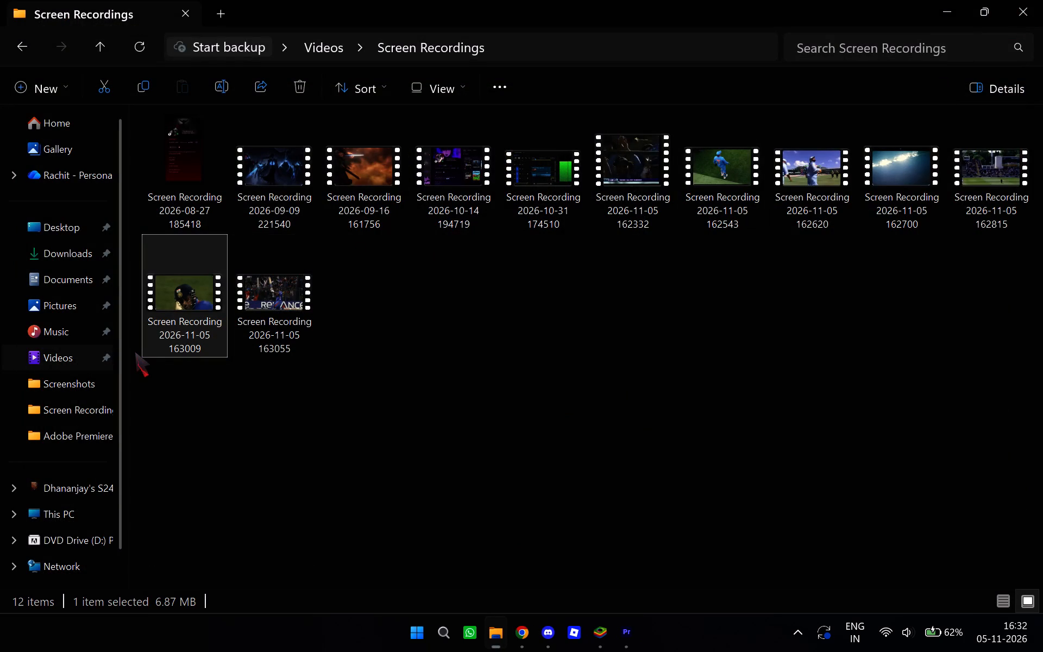
pyautogui.keyDown('ctrl'); pyautogui.click(169, 318); pyautogui.keyUp('ctrl')
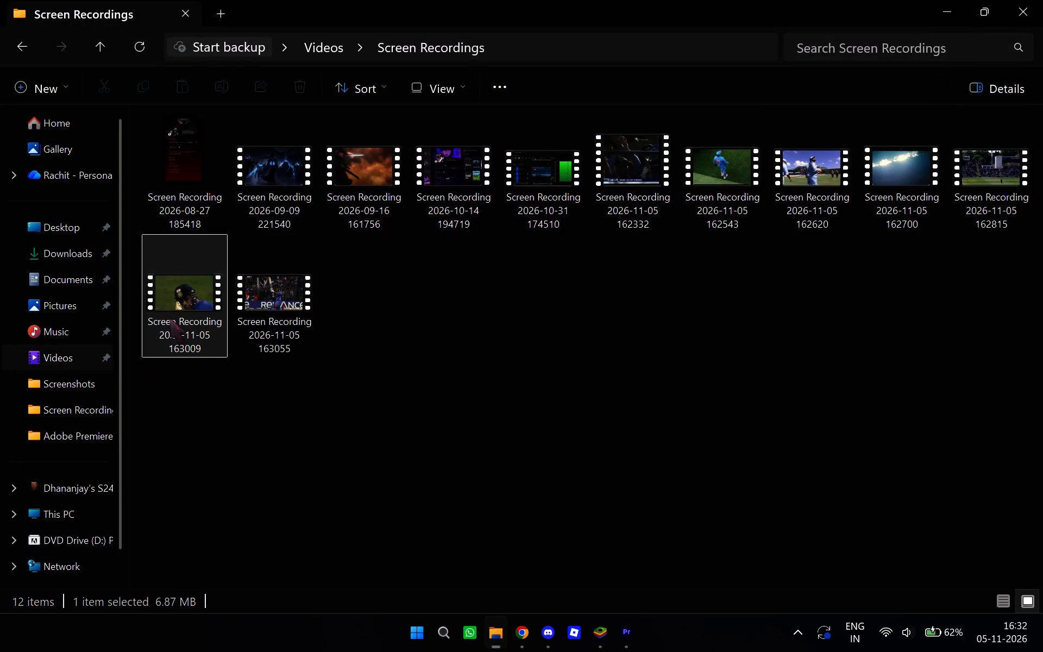
pyautogui.keyDown('ctrl'); pyautogui.click(895, 176); pyautogui.keyUp('ctrl')
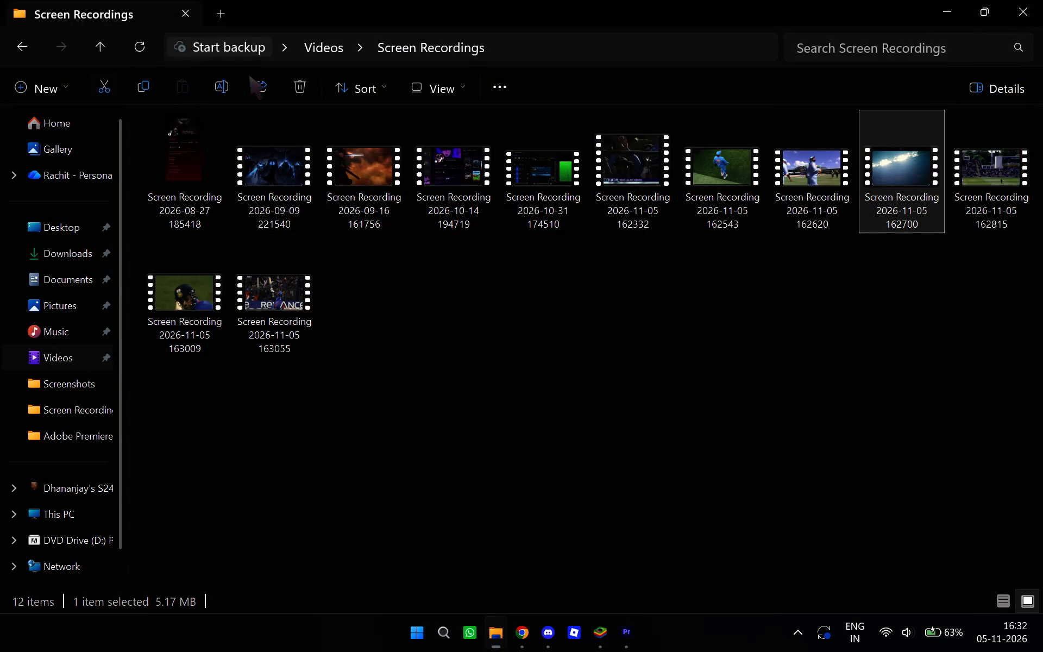
pyautogui.click(302, 80)
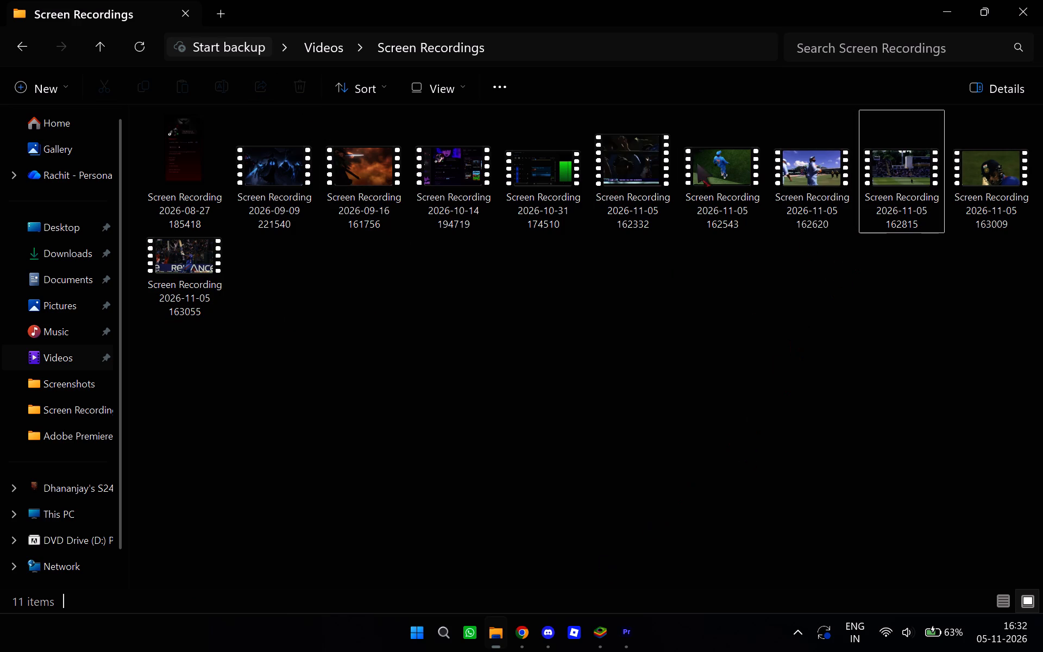
# Restore the Screen Recordings window to its smaller size, bring up Premiere unmaximized, and narrow it so both windows sit side by side.
pyautogui.click(989, 7)
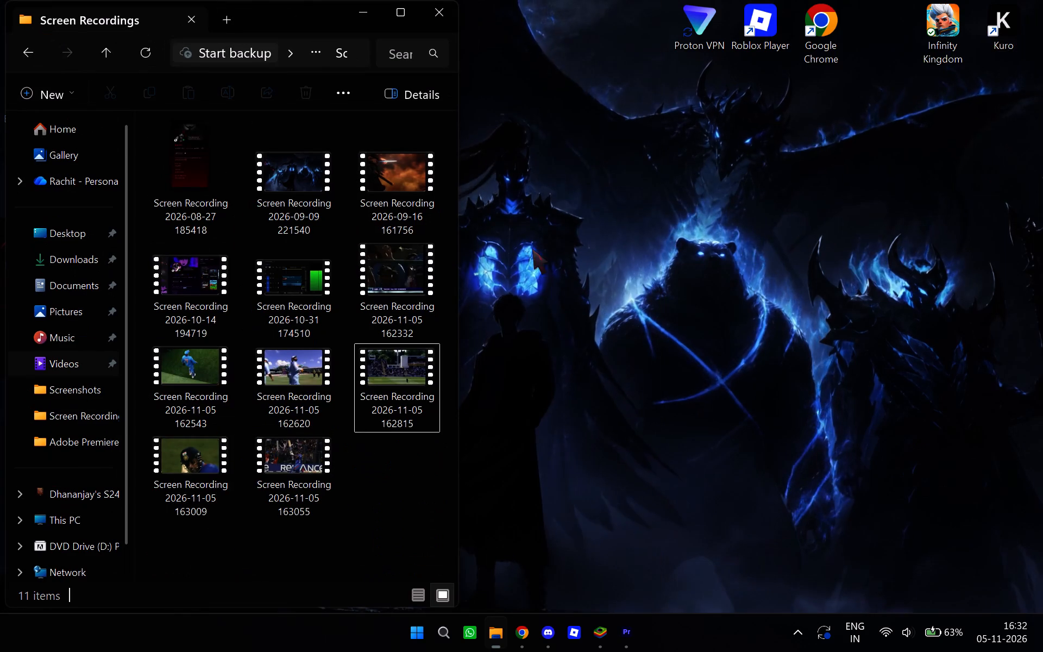
pyautogui.click(635, 634)
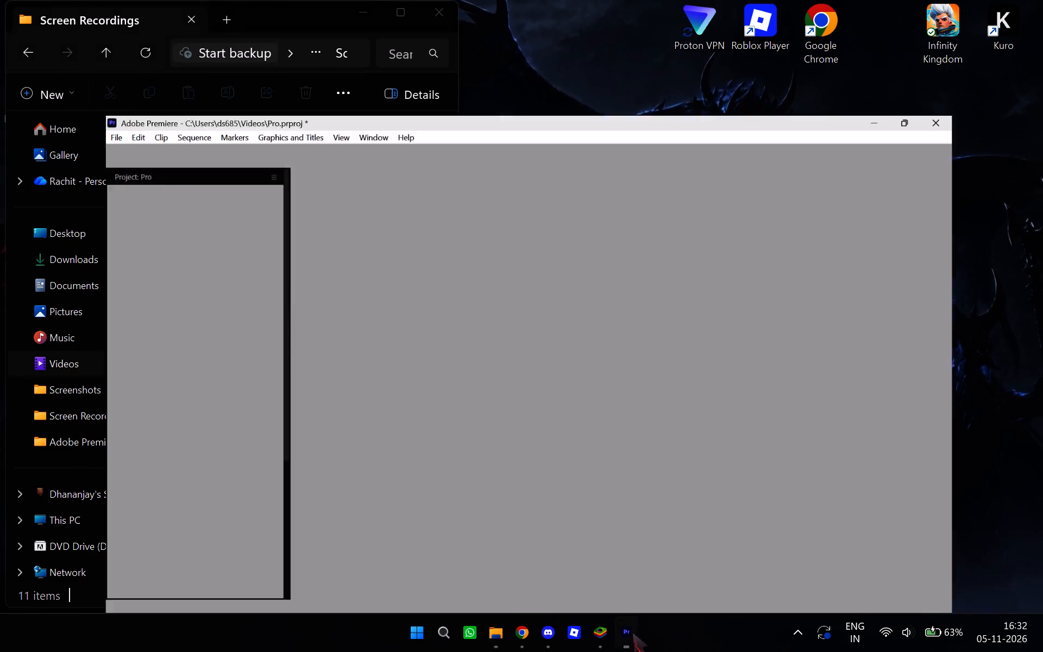
pyautogui.click(977, 0)
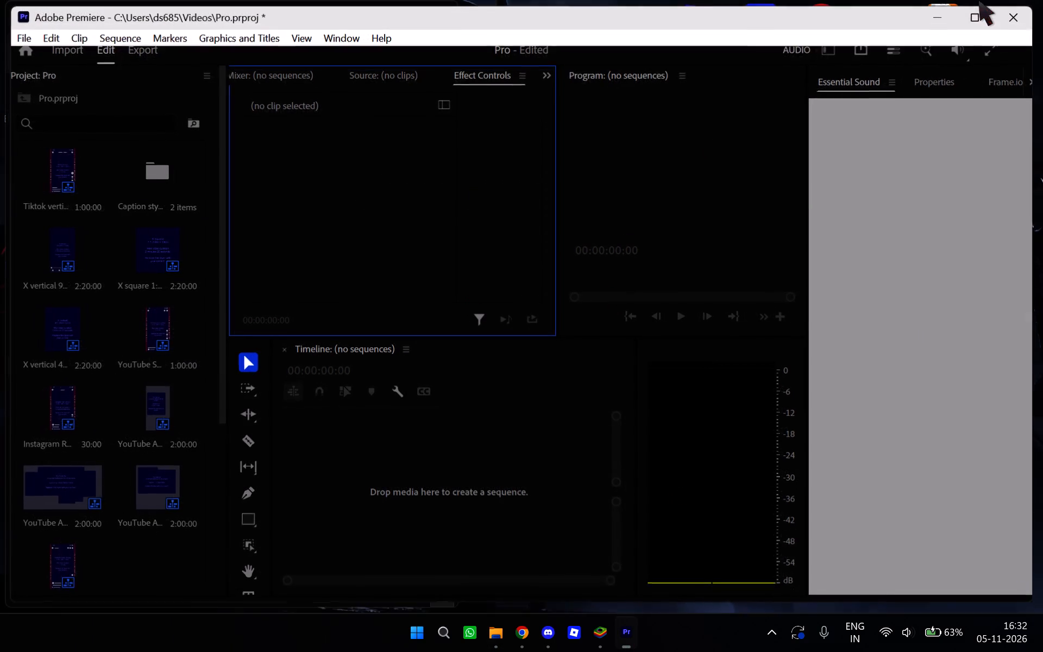
pyautogui.click(15, 324)
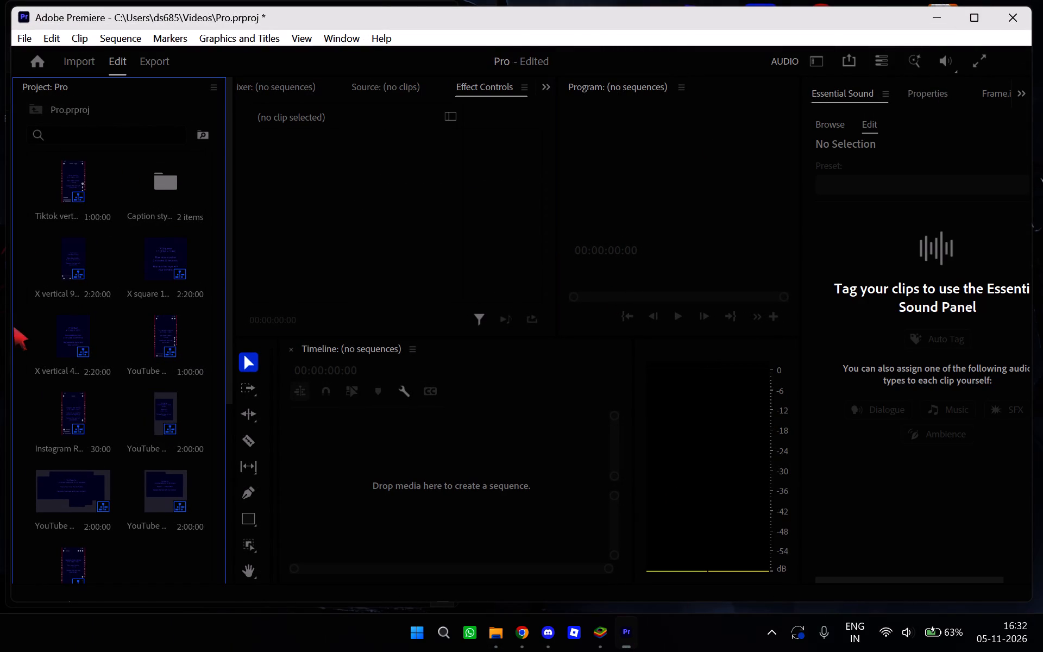
pyautogui.moveTo(11, 326); pyautogui.dragTo(379, 358)
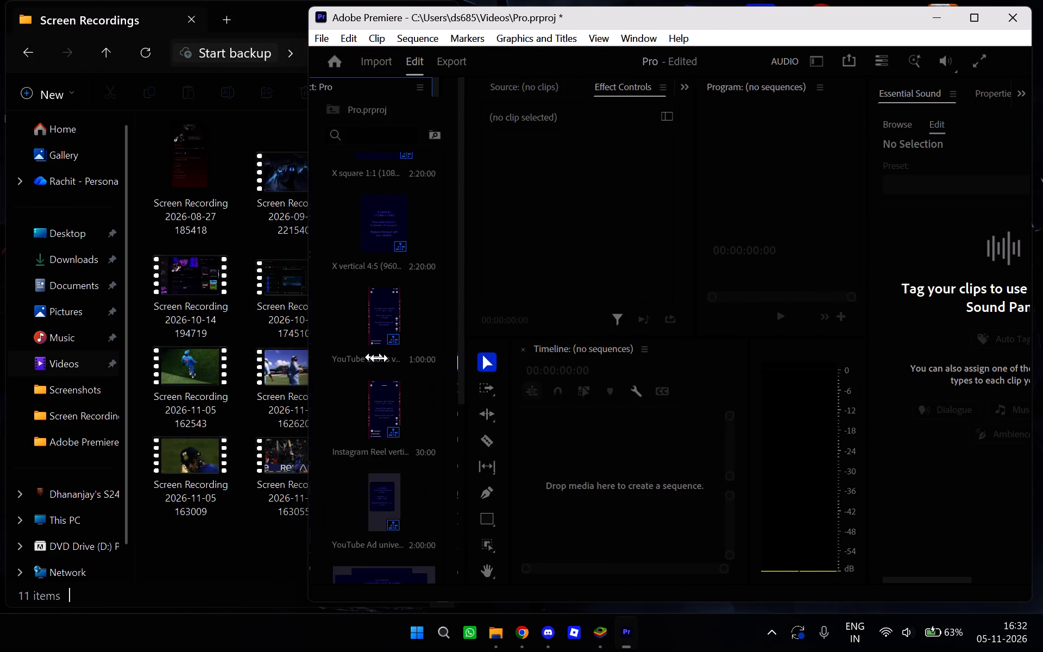
pyautogui.moveTo(379, 358); pyautogui.dragTo(548, 364)
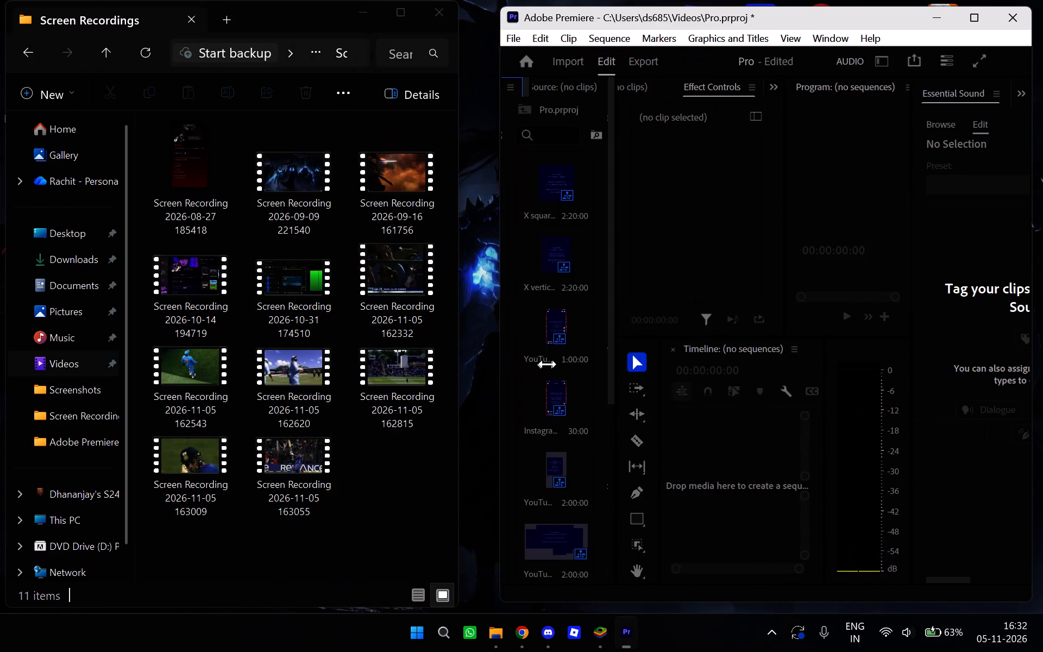
pyautogui.moveTo(548, 364); pyautogui.dragTo(559, 364)
# Narrow the Screen Recordings window to two thumbnail columns and enlarge Premiere over the remaining desktop, up to the screen's top edge.
pyautogui.moveTo(459, 348); pyautogui.dragTo(397, 358)
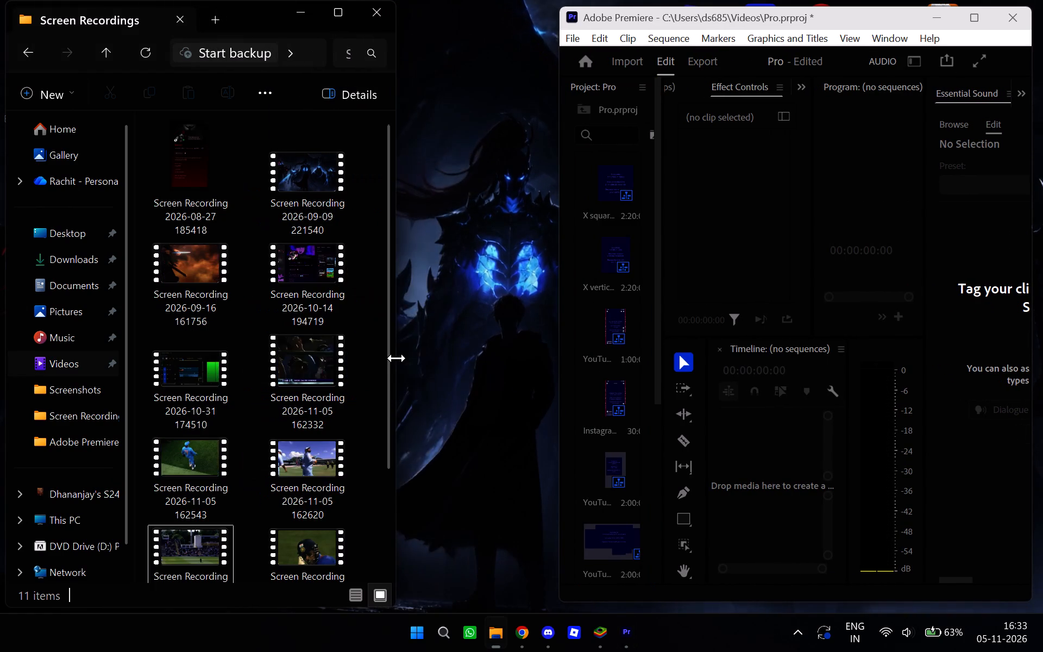
pyautogui.moveTo(397, 358); pyautogui.dragTo(387, 361)
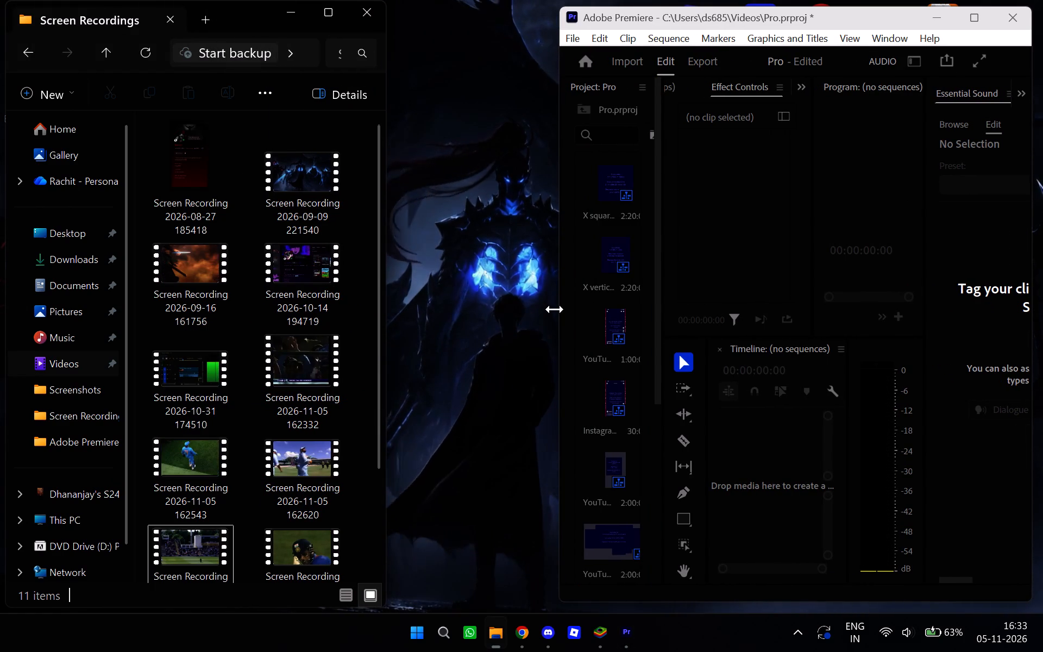
pyautogui.moveTo(555, 309); pyautogui.dragTo(416, 327)
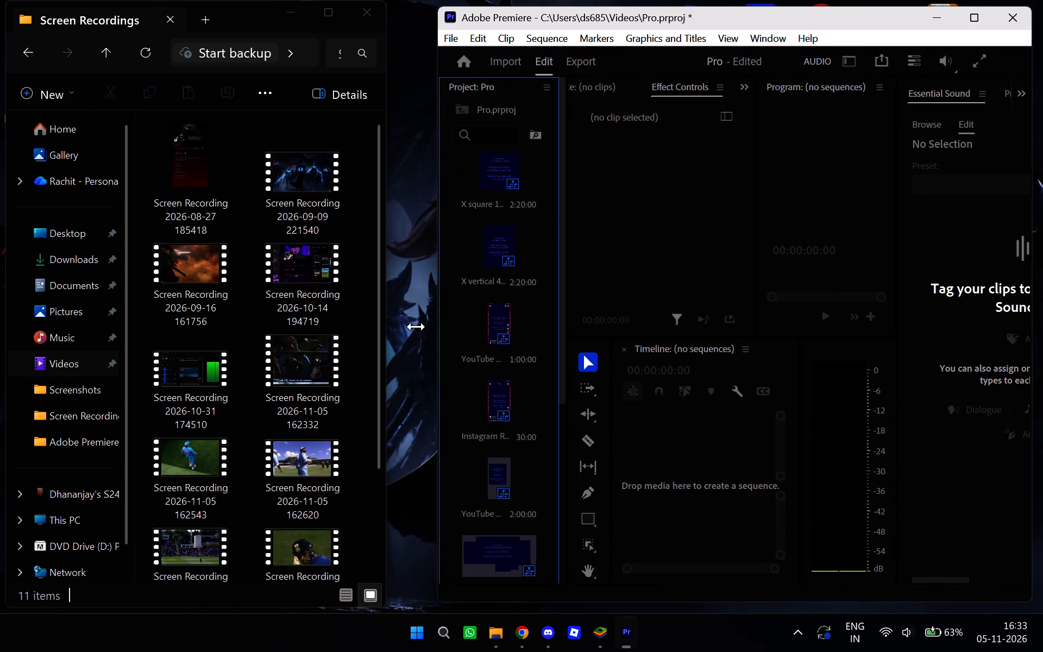
pyautogui.moveTo(416, 327); pyautogui.dragTo(364, 339)
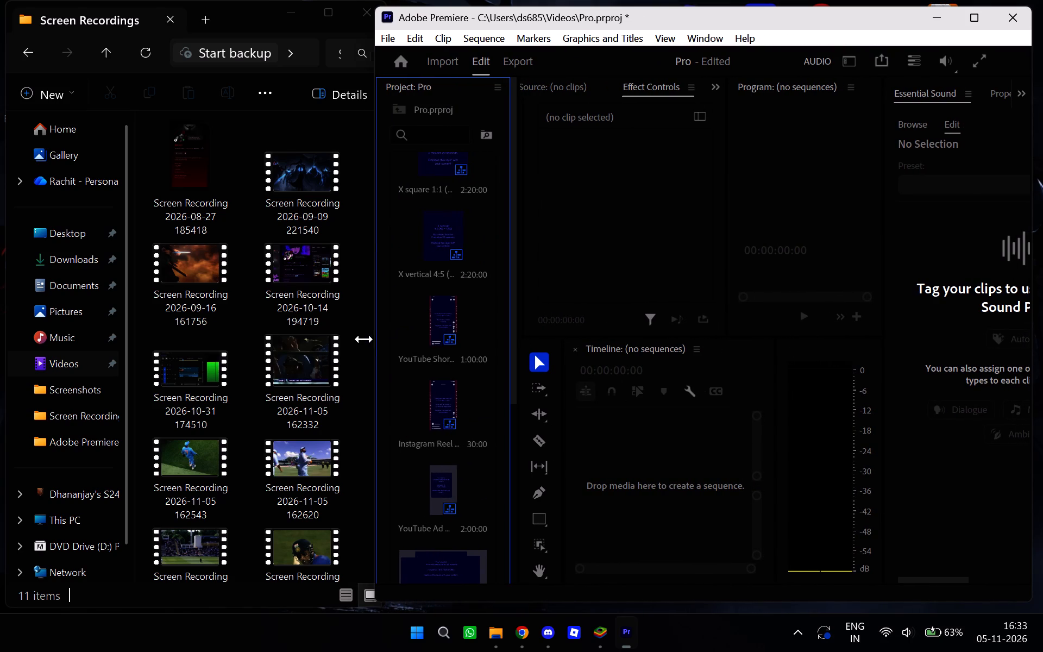
pyautogui.moveTo(364, 339); pyautogui.dragTo(347, 340)
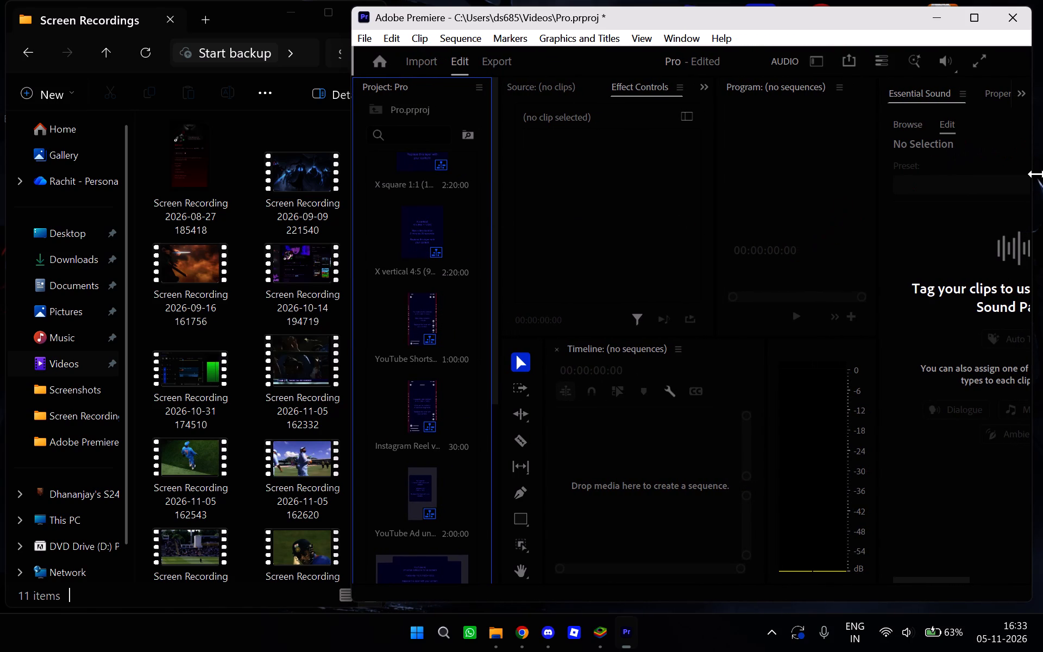
pyautogui.moveTo(1037, 177); pyautogui.dragTo(1042, 78)
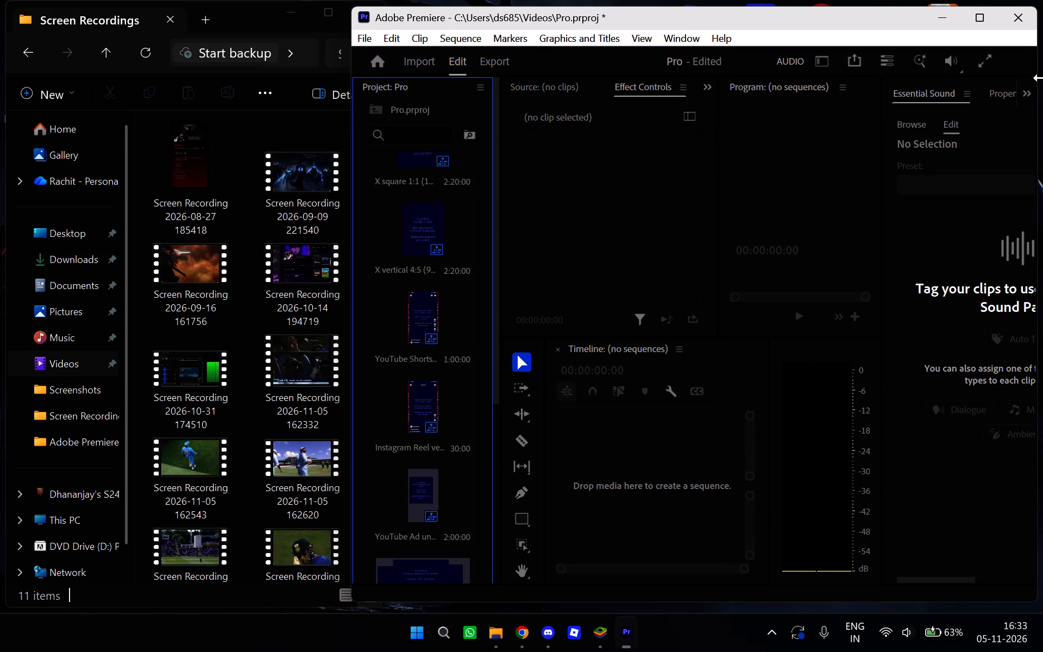
pyautogui.moveTo(873, 8); pyautogui.dragTo(876, 0)
pyautogui.moveTo(876, 0); pyautogui.dragTo(879, 0)
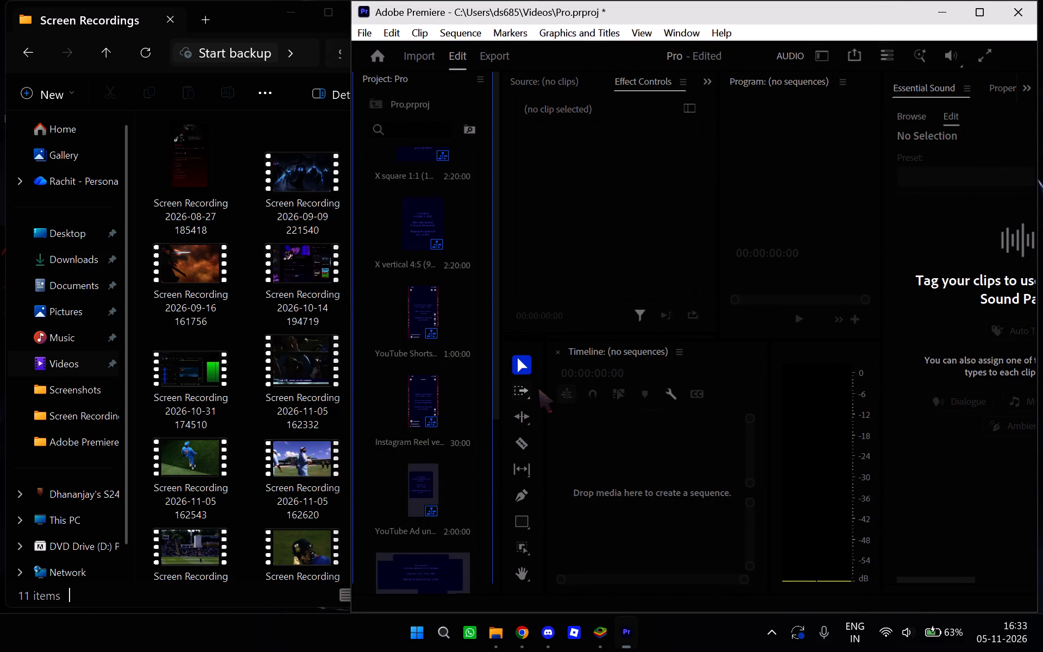
# Resize the workspace: narrow the Project panel, Essential Sound panel and audio meters, and make the Timeline taller and wider.
pyautogui.moveTo(500, 338); pyautogui.dragTo(502, 337)
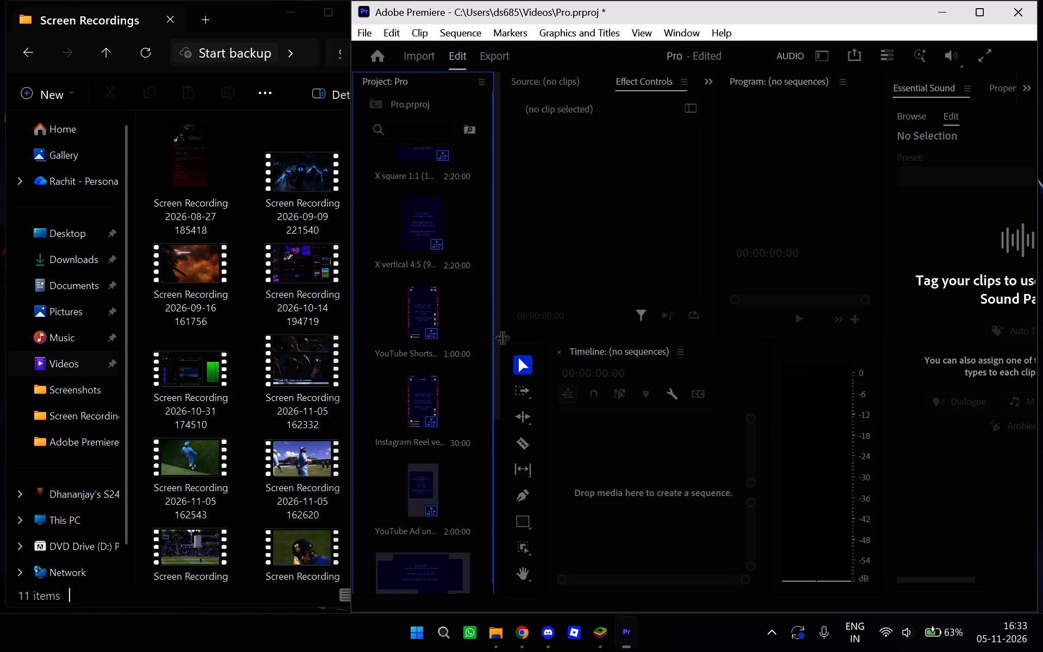
pyautogui.moveTo(502, 337); pyautogui.dragTo(447, 340)
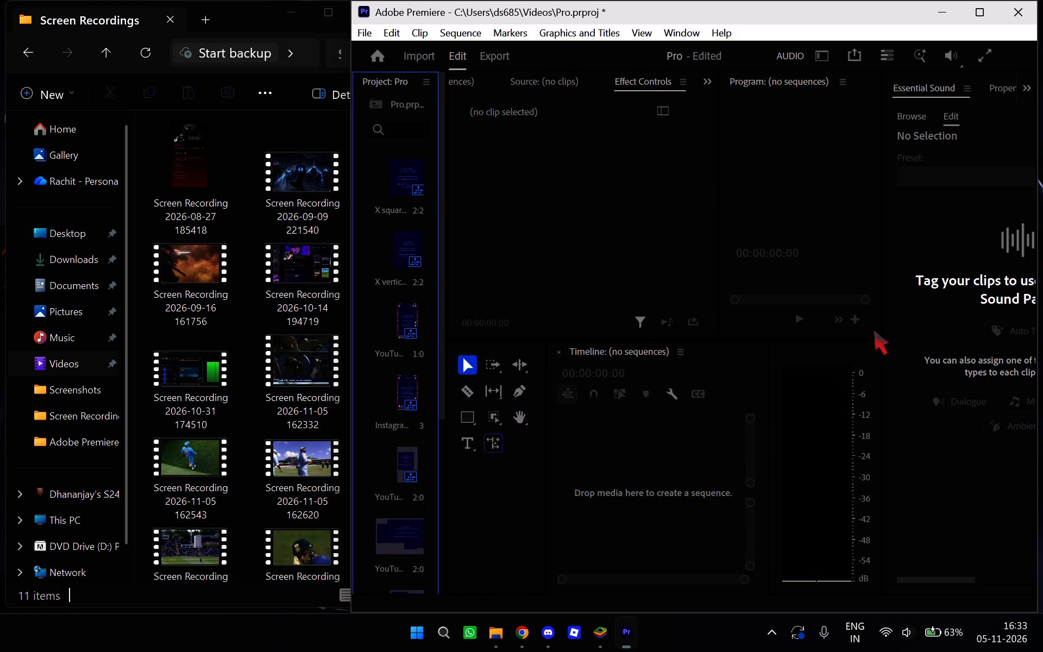
pyautogui.moveTo(861, 338); pyautogui.dragTo(862, 331)
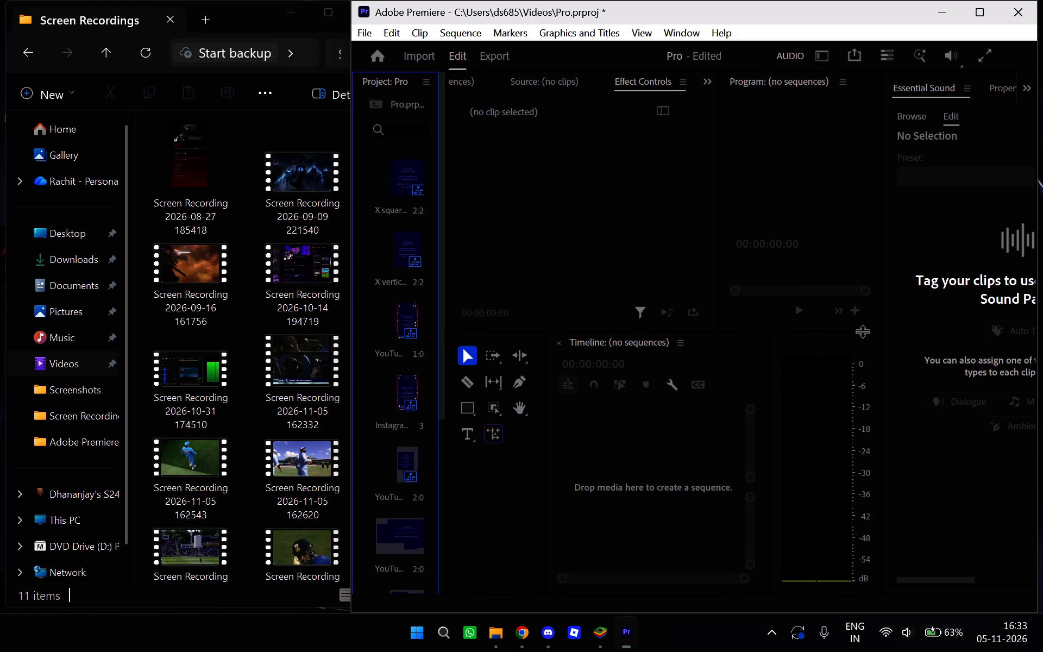
pyautogui.moveTo(862, 331); pyautogui.dragTo(879, 272)
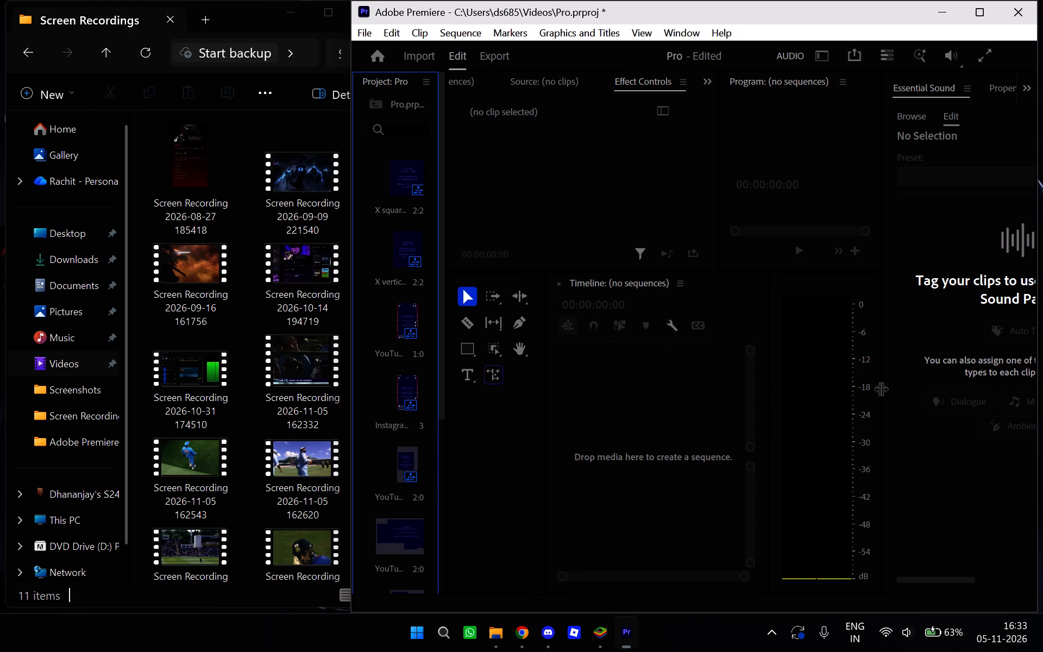
pyautogui.moveTo(881, 388); pyautogui.dragTo(929, 392)
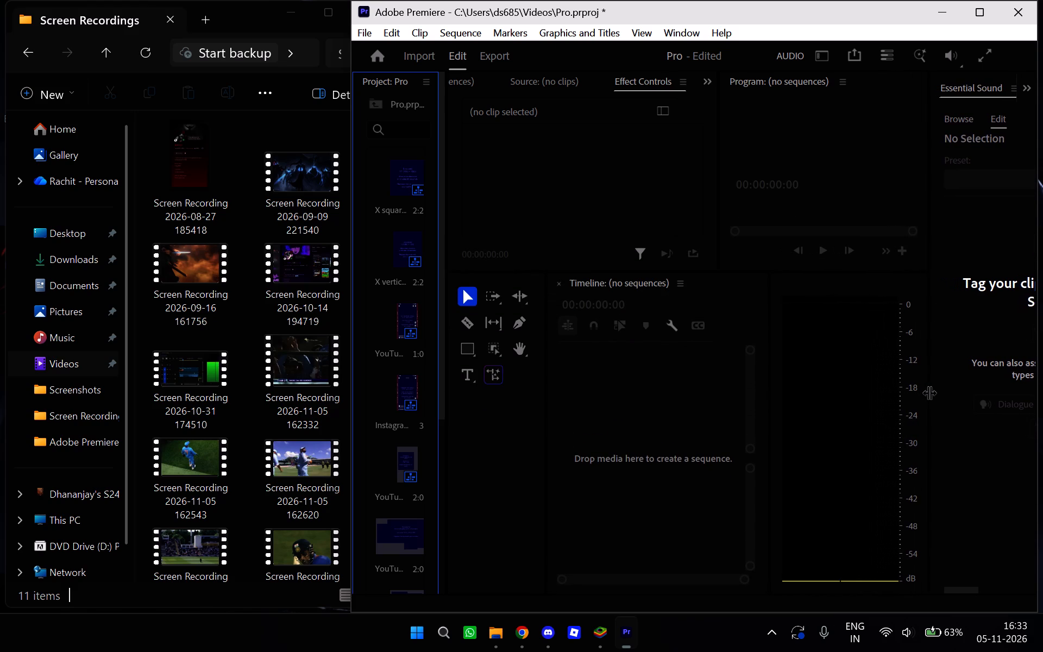
pyautogui.moveTo(929, 392); pyautogui.dragTo(944, 394)
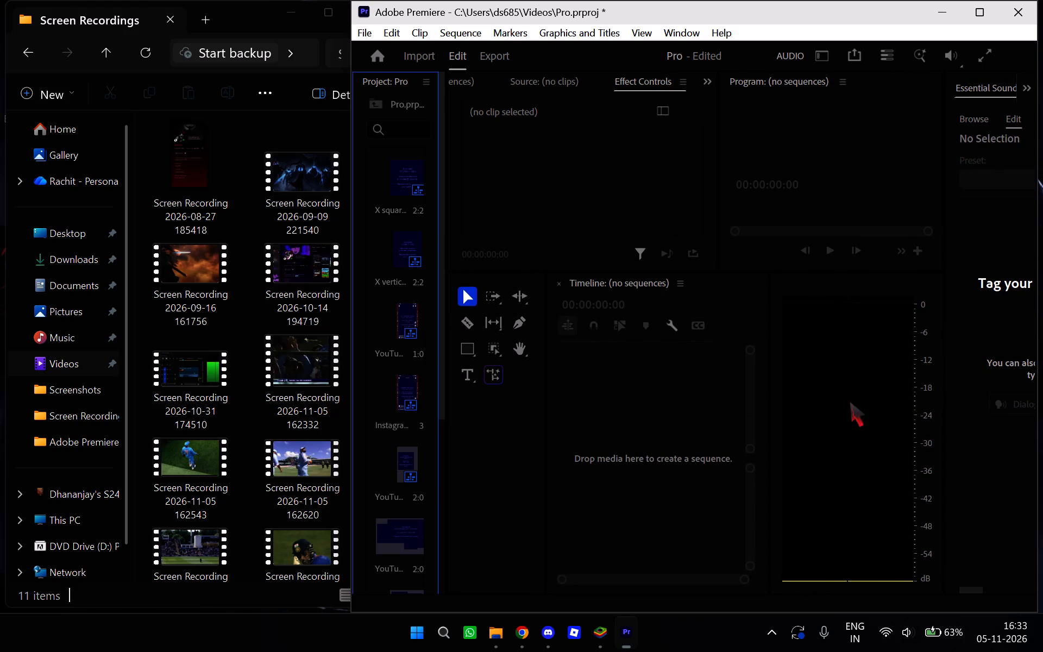
pyautogui.moveTo(768, 417); pyautogui.dragTo(805, 420)
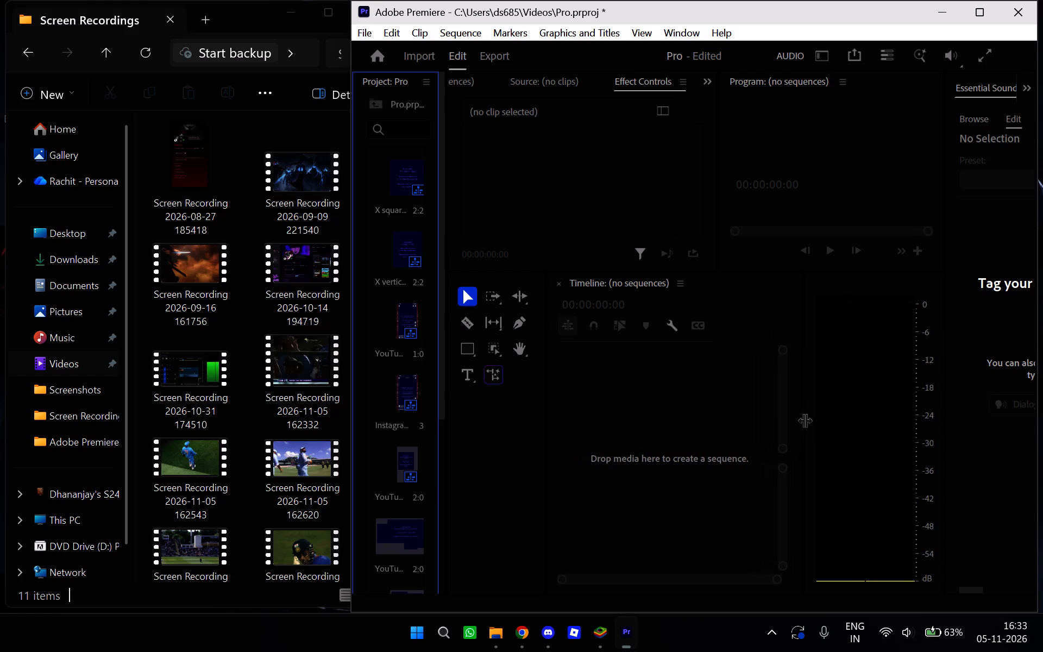
pyautogui.moveTo(805, 420); pyautogui.dragTo(832, 421)
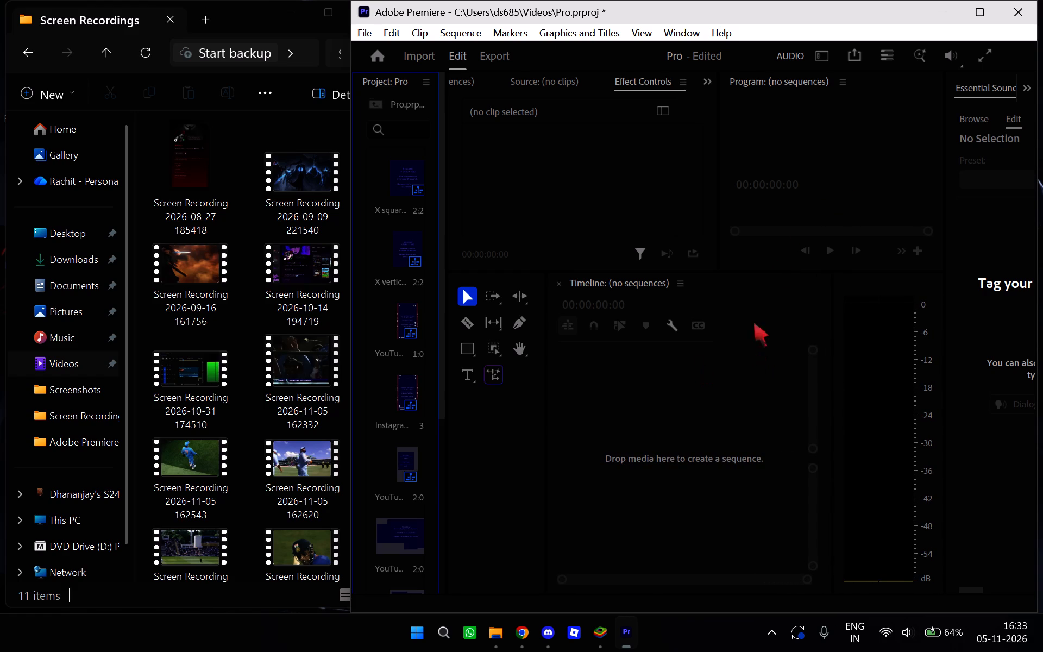
# Widen the Program monitor at the expense of Effect Controls, and shrink the Tools panel to a single column beside the Timeline.
pyautogui.moveTo(718, 142); pyautogui.dragTo(712, 146)
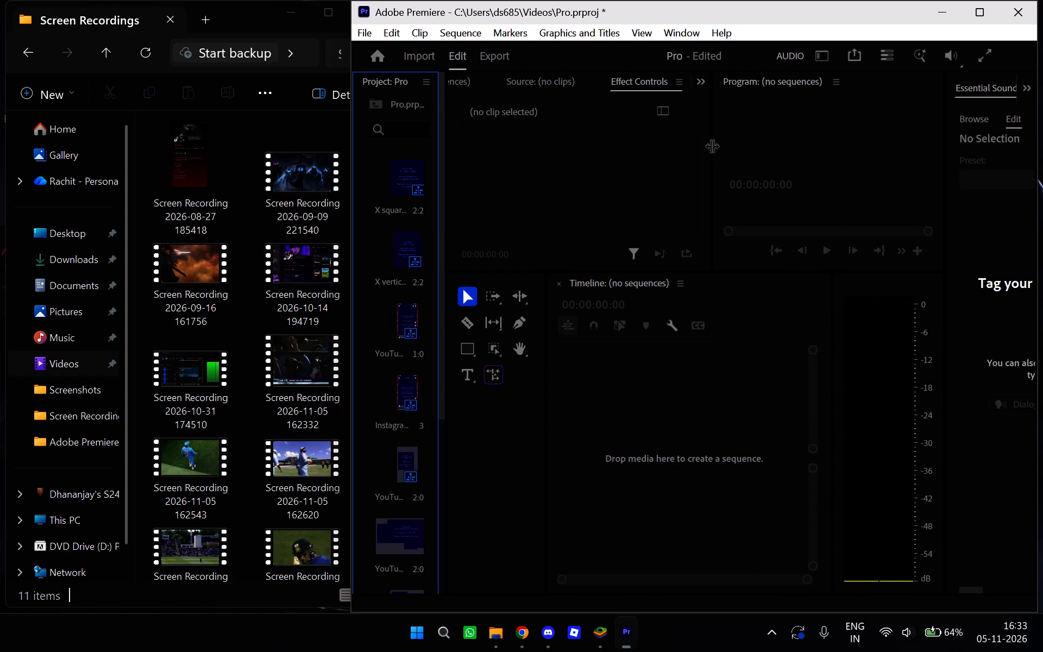
pyautogui.moveTo(712, 146); pyautogui.dragTo(653, 155)
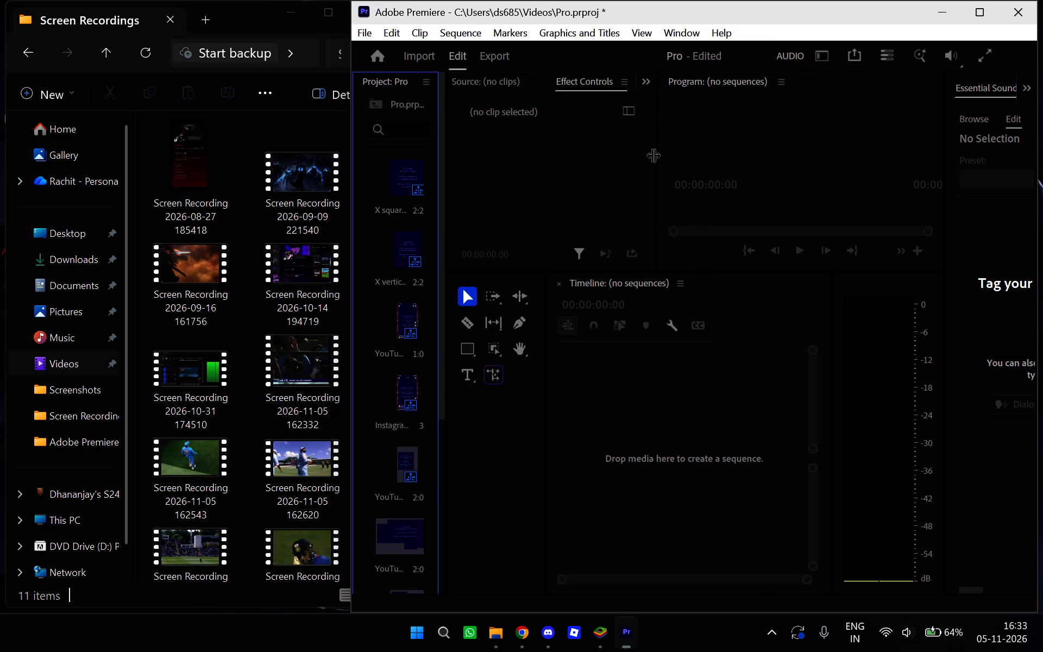
pyautogui.moveTo(653, 155); pyautogui.dragTo(651, 159)
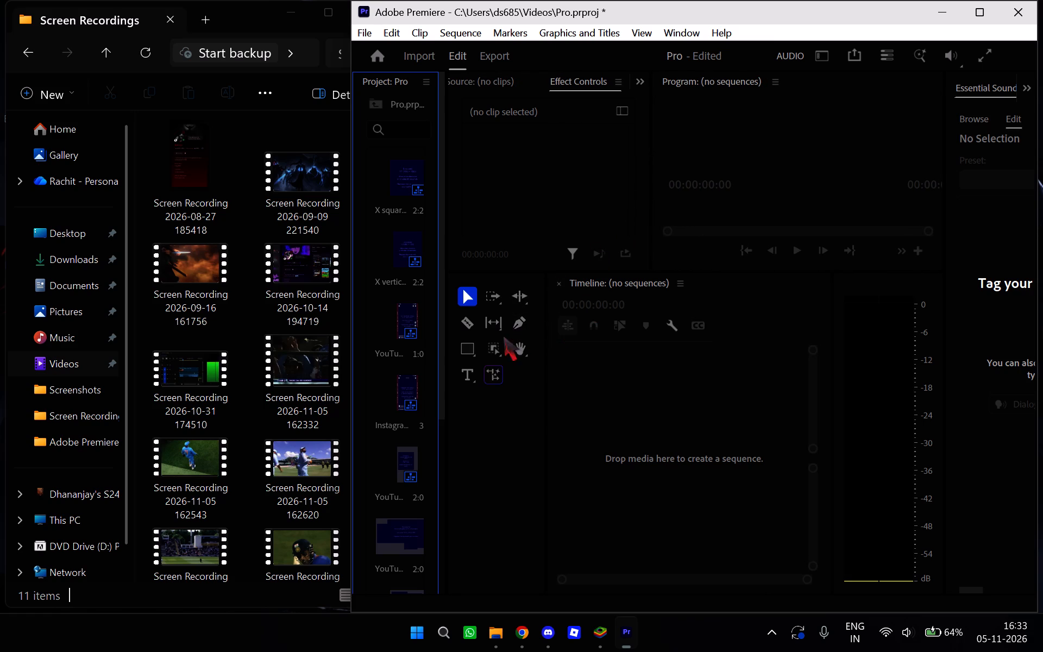
pyautogui.moveTo(545, 422); pyautogui.dragTo(524, 422)
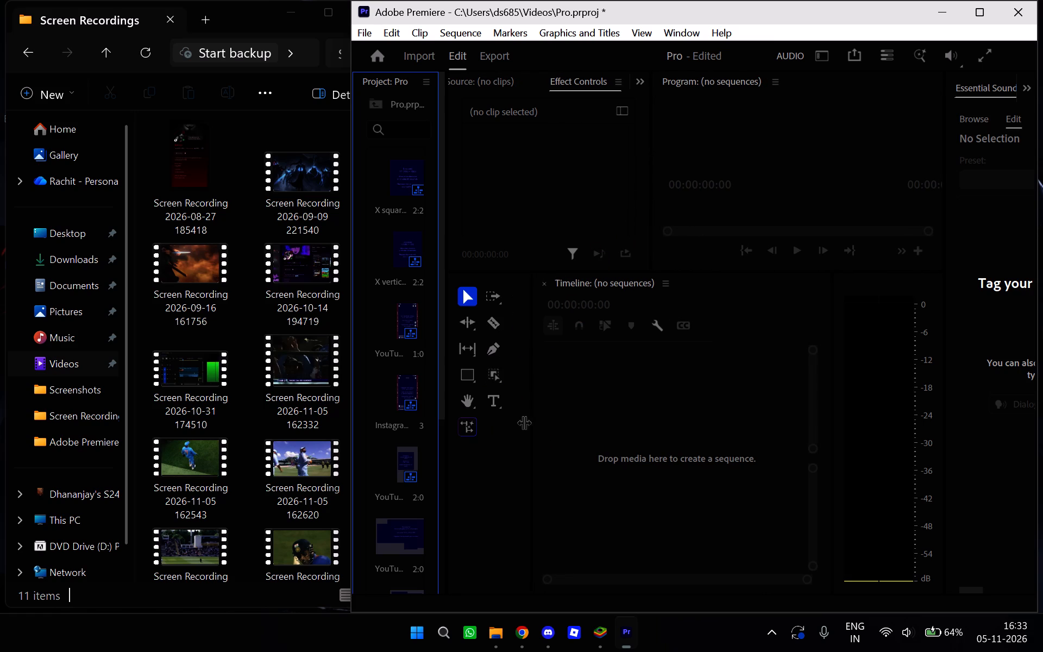
pyautogui.moveTo(524, 422); pyautogui.dragTo(493, 421)
pyautogui.scroll(-5, 406, 239)
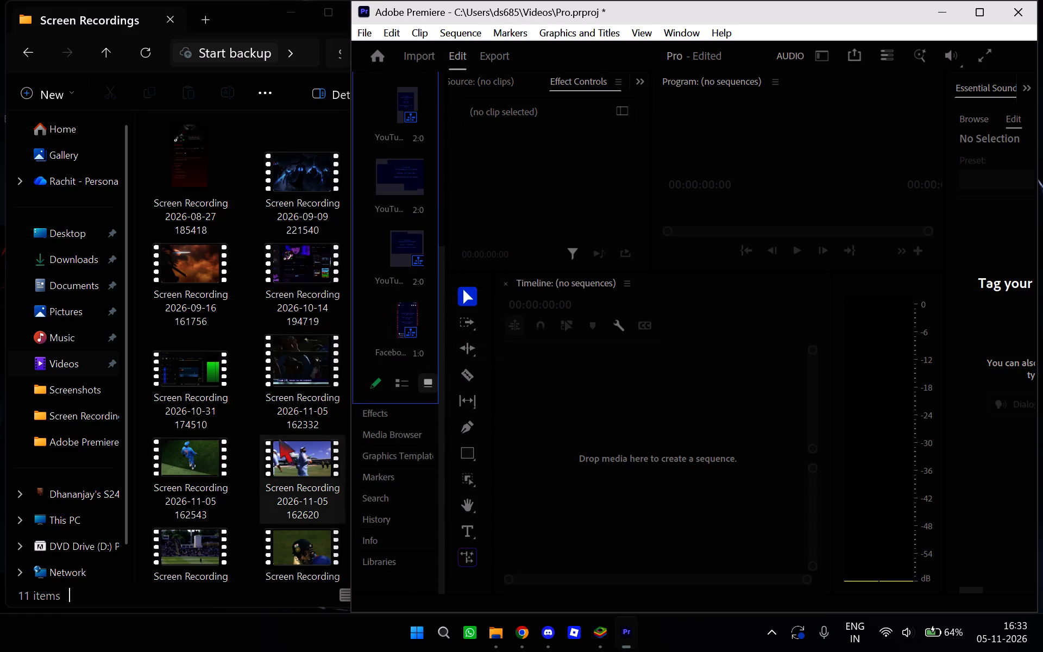
pyautogui.scroll(-3, 286, 384)
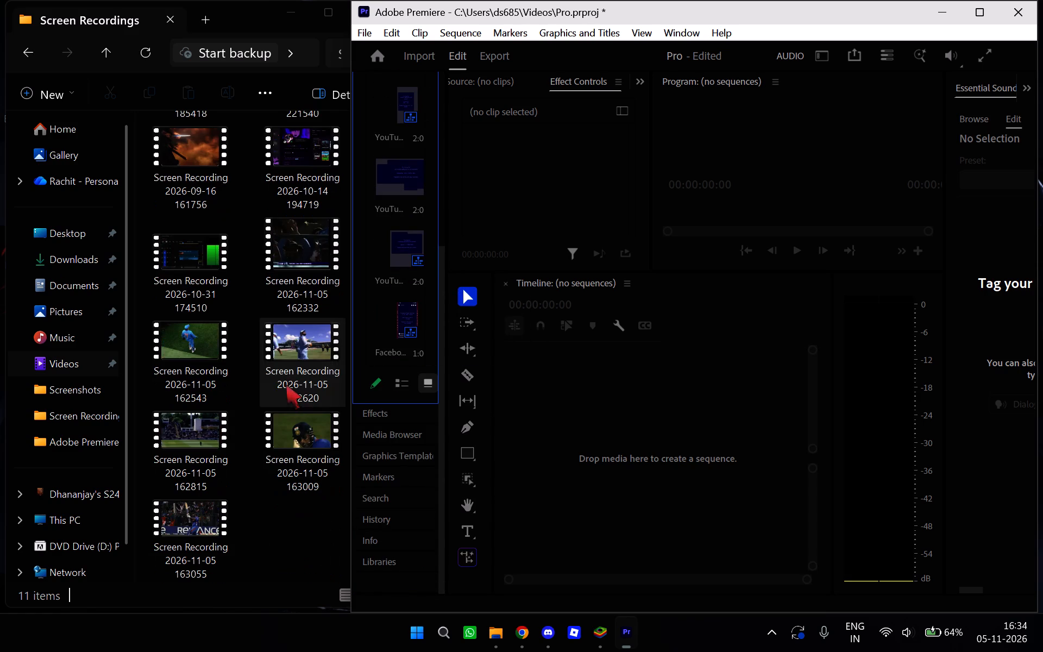
pyautogui.scroll(-1, 286, 384)
pyautogui.moveTo(301, 254); pyautogui.dragTo(782, 192)
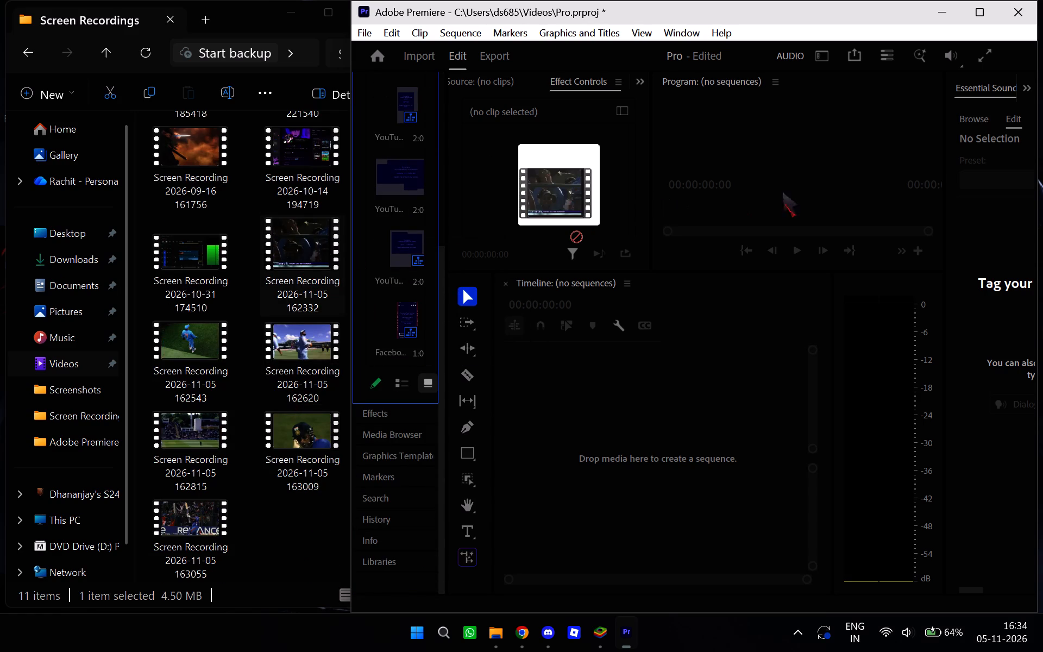
pyautogui.moveTo(782, 192); pyautogui.dragTo(539, 197)
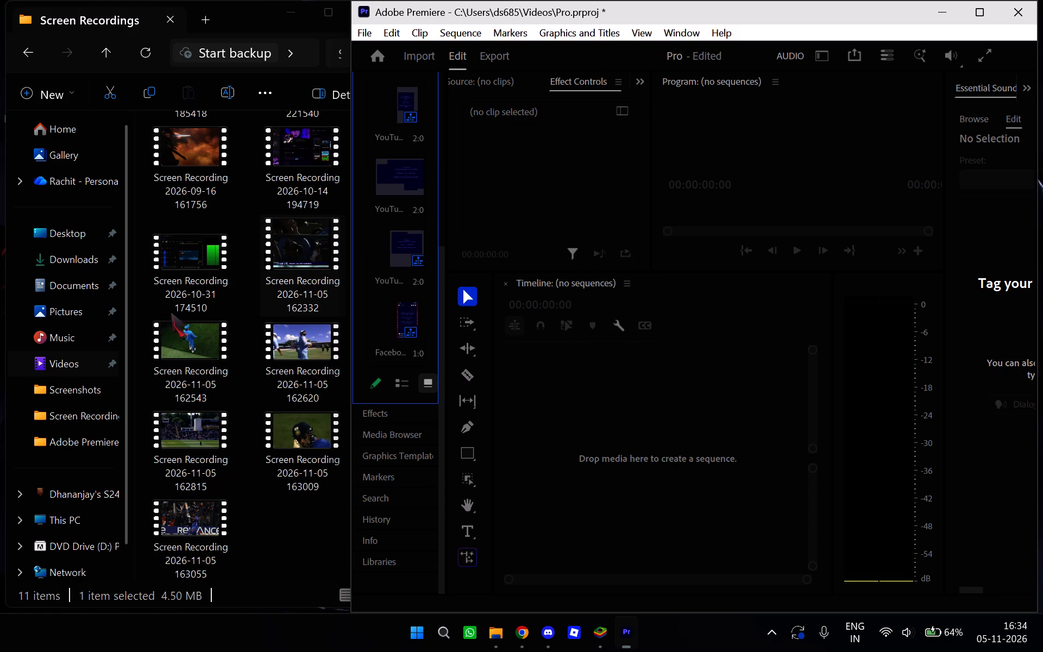
pyautogui.moveTo(279, 239); pyautogui.dragTo(395, 206)
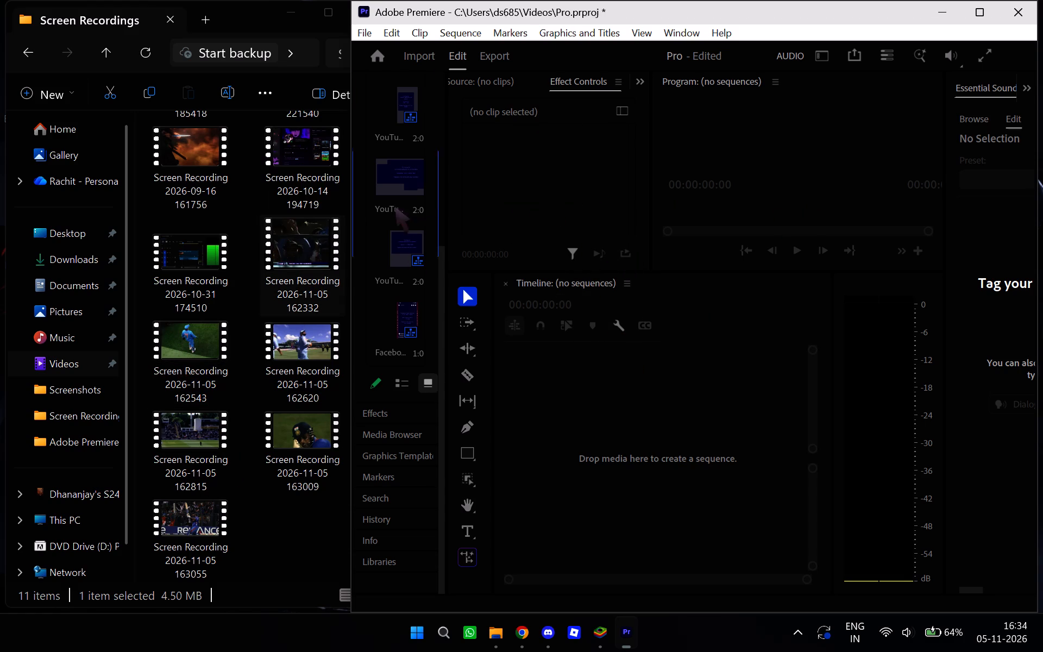
pyautogui.moveTo(395, 206); pyautogui.dragTo(539, 186)
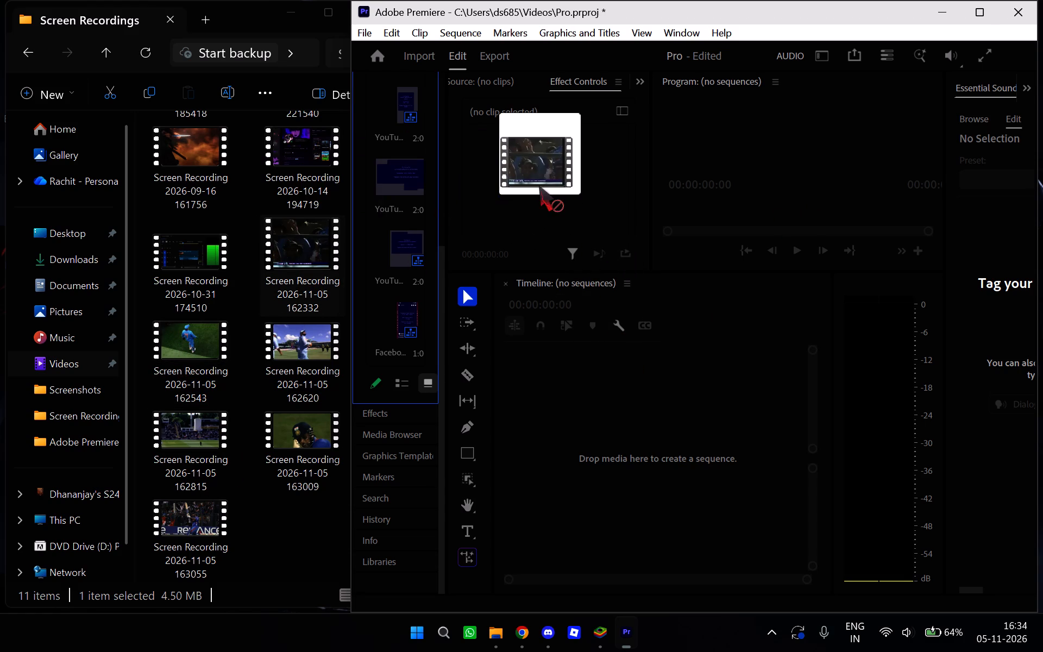
pyautogui.moveTo(539, 186); pyautogui.dragTo(609, 434)
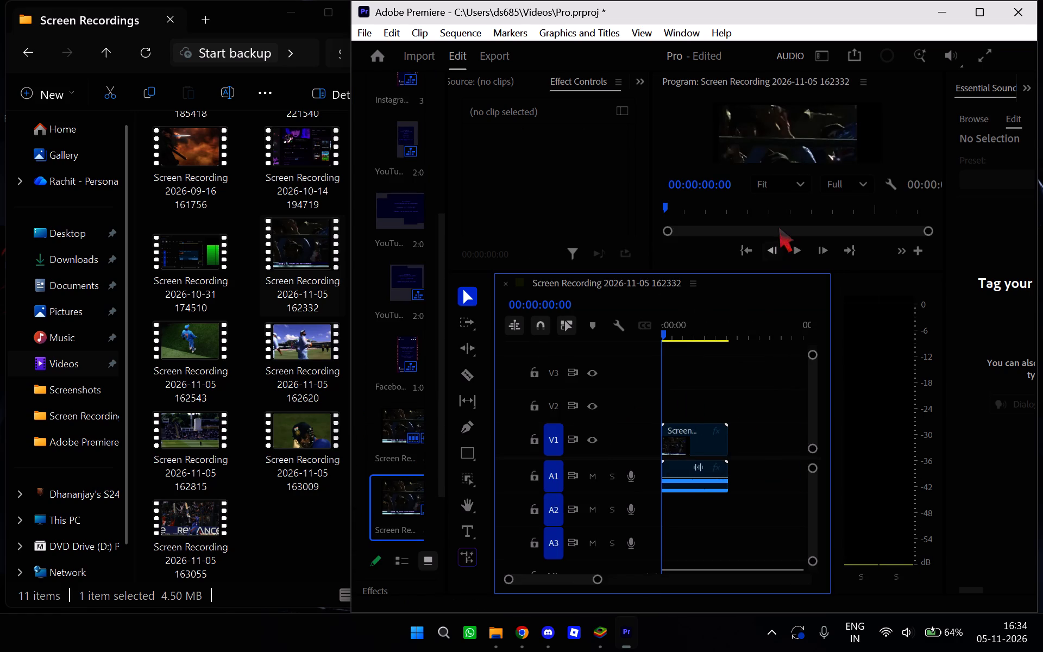
# Play the new sequence through in the Program monitor.
pyautogui.click(785, 248)
pyautogui.click(793, 248)
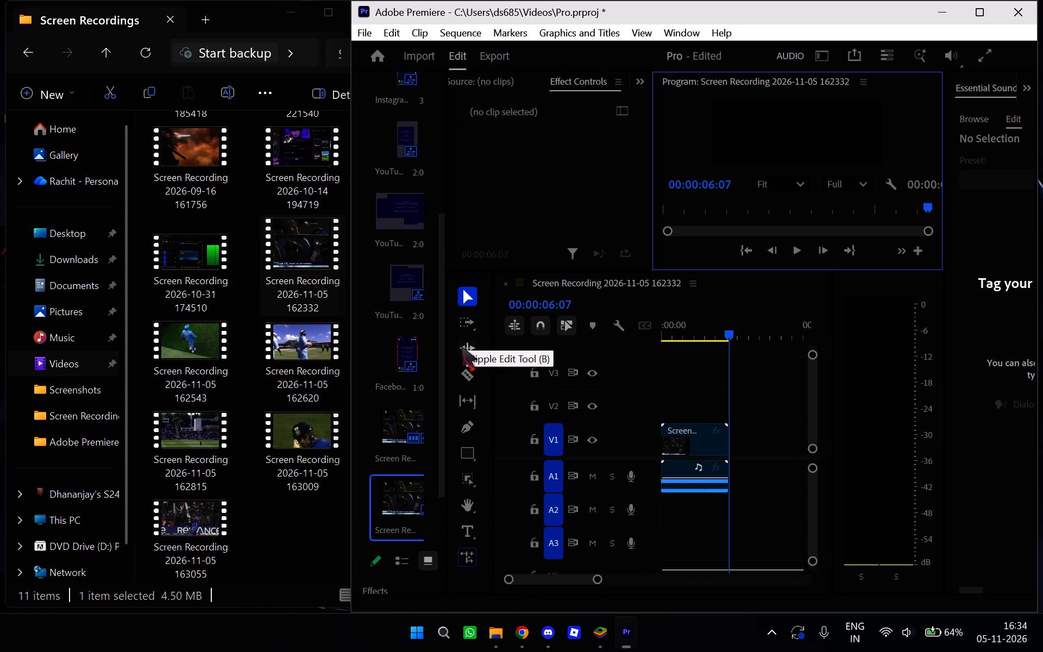
# With the Track Select Forward tool, shift the 162332 clip later so it starts at 00:00:06:07, and deselect it.
pyautogui.click(470, 320)
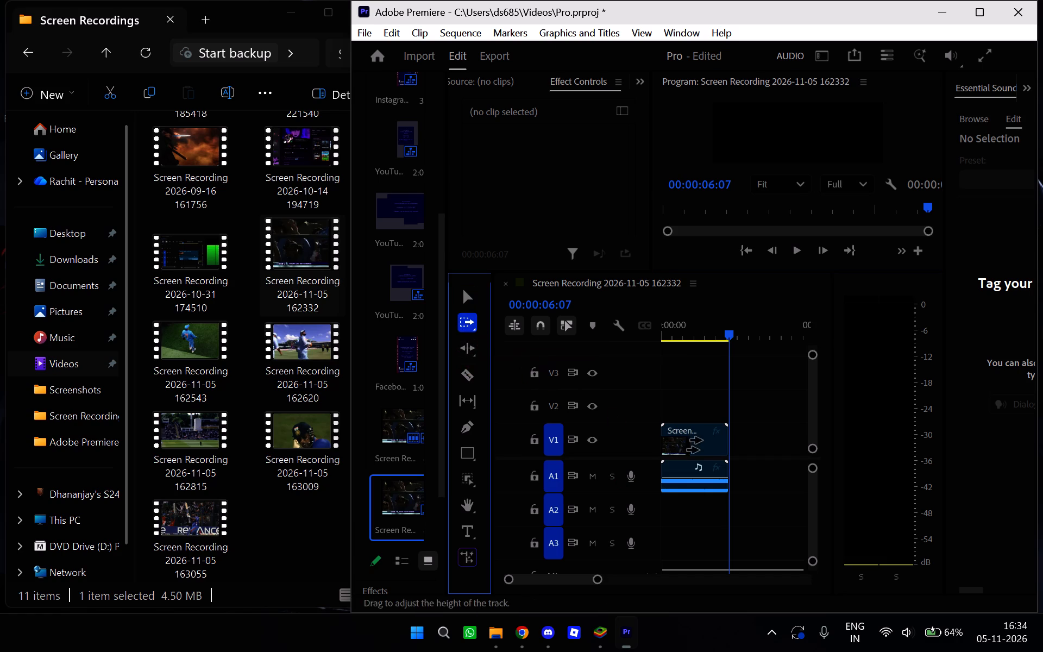
pyautogui.moveTo(707, 463); pyautogui.dragTo(757, 458)
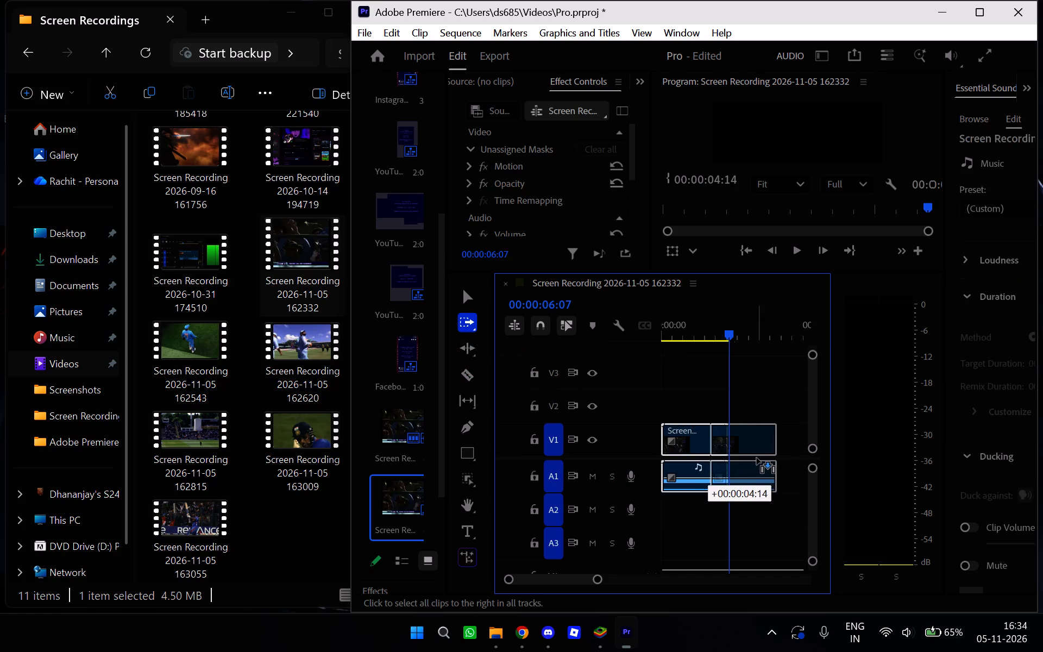
pyautogui.moveTo(757, 458); pyautogui.dragTo(767, 458)
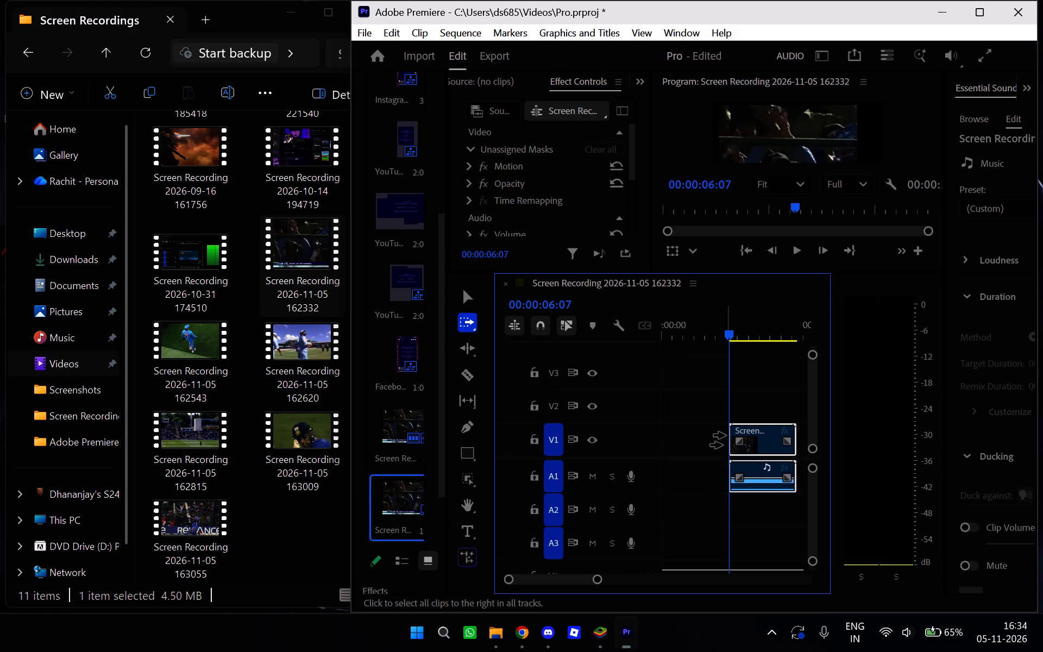
pyautogui.moveTo(738, 342); pyautogui.dragTo(695, 343)
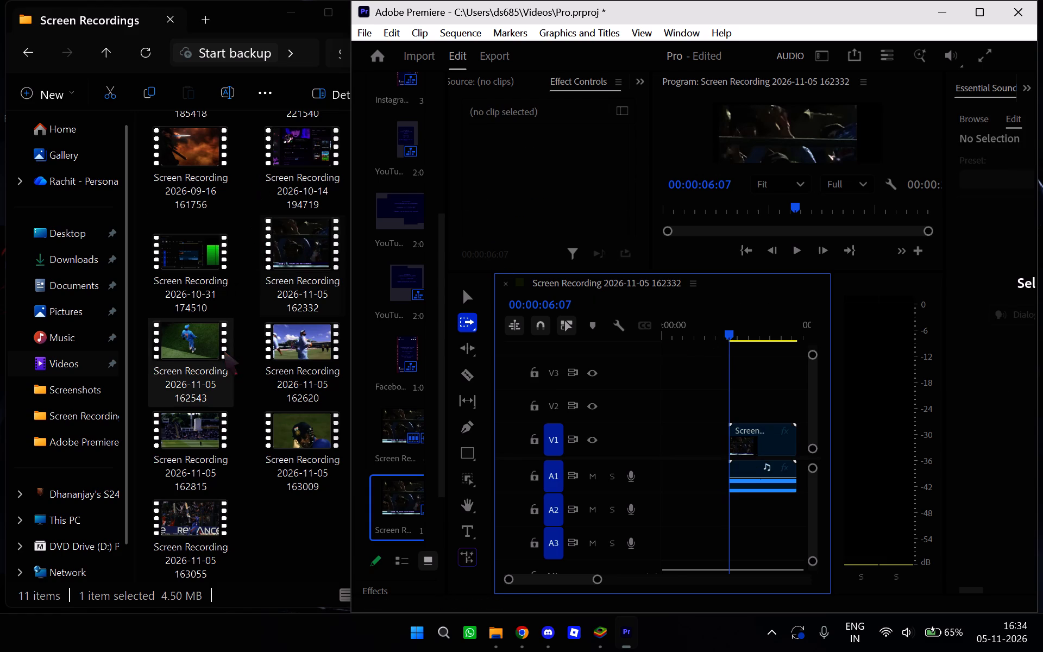
pyautogui.moveTo(200, 330); pyautogui.dragTo(654, 515)
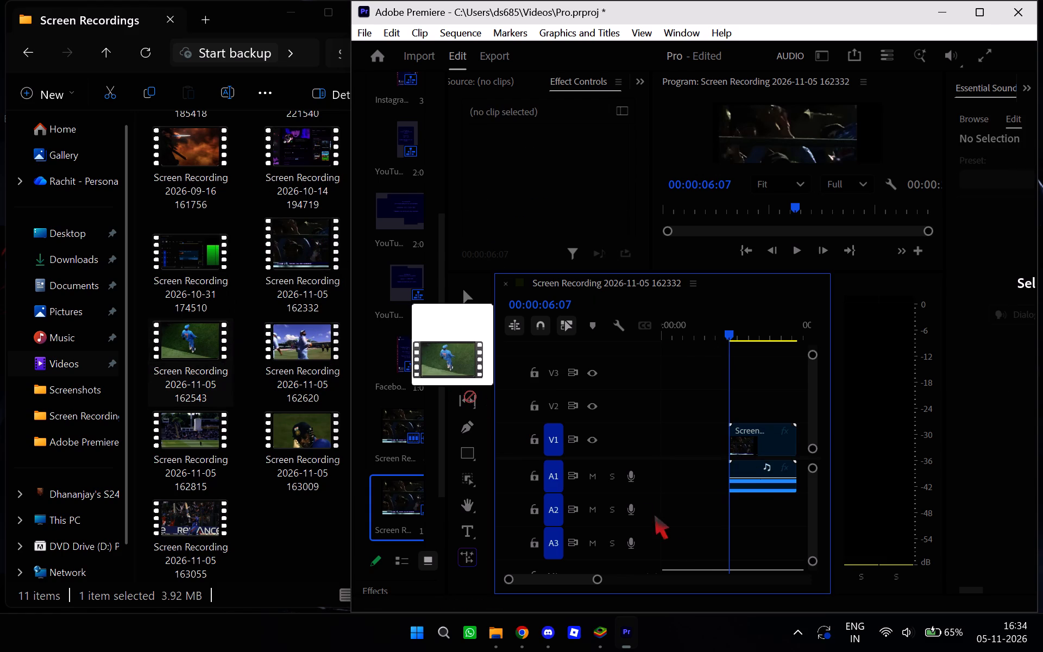
pyautogui.moveTo(654, 515); pyautogui.dragTo(670, 471)
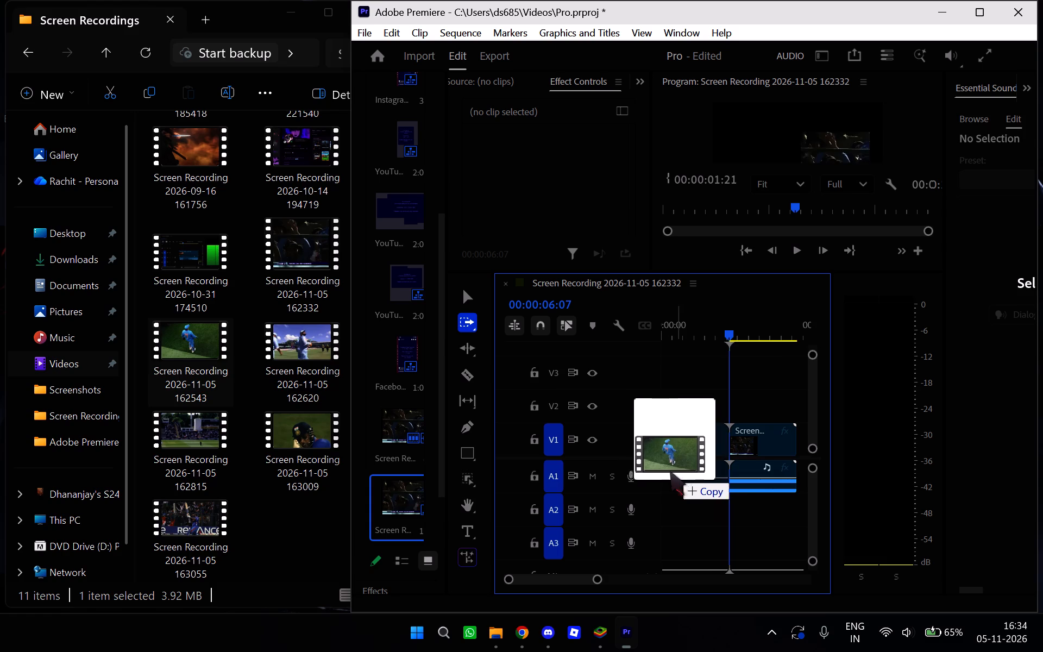
pyautogui.moveTo(670, 471); pyautogui.dragTo(662, 471)
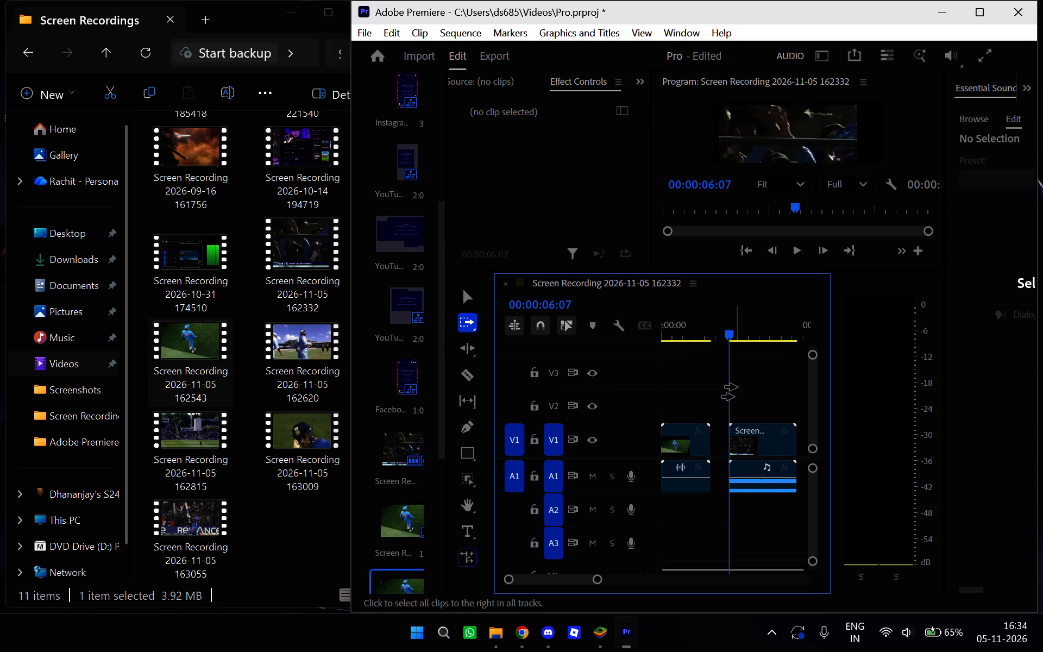
# Close the gap by moving the 162332 clip back until it starts directly at the end of the 162543 clip.
pyautogui.moveTo(730, 397); pyautogui.dragTo(710, 394)
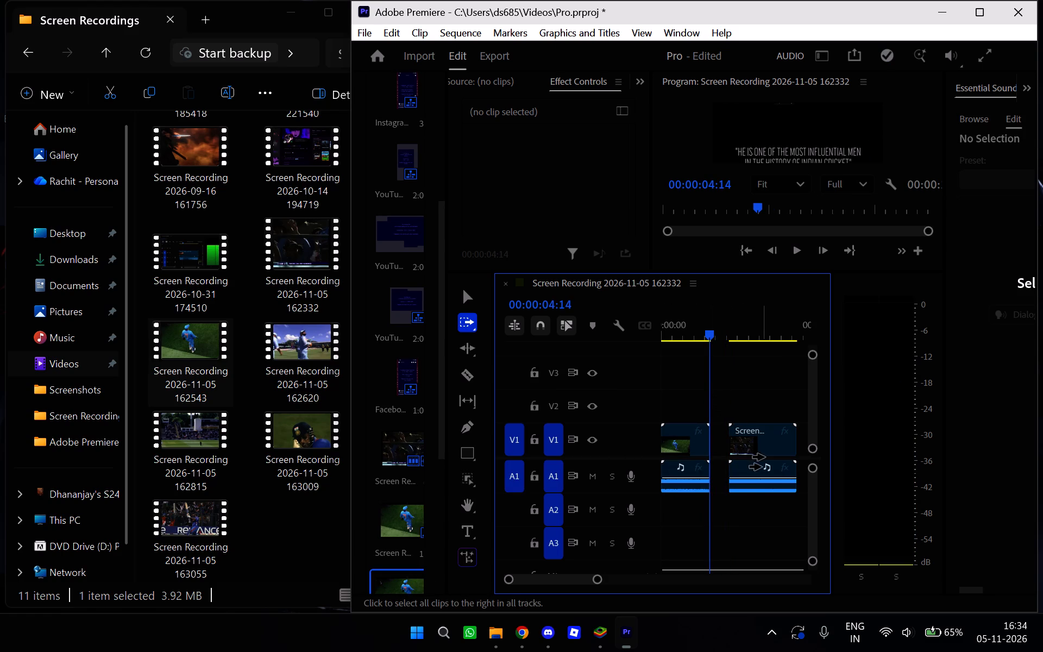
pyautogui.moveTo(765, 458); pyautogui.dragTo(743, 459)
pyautogui.moveTo(709, 339); pyautogui.dragTo(716, 338)
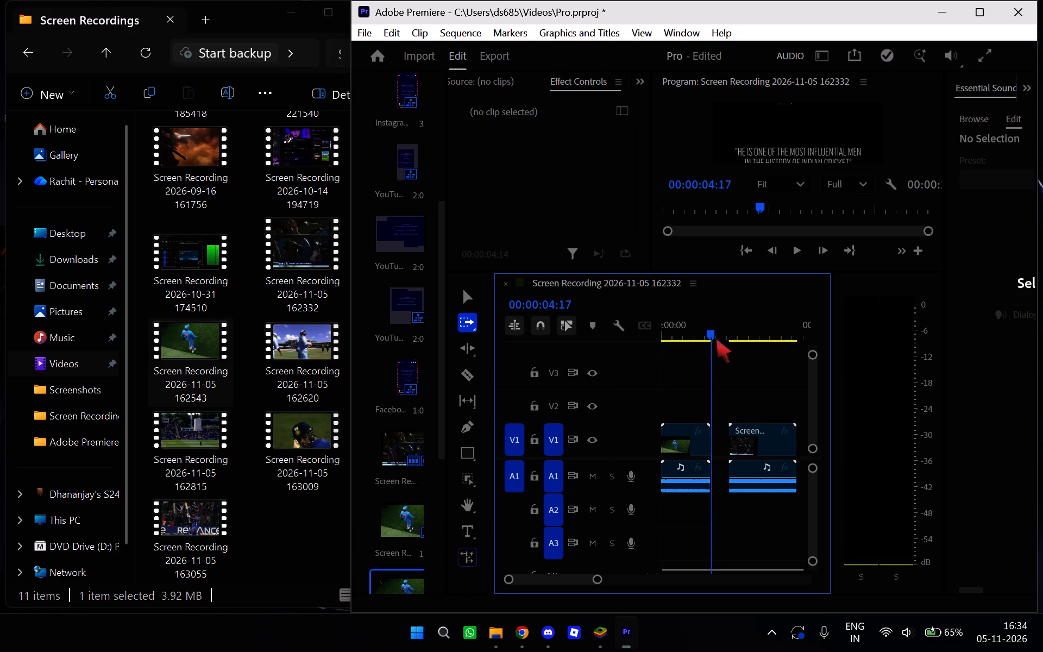
pyautogui.moveTo(716, 338); pyautogui.dragTo(804, 348)
pyautogui.moveTo(777, 439); pyautogui.dragTo(763, 440)
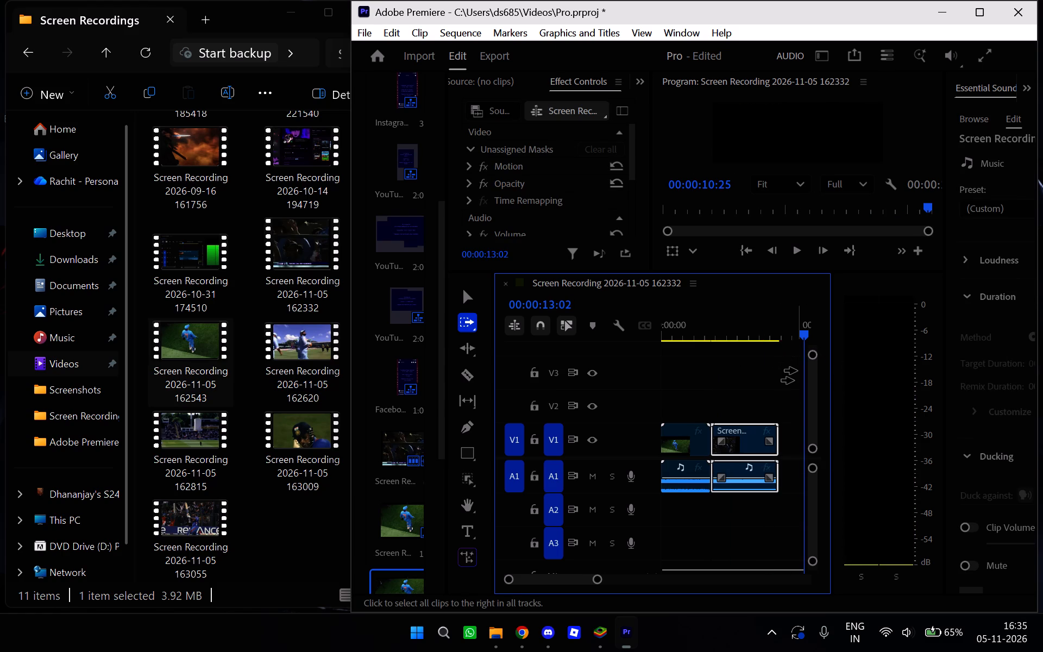
# Deselect the clip, return the playhead to the start, and play both clips through in the Program monitor.
pyautogui.click(796, 371)
pyautogui.moveTo(807, 368); pyautogui.dragTo(660, 404)
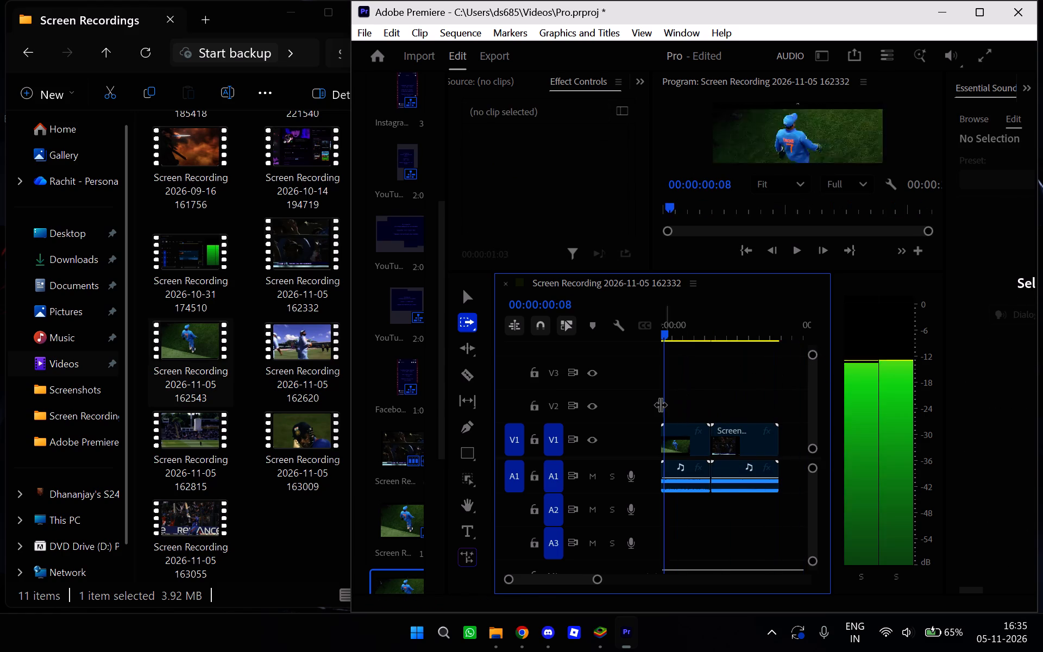
pyautogui.moveTo(660, 404); pyautogui.dragTo(659, 404)
pyautogui.click(800, 249)
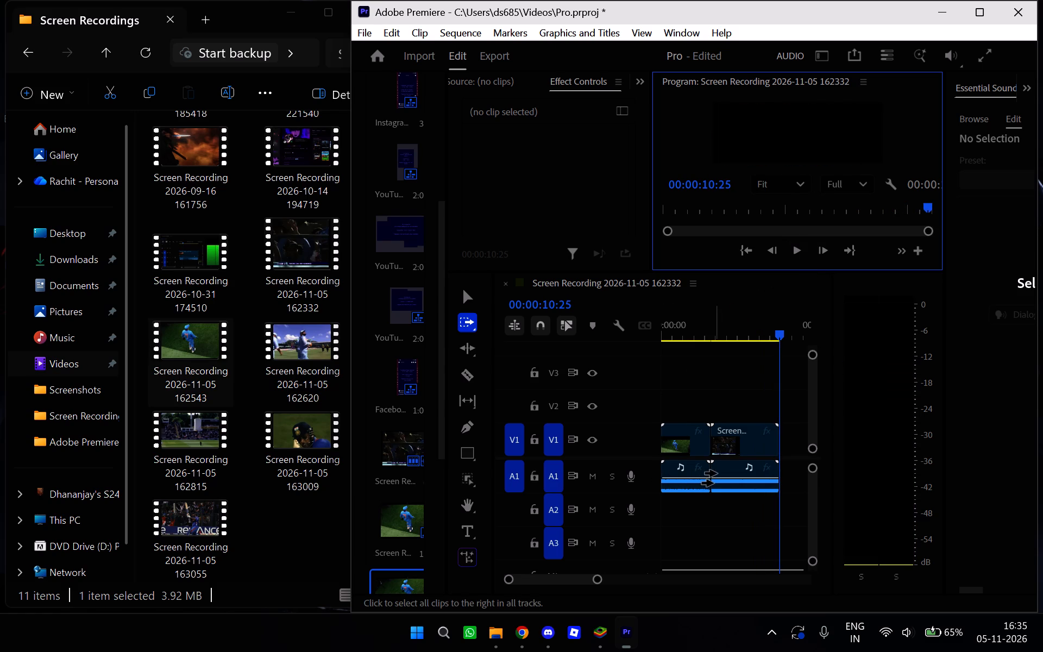
# With the Selection tool, move the audio of the 162543 clip from A1 down to A2, keeping its video on V1.
pyautogui.click(467, 299)
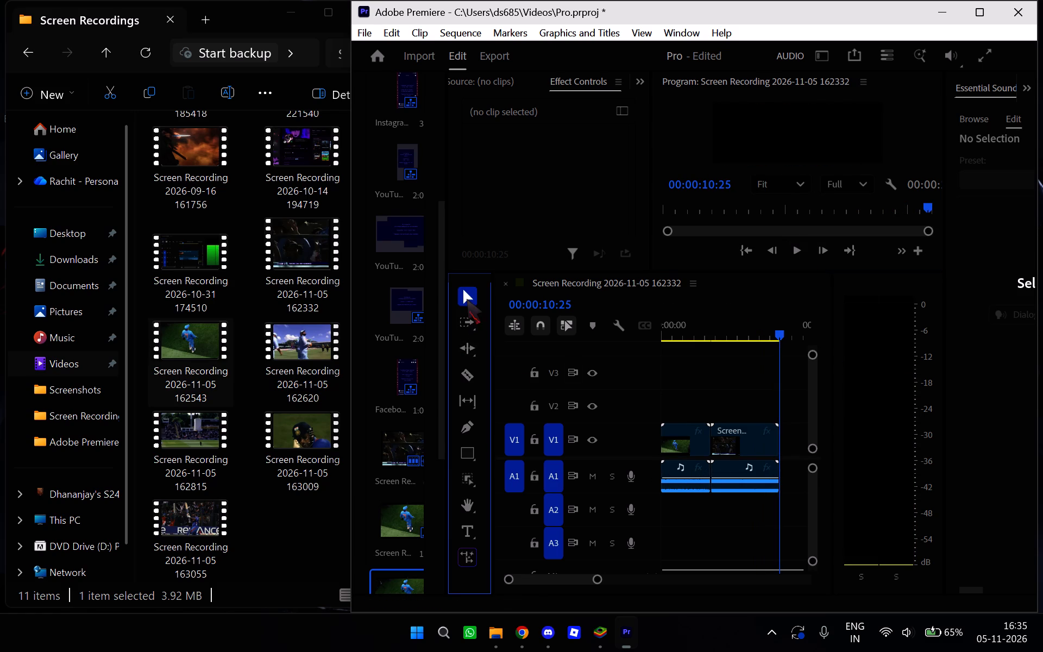
pyautogui.rightClick(688, 475)
pyautogui.click(676, 518)
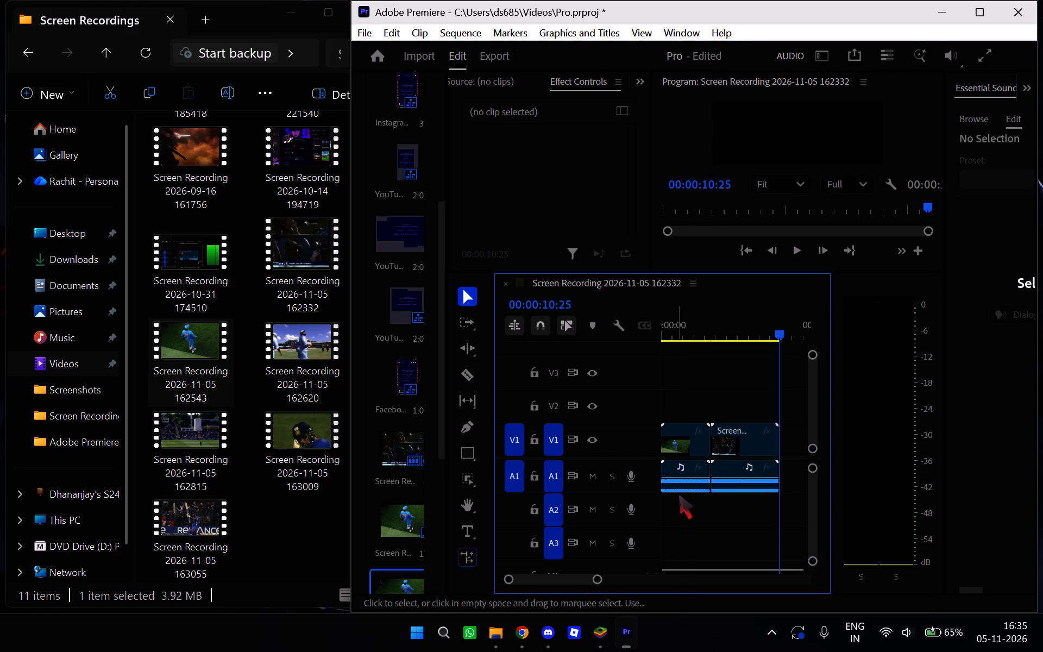
pyautogui.moveTo(692, 462); pyautogui.dragTo(694, 488)
pyautogui.moveTo(687, 469); pyautogui.dragTo(687, 469)
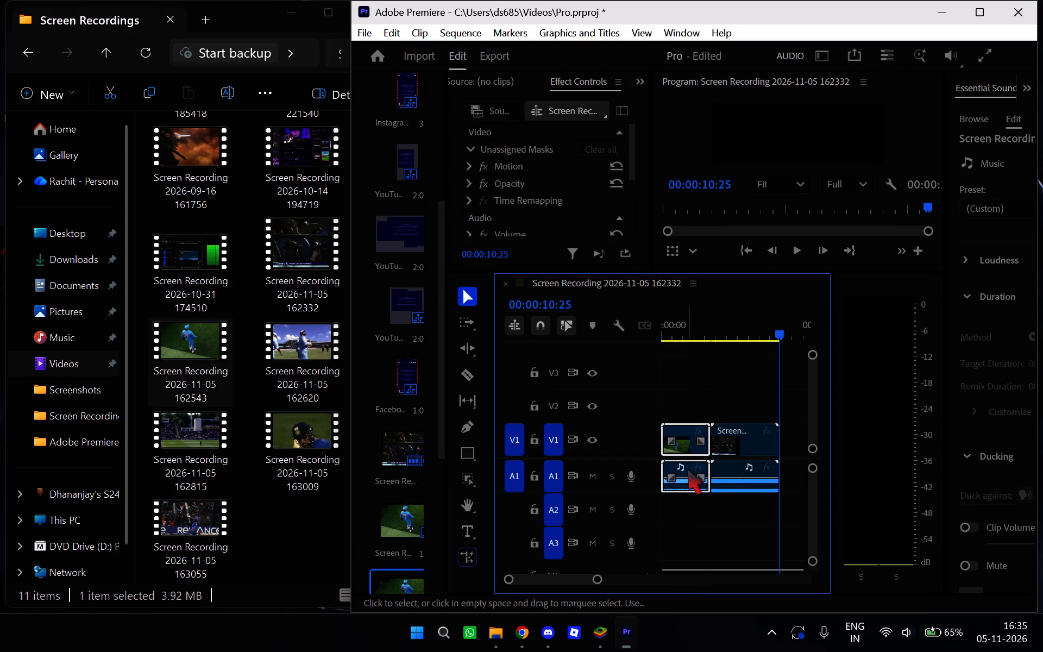
pyautogui.moveTo(687, 469); pyautogui.dragTo(685, 520)
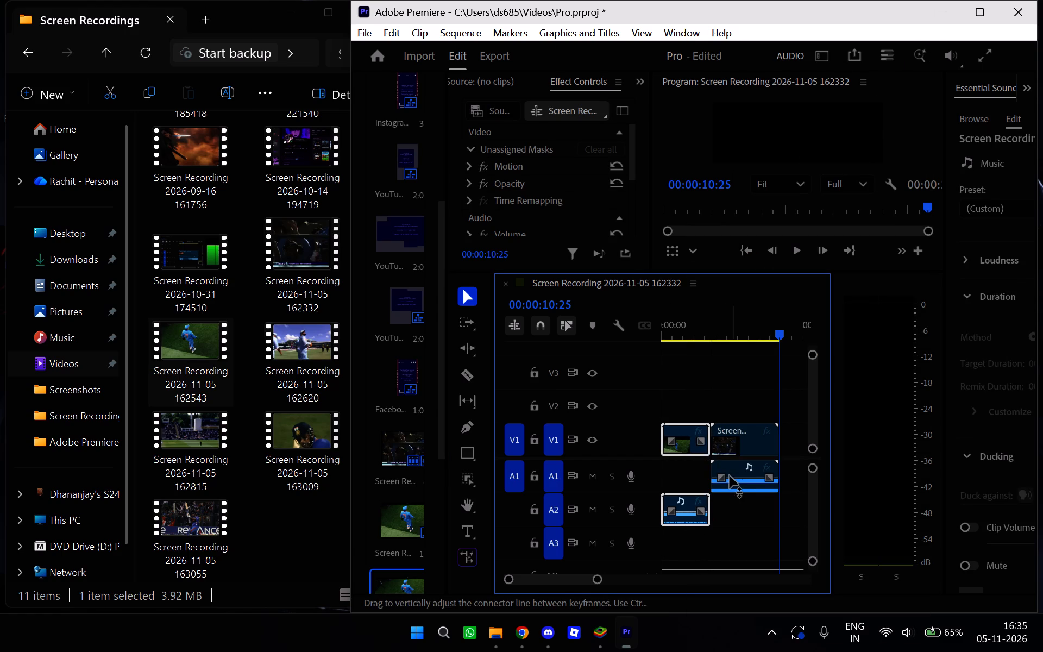
# Lower the 162332 clip's volume to -999.0 dB, move its audio from A1 down to A2, and deselect it.
pyautogui.moveTo(730, 474); pyautogui.dragTo(703, 518)
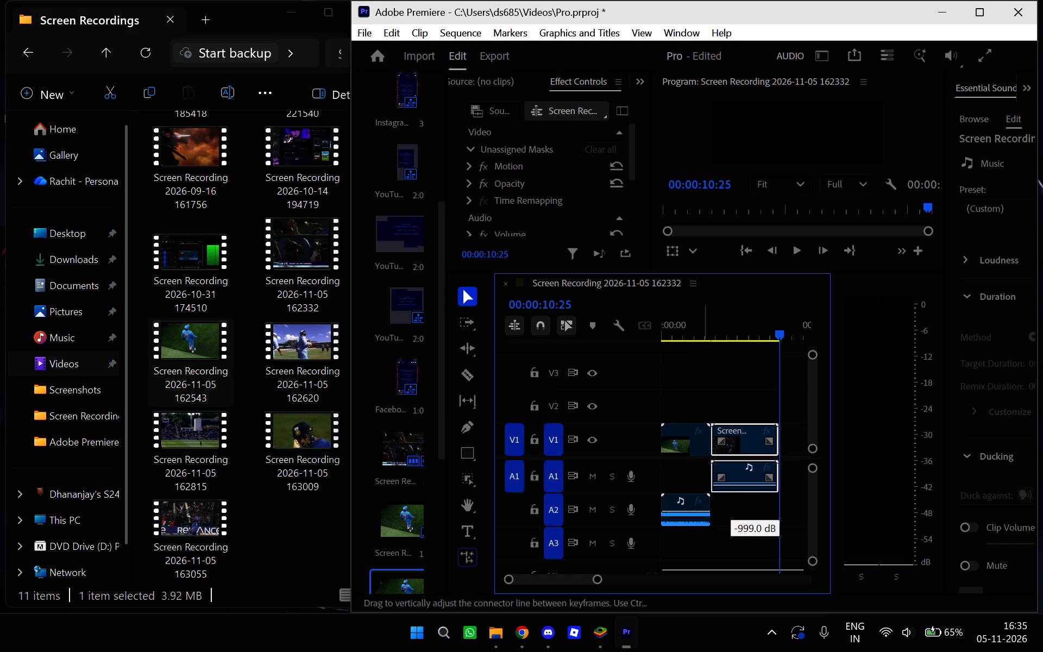
pyautogui.moveTo(703, 518); pyautogui.dragTo(714, 539)
pyautogui.moveTo(749, 462); pyautogui.dragTo(747, 514)
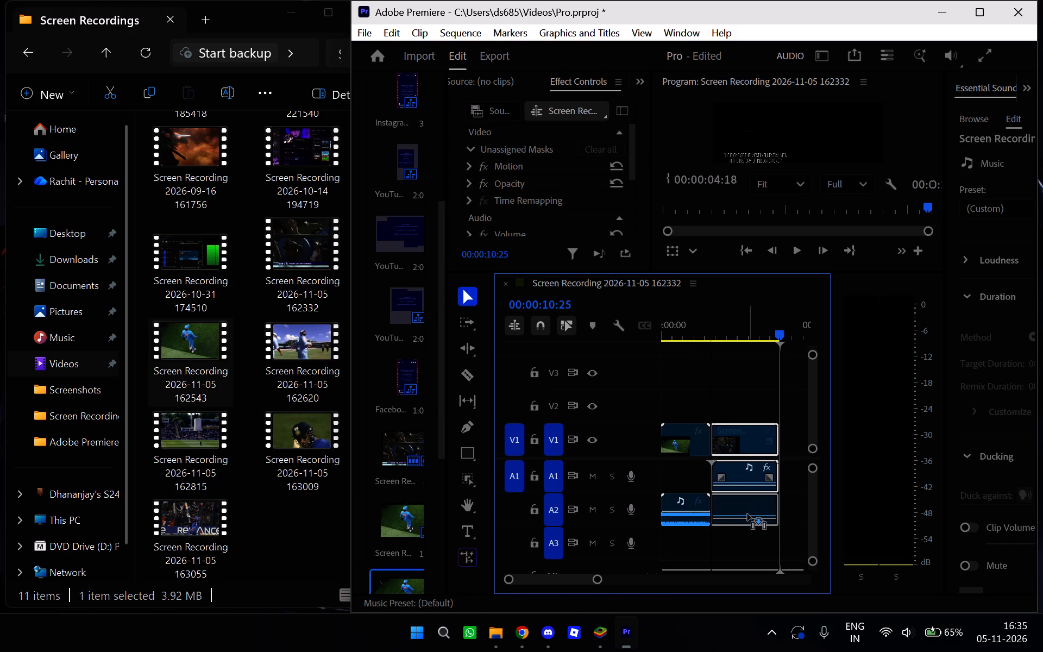
pyautogui.rightClick(693, 515)
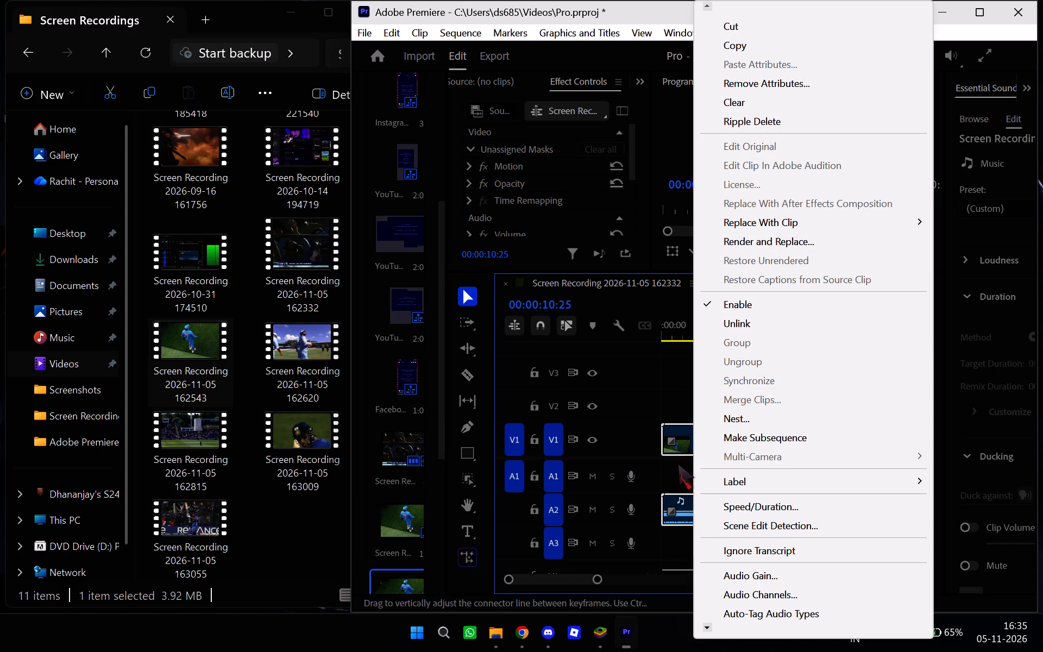
pyautogui.click(672, 463)
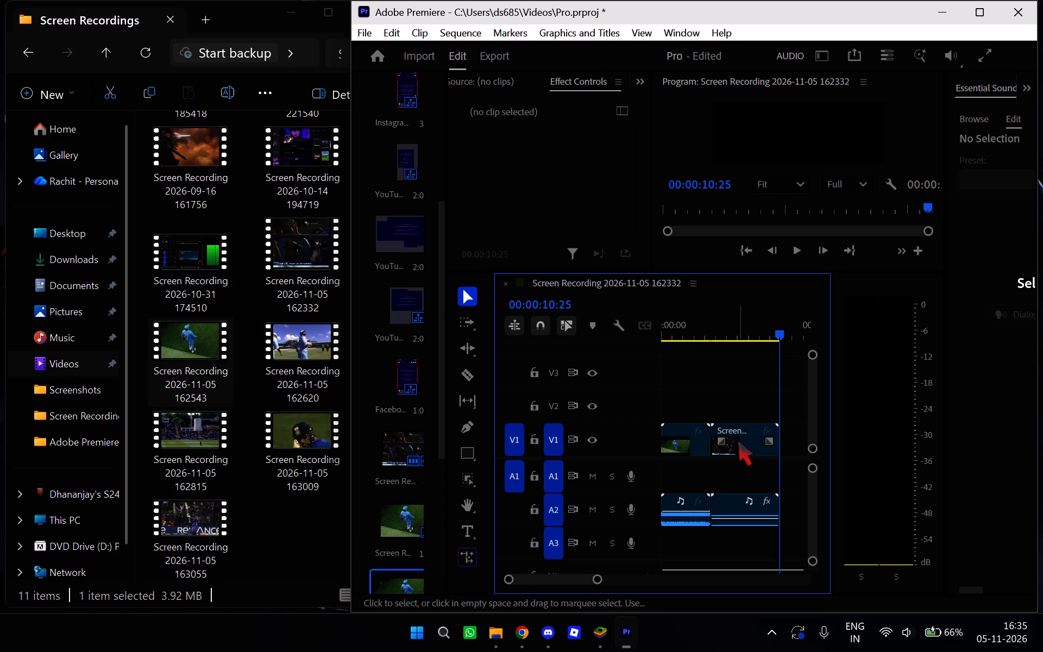
# With the Track Select Forward tool, shift the 162332 clip far later so it ends a few seconds after 00:00:30:00.
pyautogui.click(462, 317)
pyautogui.click(468, 347)
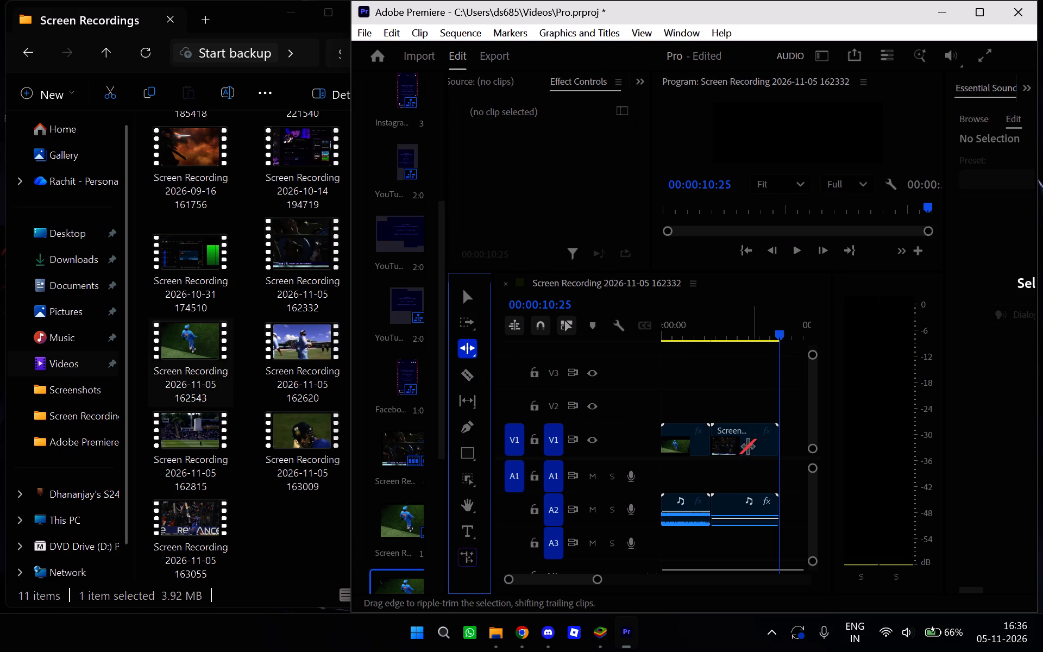
pyautogui.click(462, 322)
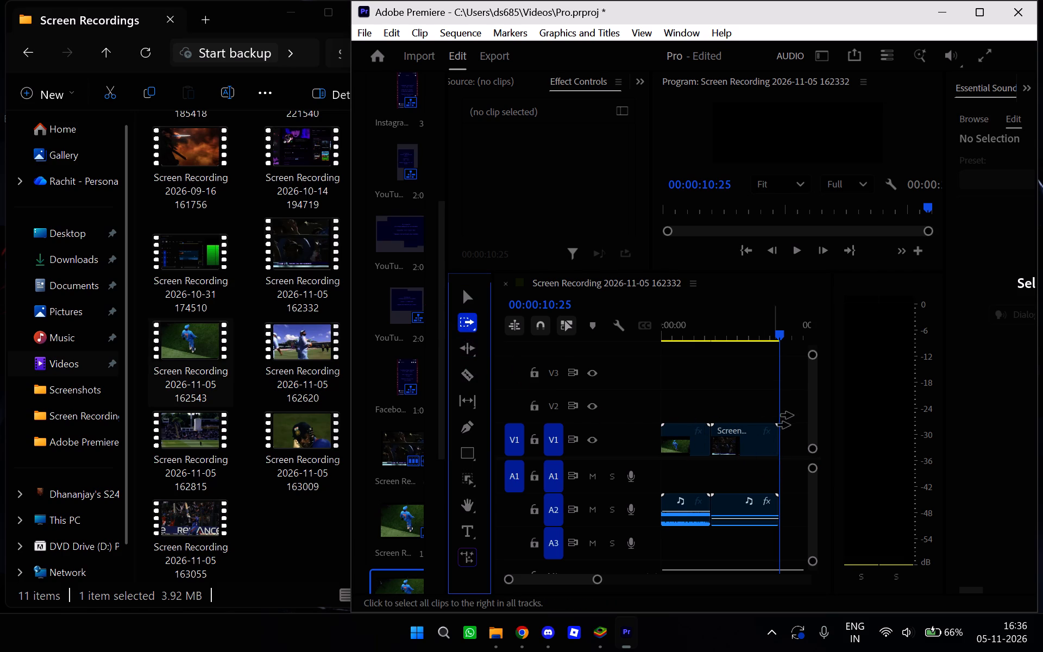
pyautogui.moveTo(755, 442); pyautogui.dragTo(732, 433)
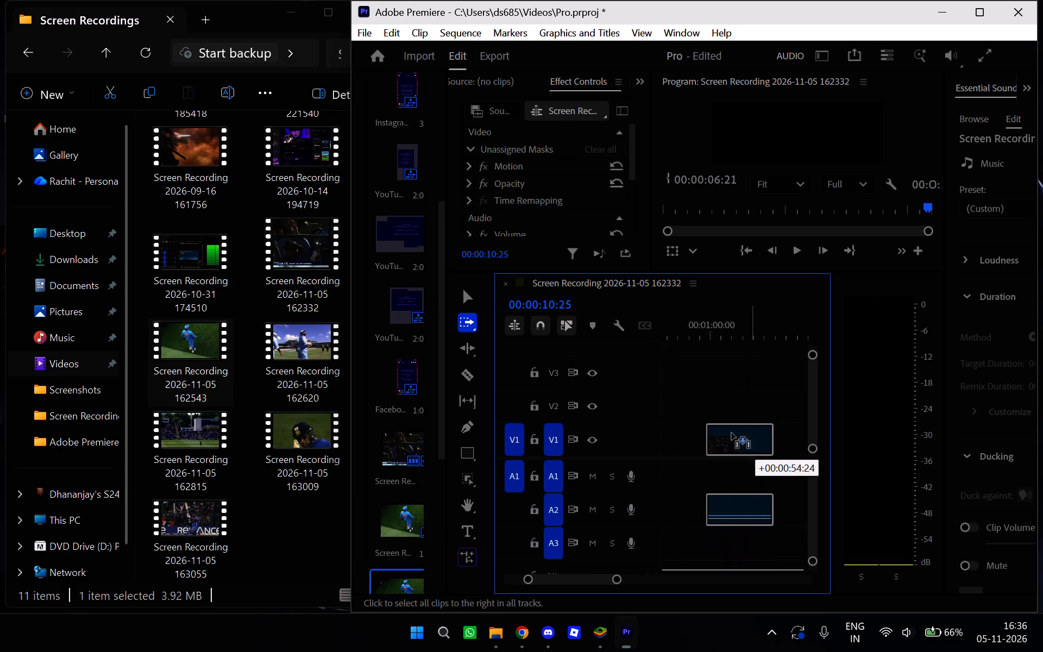
pyautogui.moveTo(732, 433); pyautogui.dragTo(728, 444)
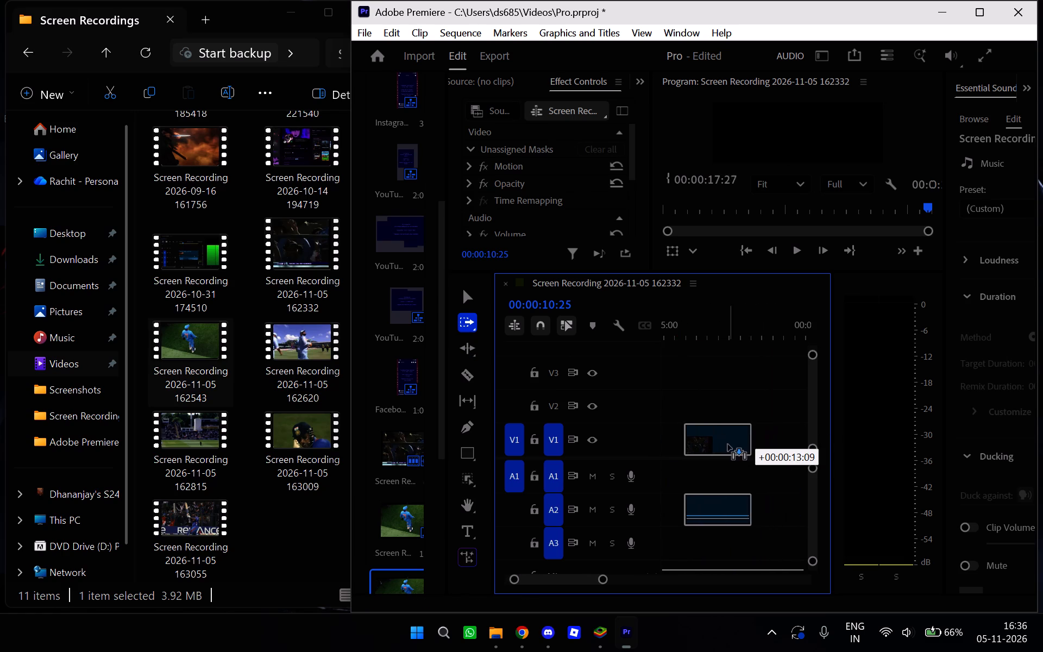
pyautogui.moveTo(728, 444); pyautogui.dragTo(706, 437)
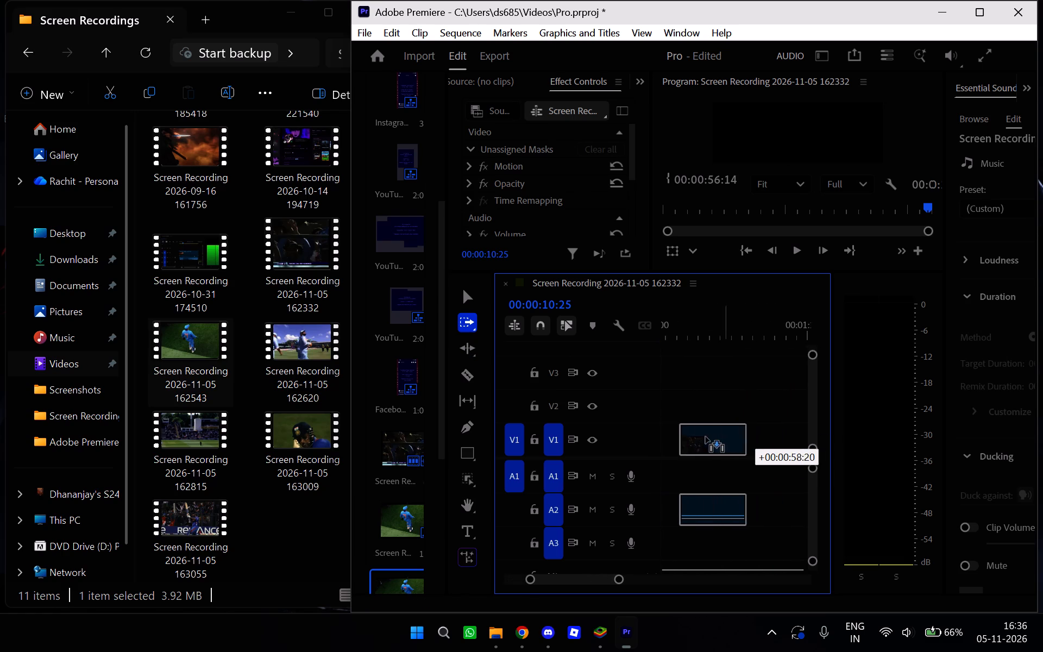
pyautogui.moveTo(706, 437); pyautogui.dragTo(727, 447)
pyautogui.scroll(-4, 722, 383)
pyautogui.scroll(5, 722, 383)
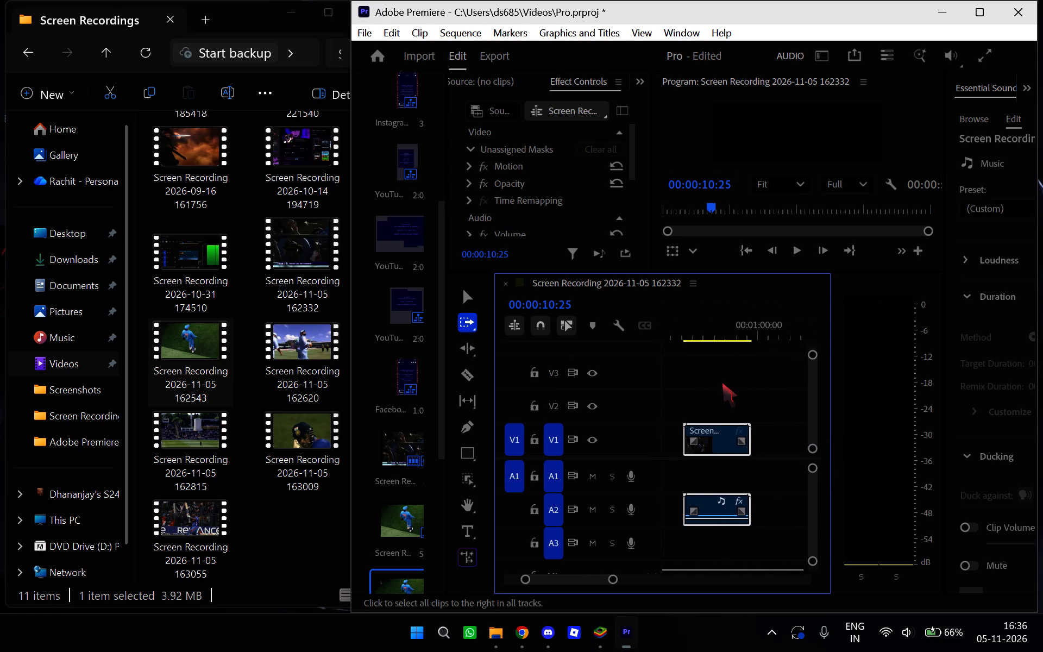
pyautogui.scroll(20, 722, 383)
pyautogui.scroll(8, 722, 383)
pyautogui.scroll(-20, 722, 383)
pyautogui.scroll(-2, 722, 383)
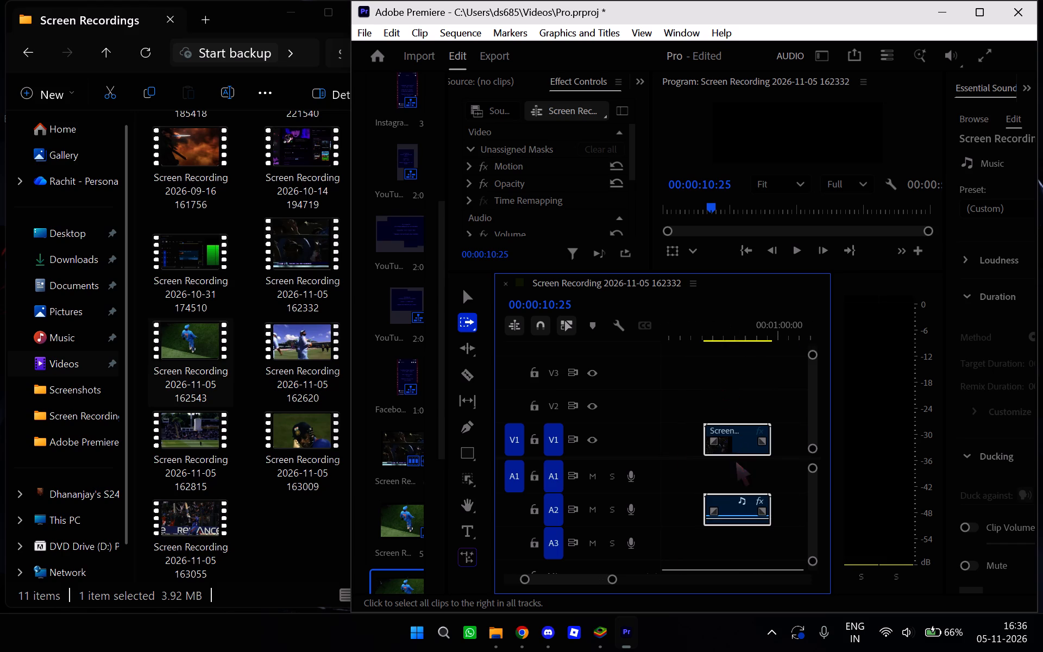
pyautogui.moveTo(736, 461); pyautogui.dragTo(689, 459)
pyautogui.moveTo(743, 434); pyautogui.dragTo(676, 437)
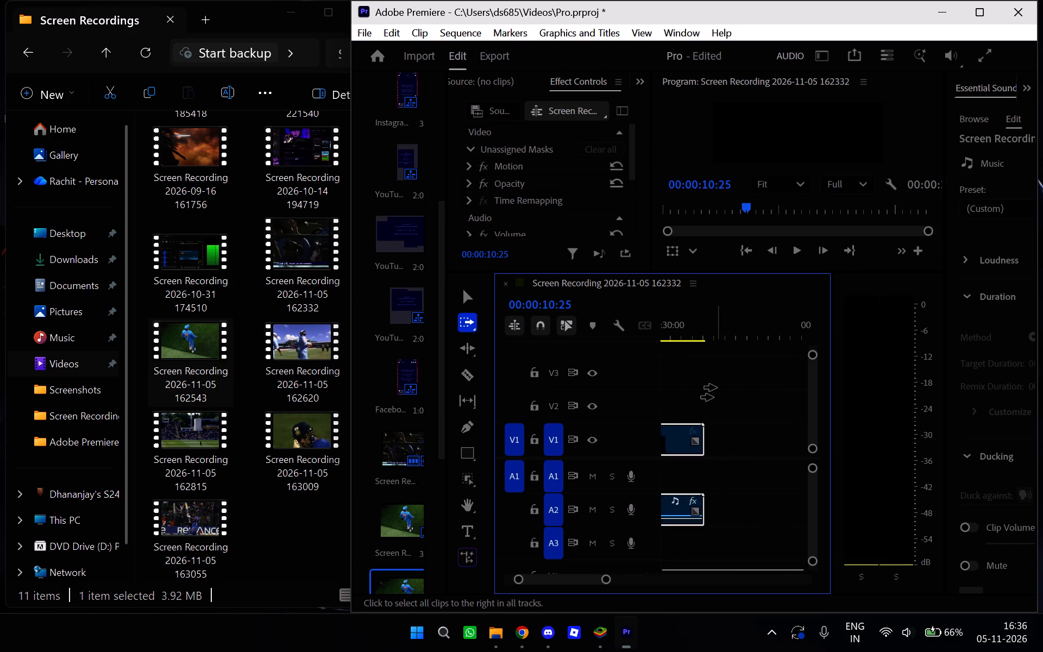
pyautogui.scroll(-4, 716, 387)
pyautogui.scroll(20, 716, 387)
pyautogui.scroll(2, 716, 387)
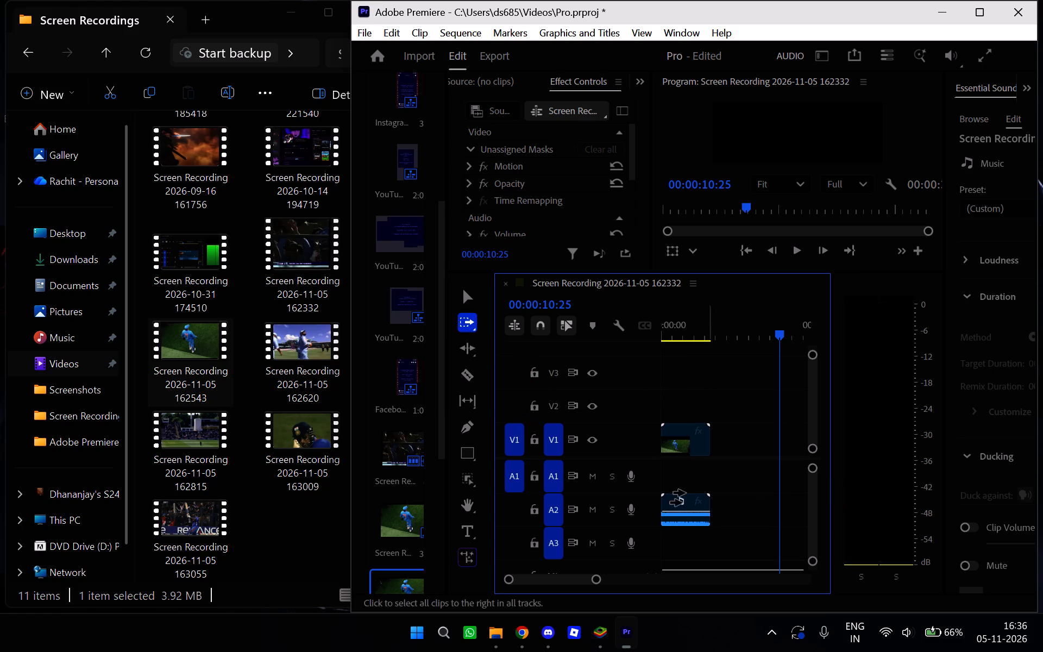
pyautogui.click(687, 442)
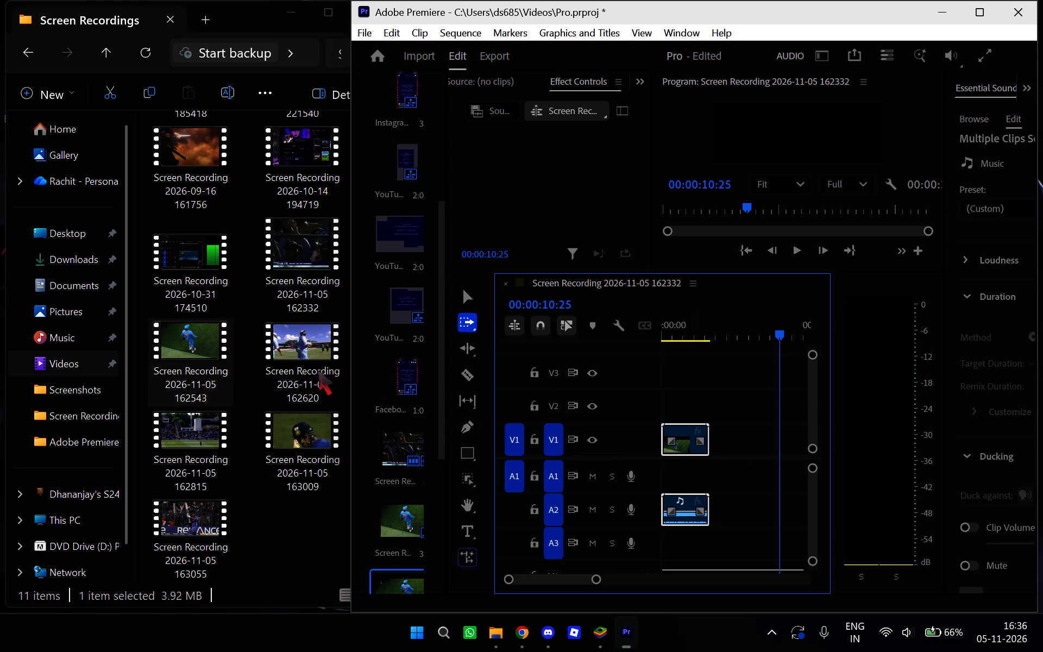
pyautogui.moveTo(309, 347); pyautogui.dragTo(747, 452)
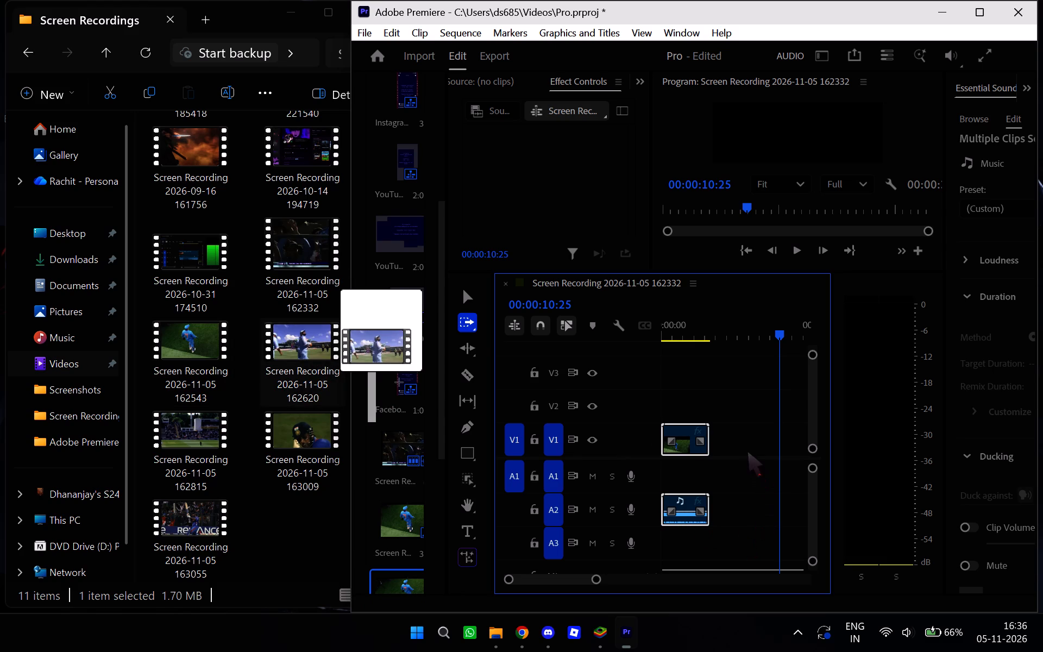
pyautogui.moveTo(747, 452); pyautogui.dragTo(732, 427)
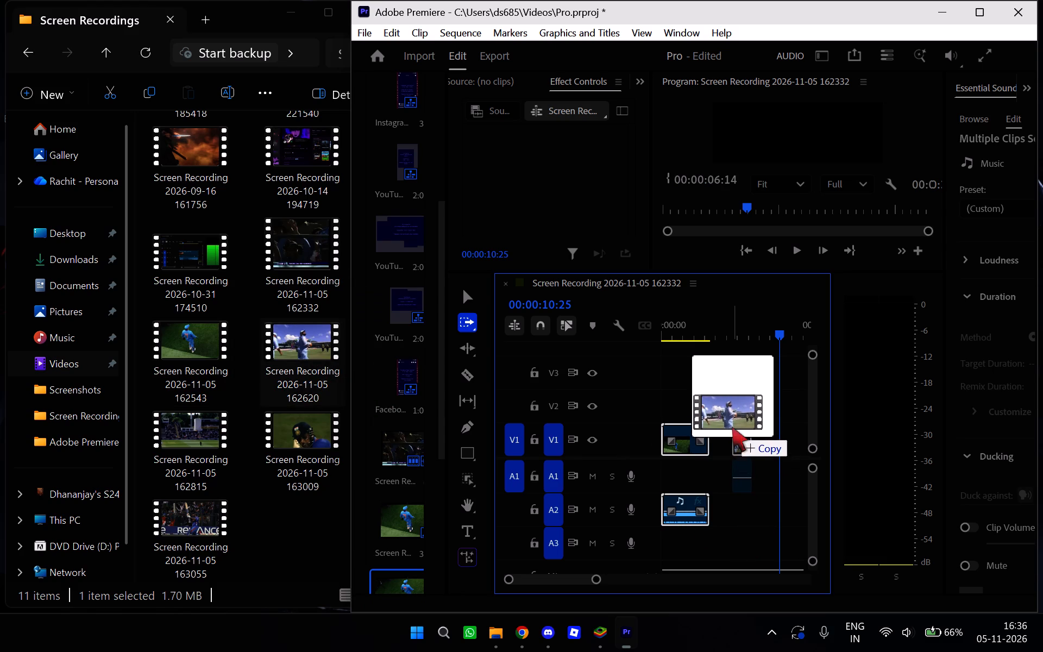
pyautogui.moveTo(732, 427); pyautogui.dragTo(720, 436)
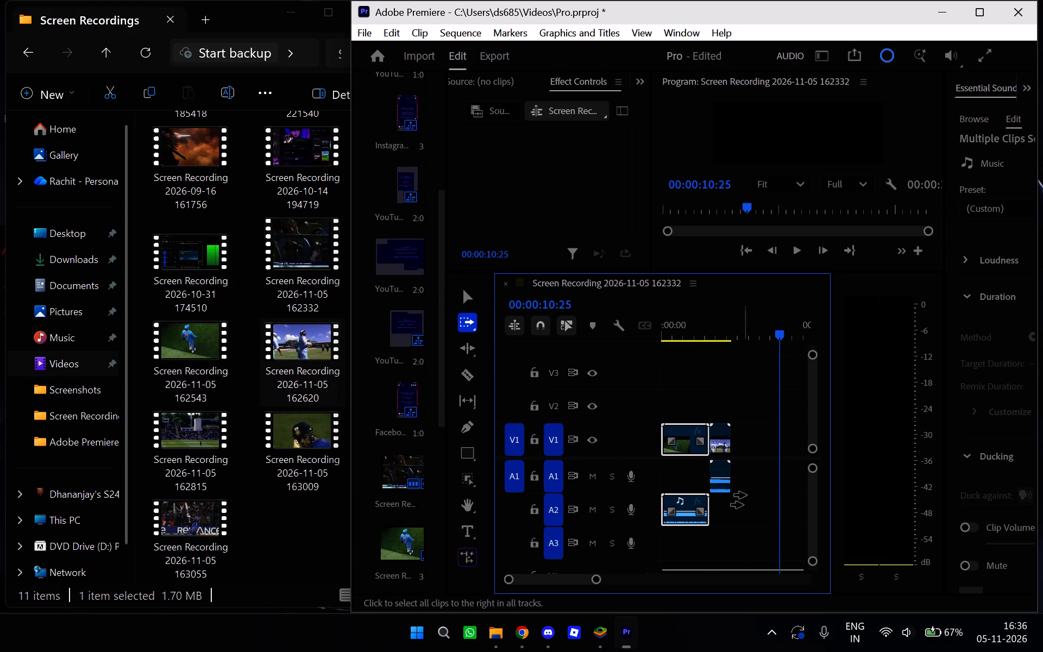
# With the Selection tool, move the audio of the 162620 clip from A1 down to A2, in line with the 162543 audio.
pyautogui.moveTo(728, 469); pyautogui.dragTo(732, 487)
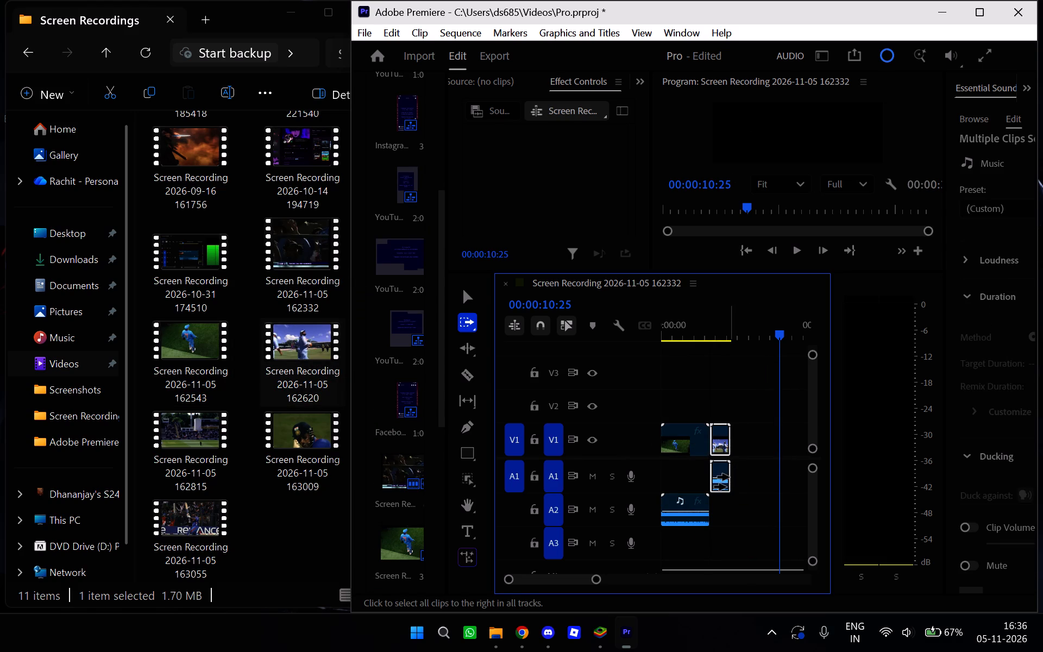
pyautogui.click(465, 302)
pyautogui.moveTo(719, 473); pyautogui.dragTo(726, 502)
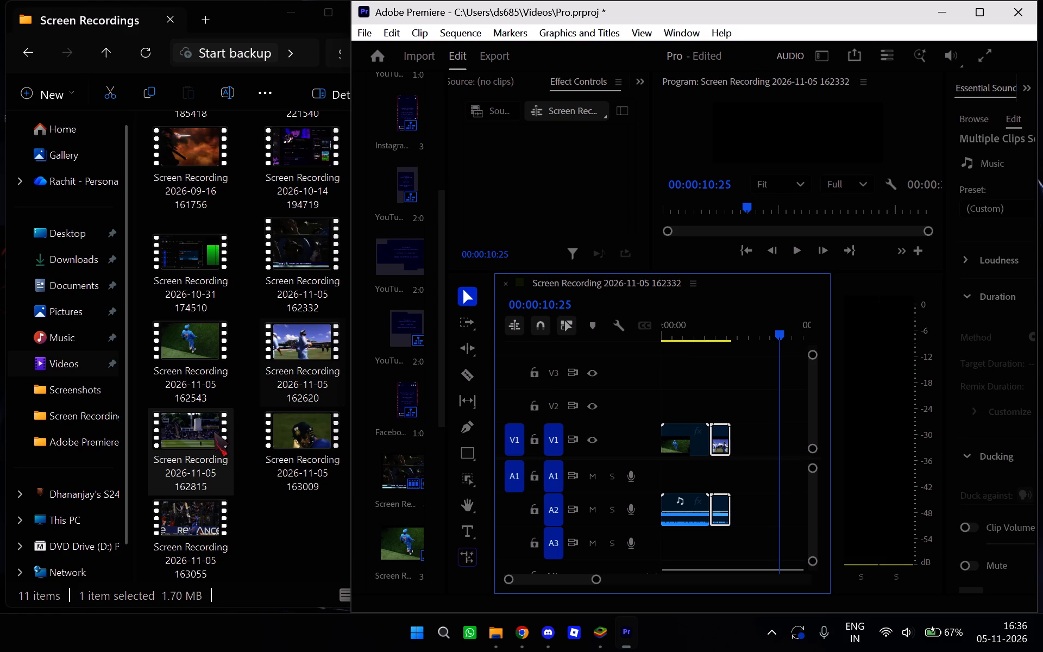
pyautogui.doubleClick(315, 430)
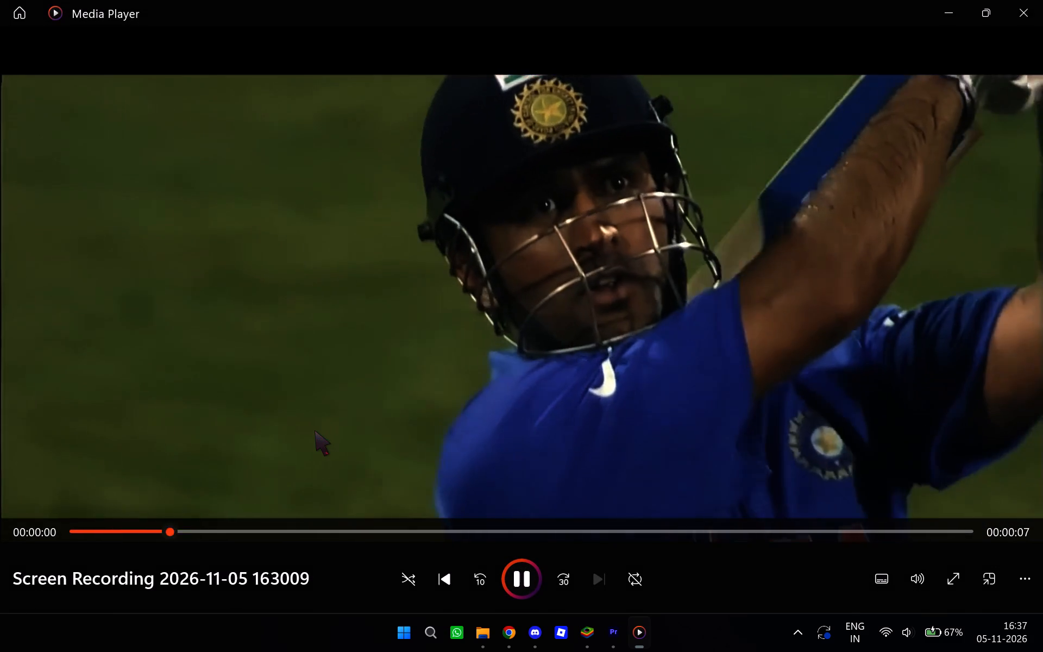
pyautogui.click(1042, 0)
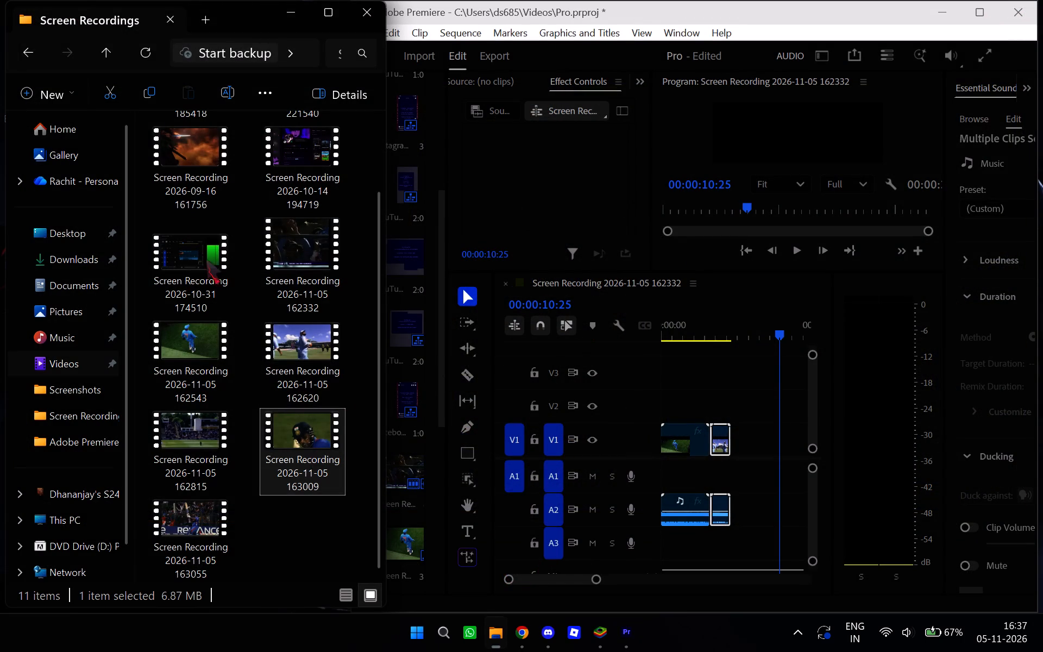
pyautogui.click(322, 426)
pyautogui.scroll(-4, 119, 91)
pyautogui.click(270, 97)
pyautogui.click(114, 159)
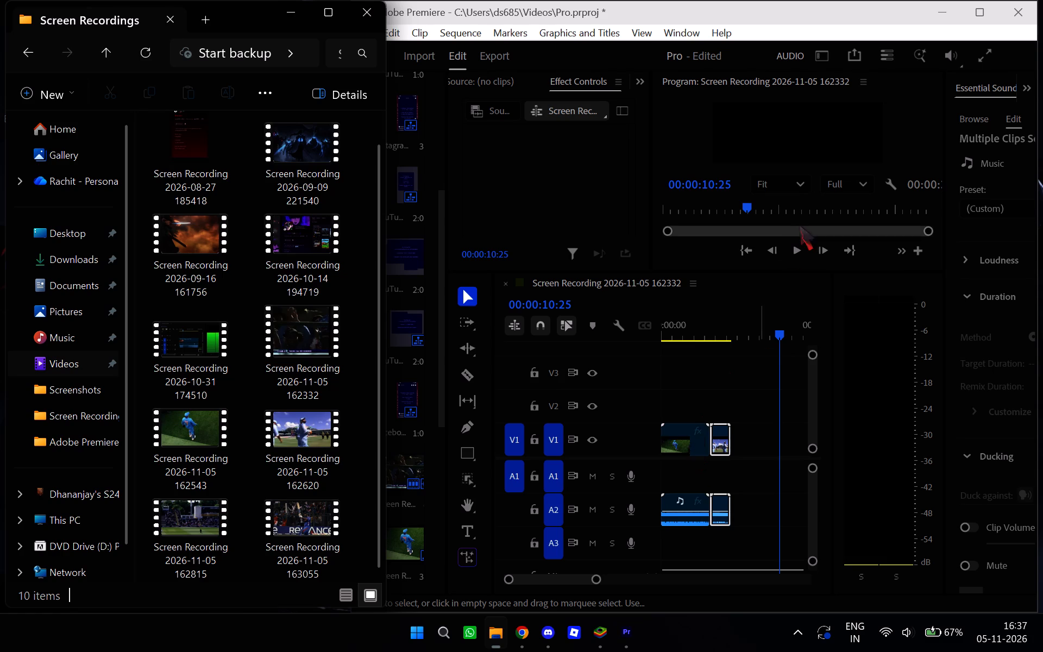
# Return the playhead to the start of the Premiere sequence and play through the 162543 and 162620 clips.
pyautogui.click(793, 243)
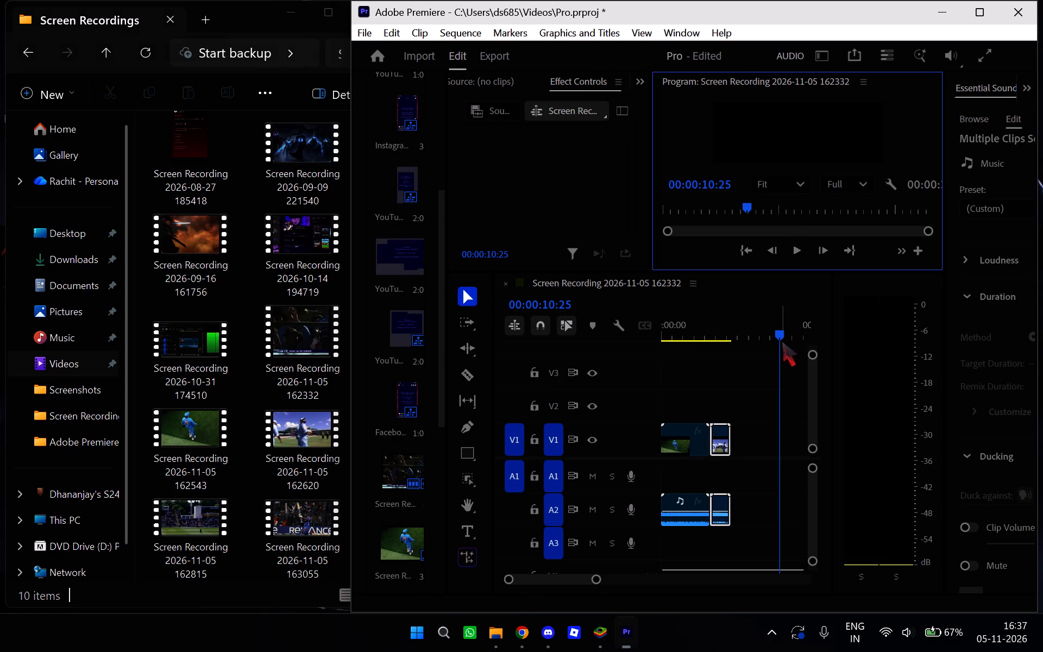
pyautogui.moveTo(781, 342); pyautogui.dragTo(500, 393)
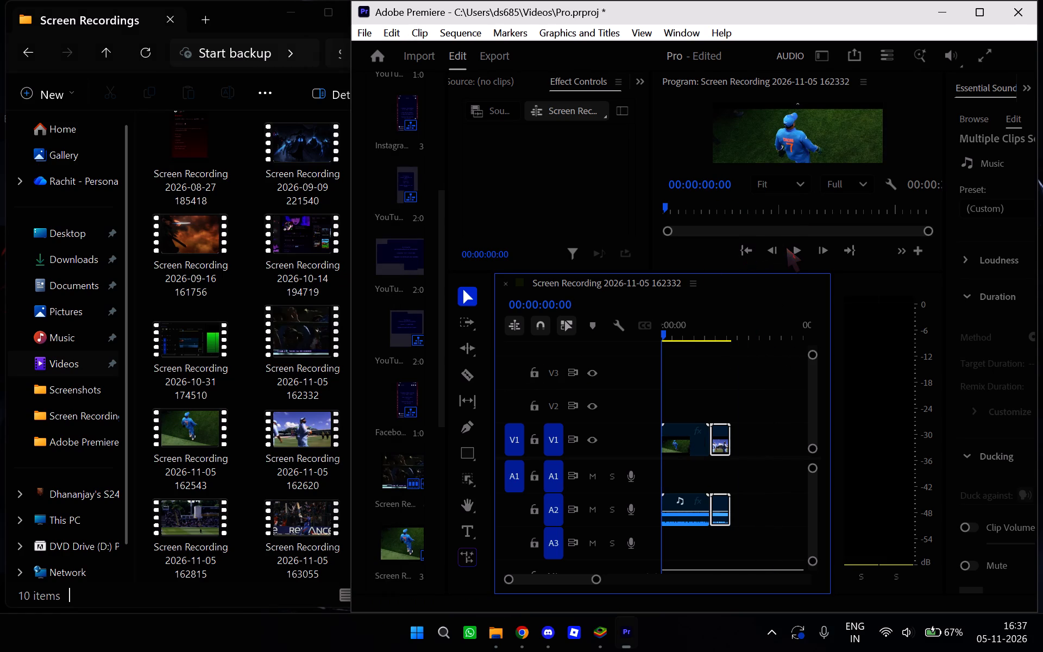
pyautogui.click(790, 248)
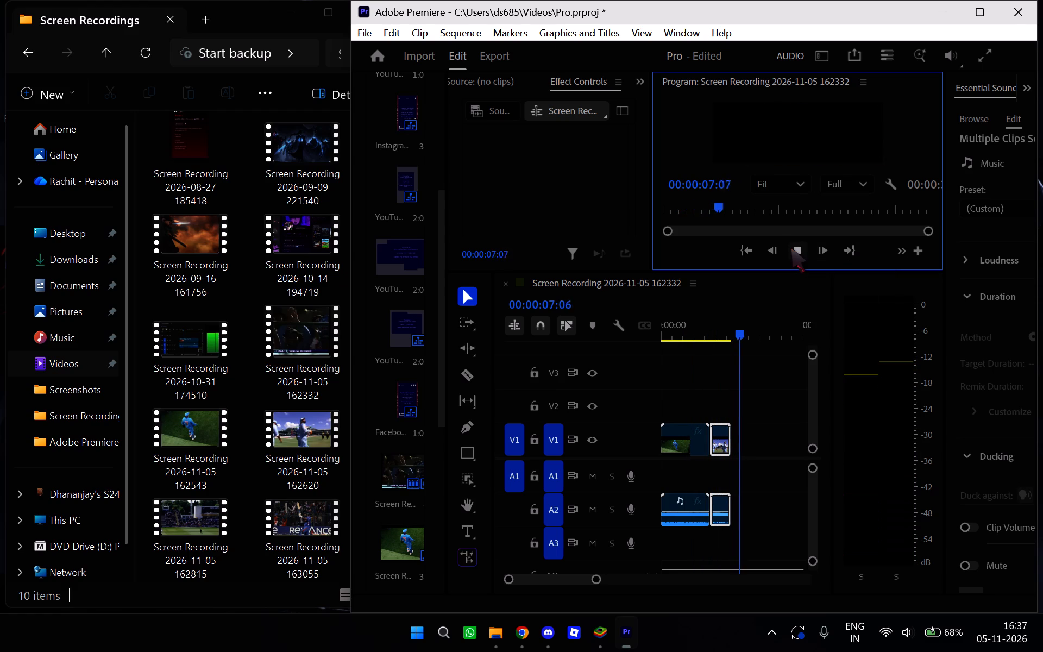
# Replay the opening of the 162543 clip from the sequence start, stop, and place the playhead at 00:00:01:15.
pyautogui.moveTo(747, 335); pyautogui.dragTo(514, 384)
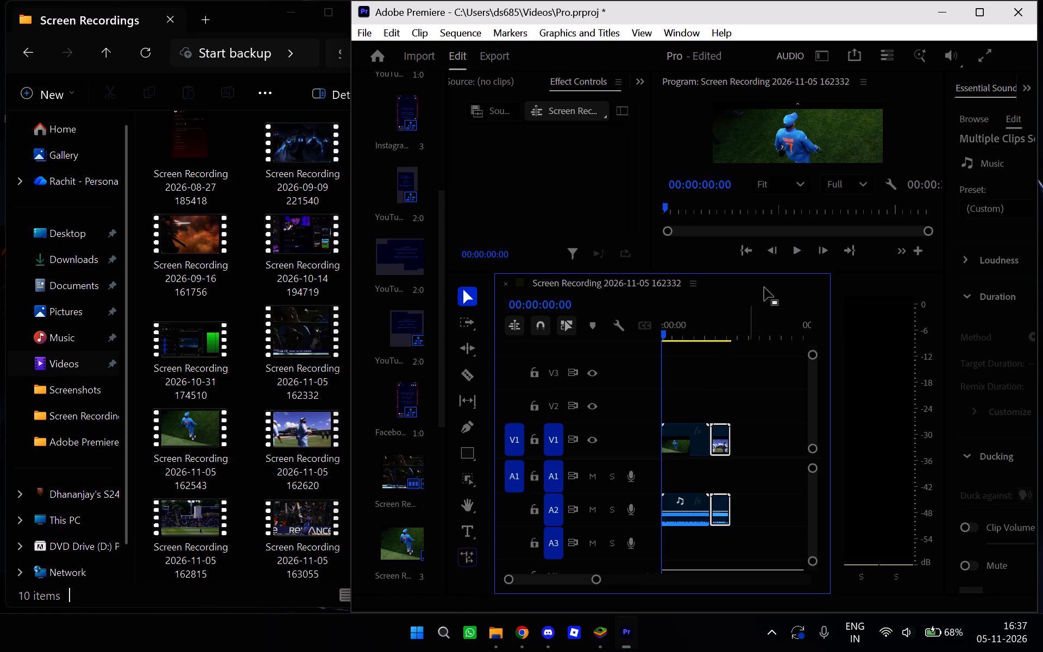
pyautogui.click(793, 251)
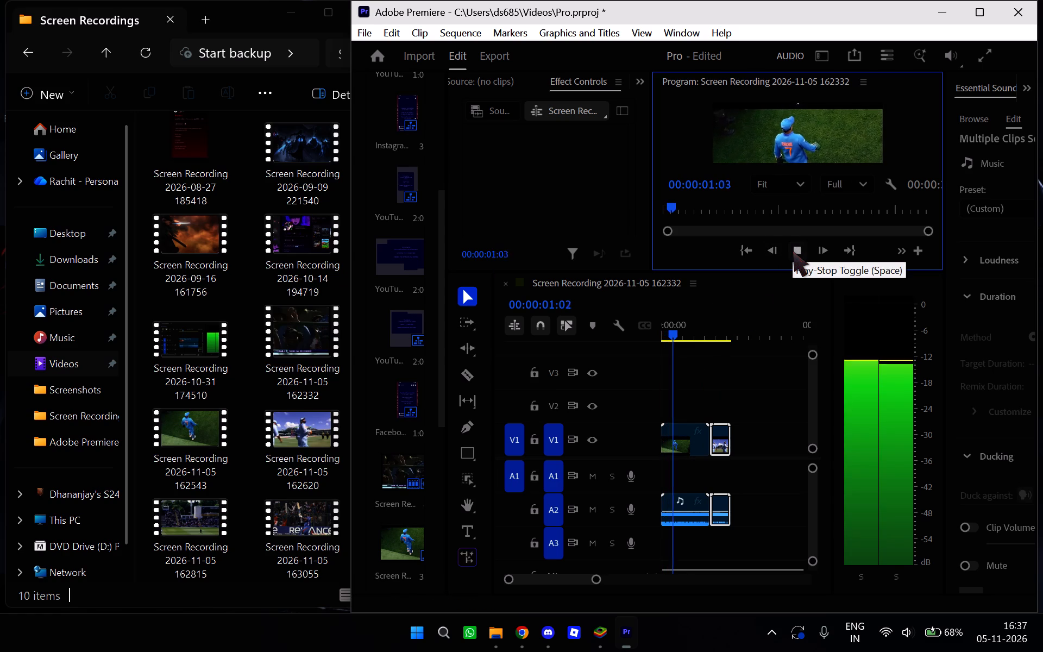
pyautogui.click(793, 251)
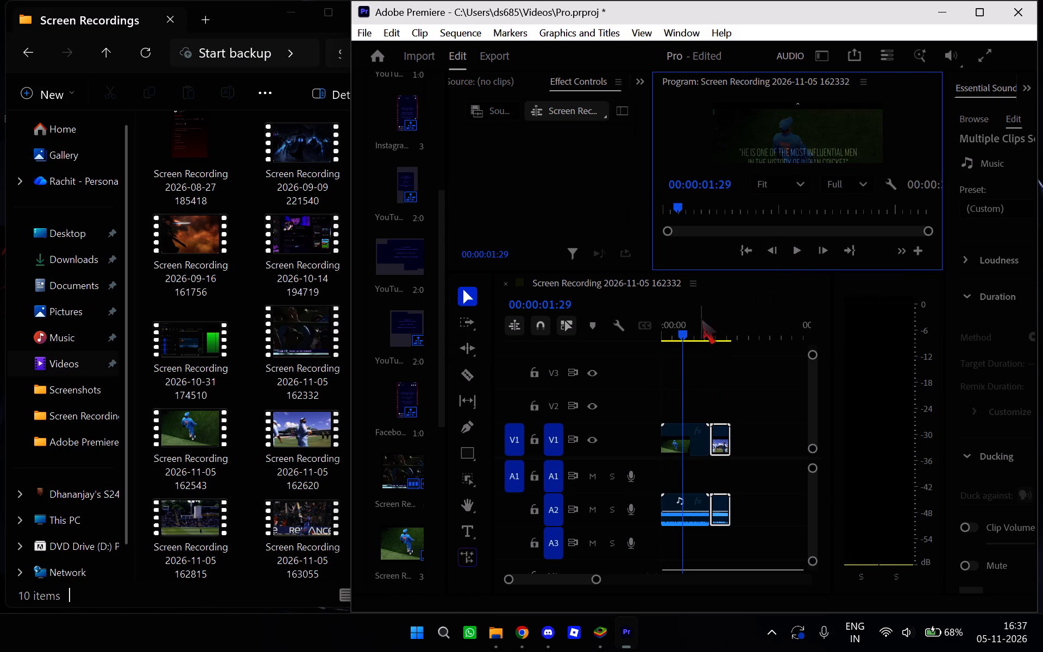
pyautogui.click(681, 334)
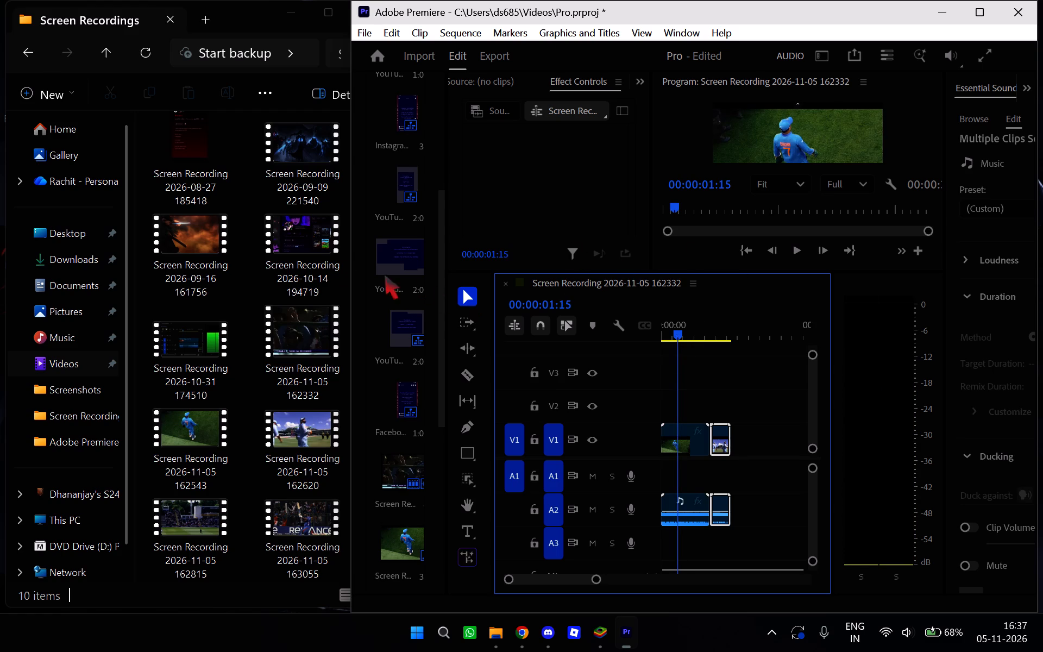
# Split the 162543 clip at 00:00:01:15 and delete the portion after the cut.
pyautogui.click(470, 368)
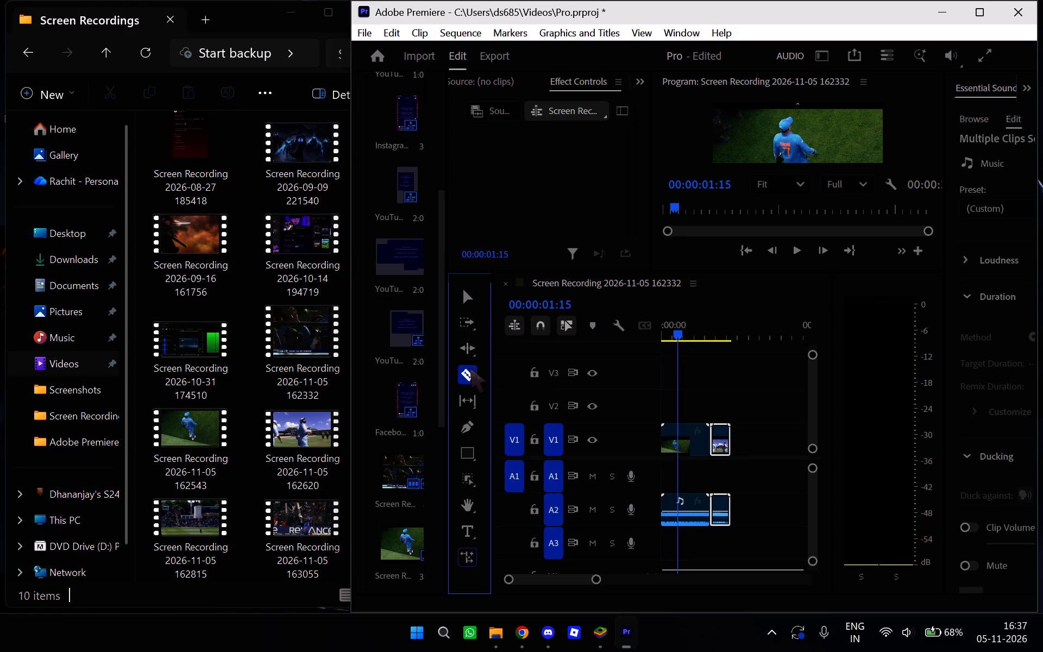
pyautogui.click(681, 454)
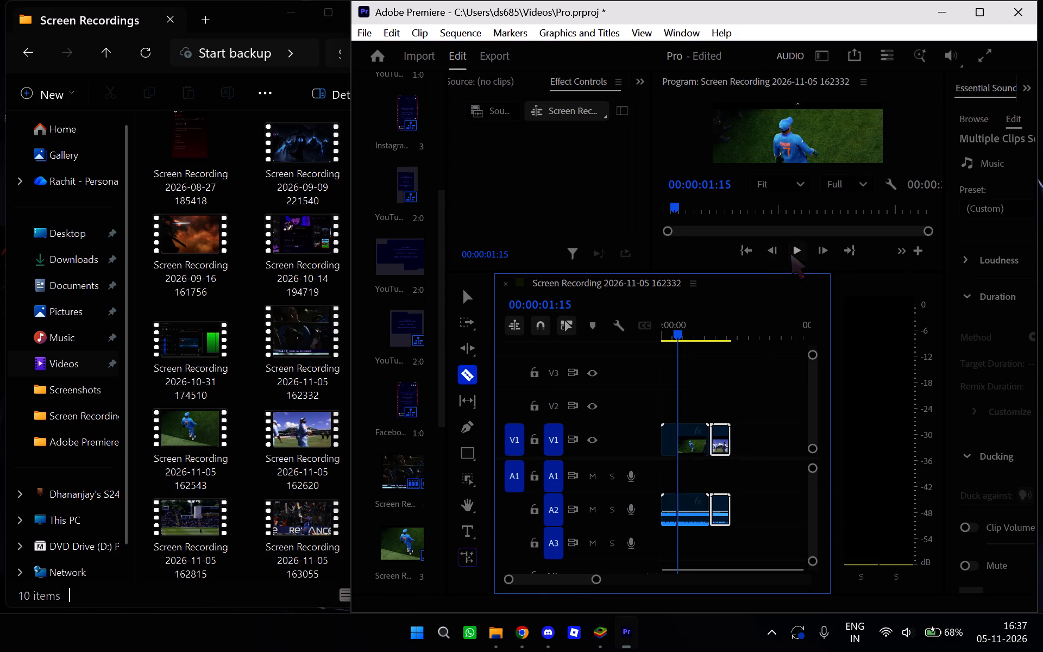
pyautogui.click(790, 254)
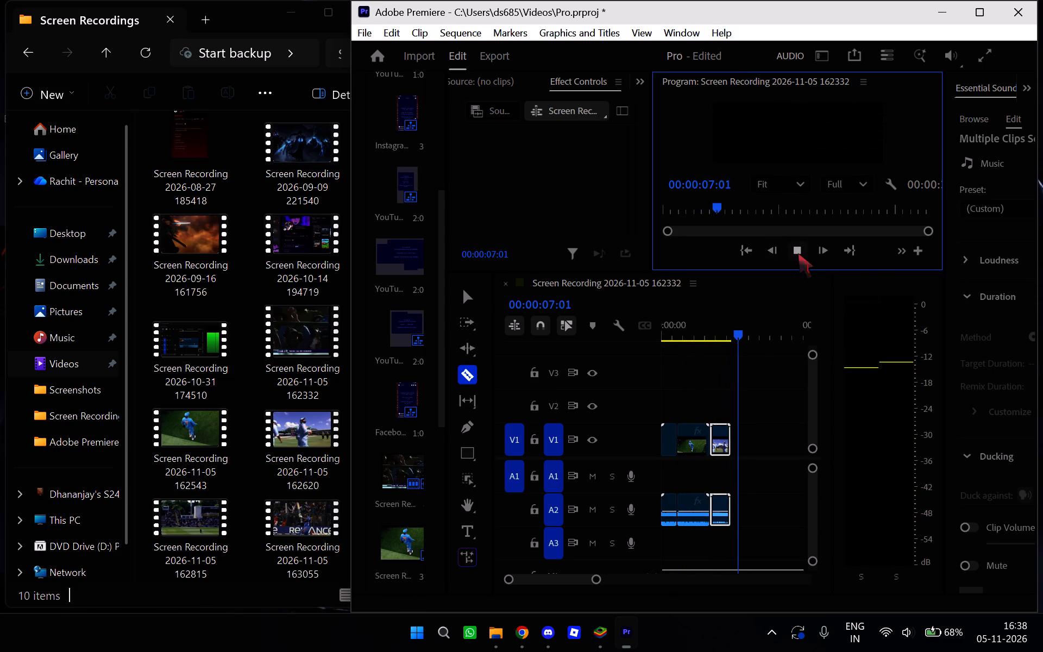
pyautogui.click(799, 252)
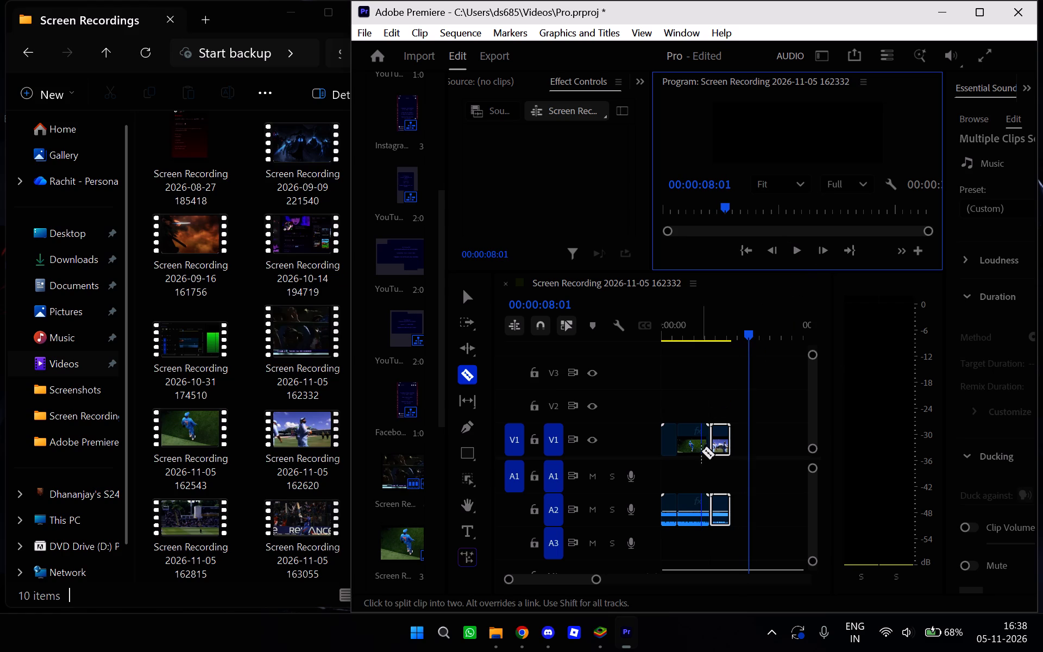
pyautogui.click(460, 288)
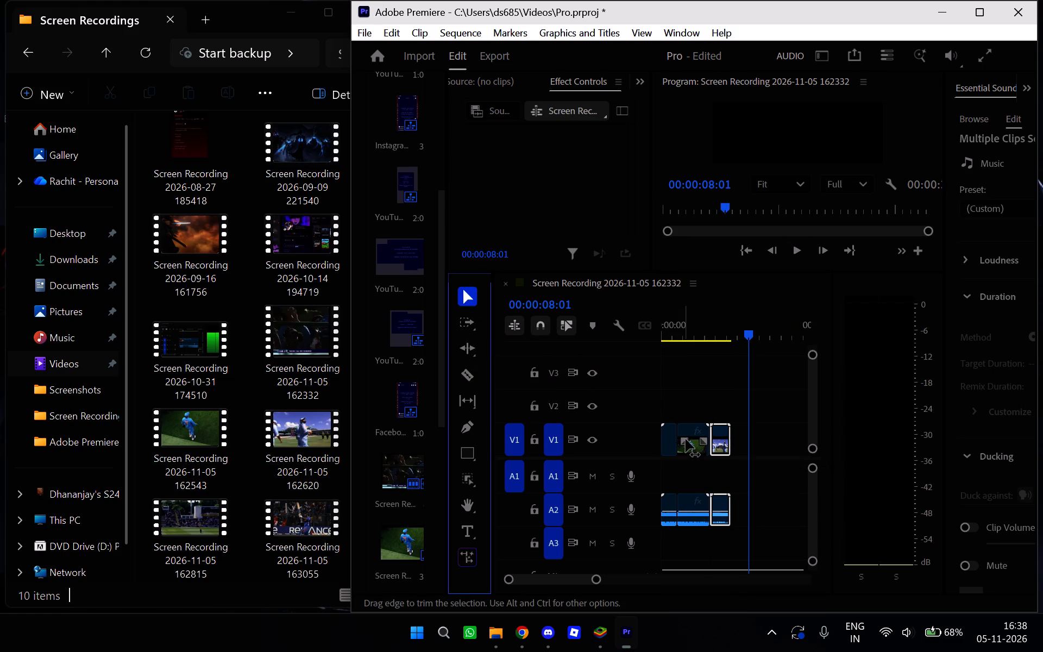
pyautogui.click(688, 442)
pyautogui.click(690, 441)
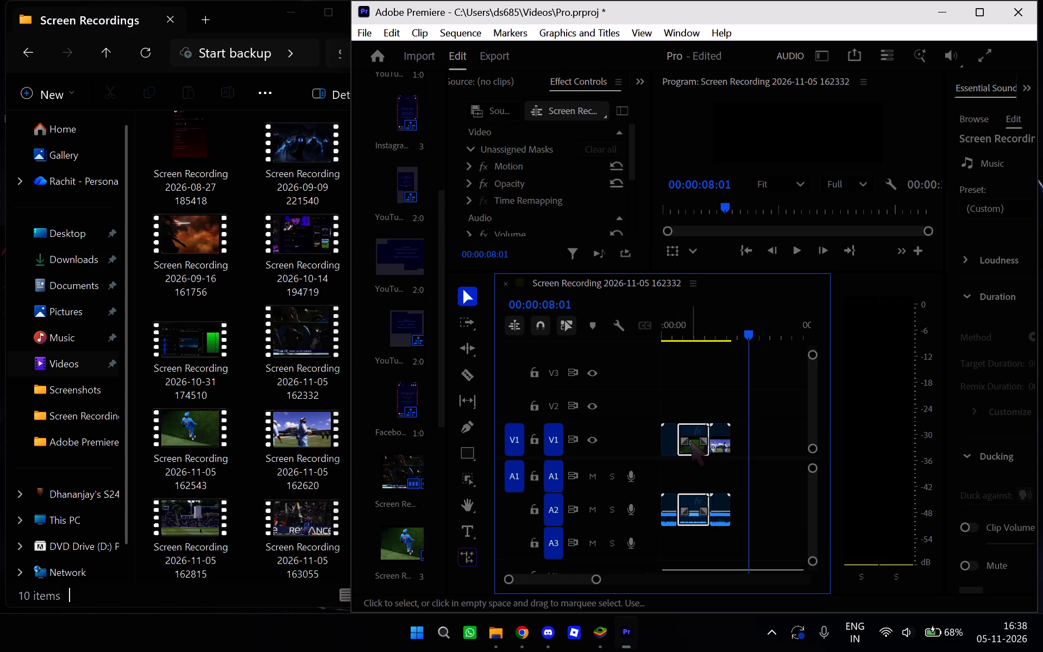
pyautogui.rightClick(690, 441)
pyautogui.click(763, 21)
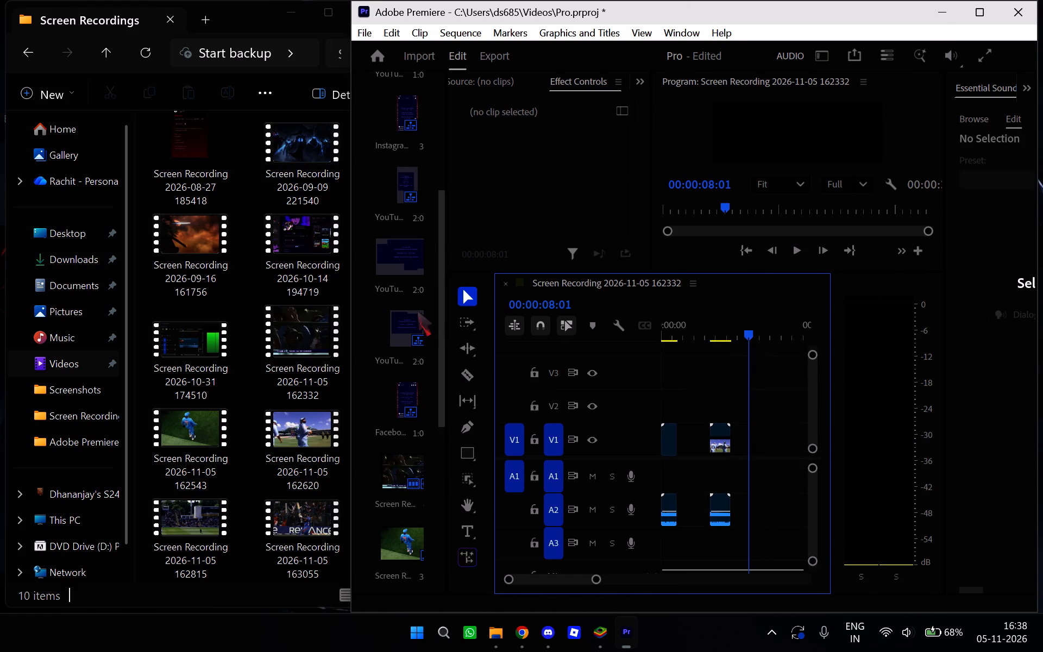
# Close the gap by moving the 162620 clip against the end of the trimmed 162543 clip.
pyautogui.click(474, 292)
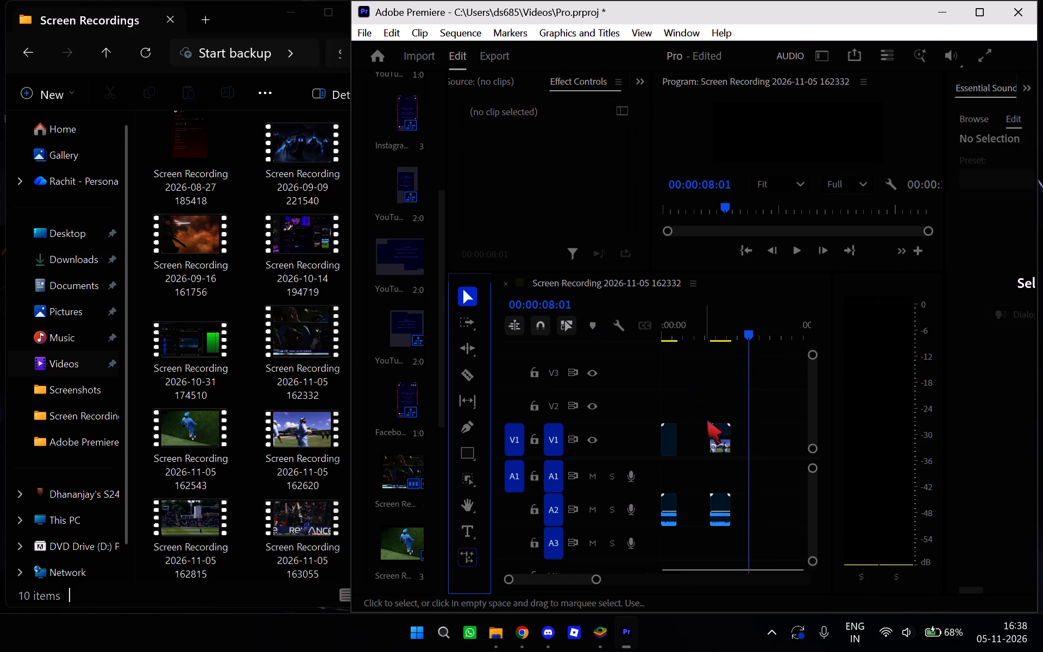
pyautogui.click(469, 315)
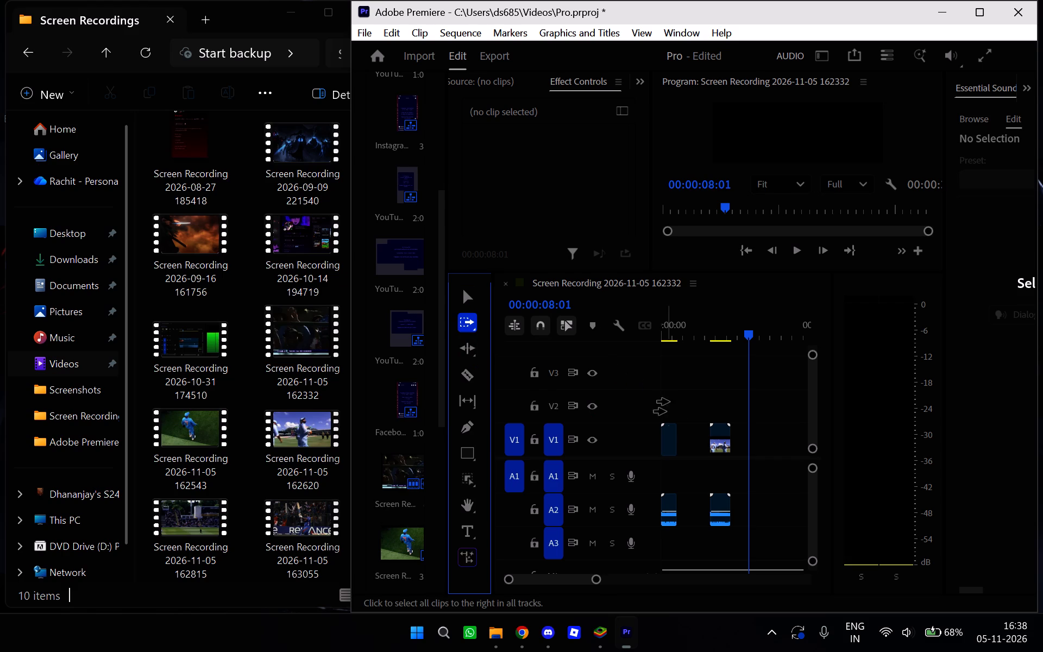
pyautogui.moveTo(725, 432); pyautogui.dragTo(699, 432)
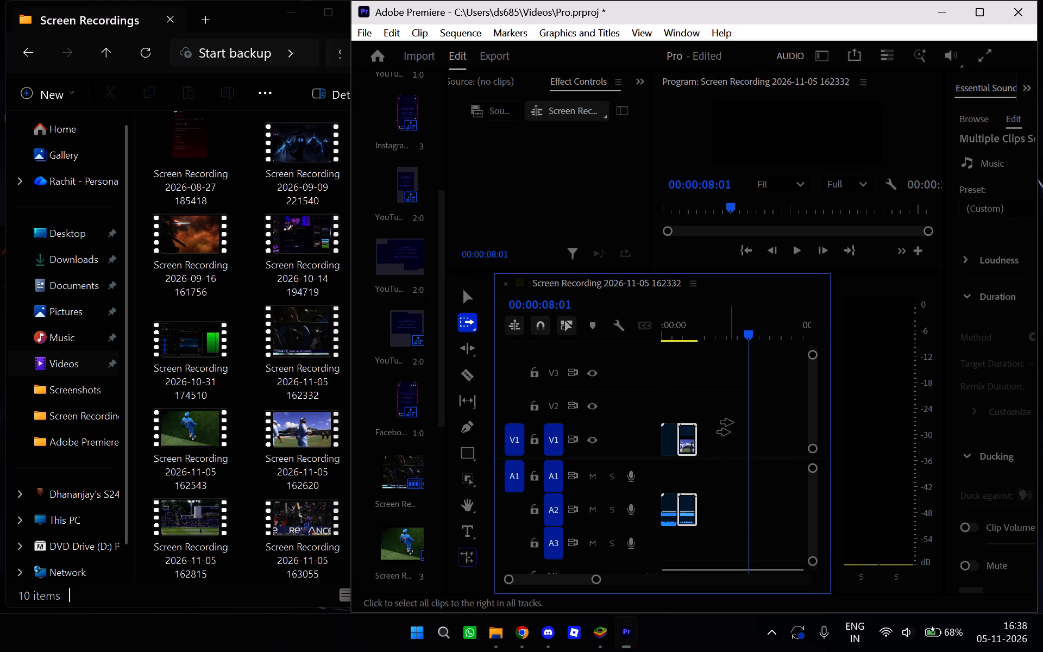
# Play the sequence from its start through the shortened 162543 clip and the 162620 clip.
pyautogui.click(789, 247)
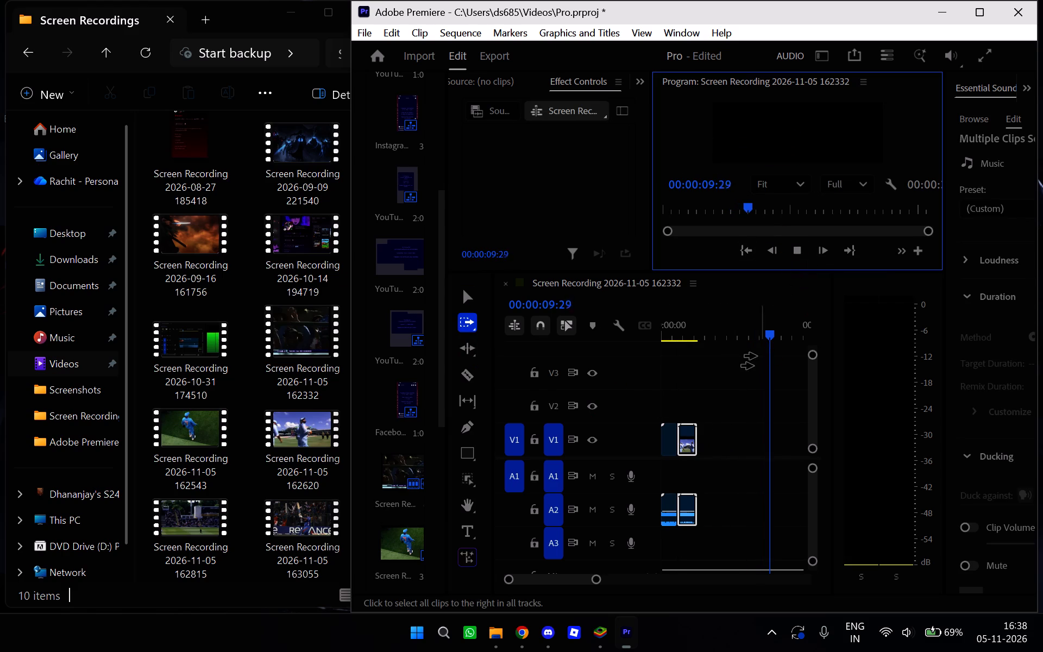
pyautogui.moveTo(782, 358); pyautogui.dragTo(557, 425)
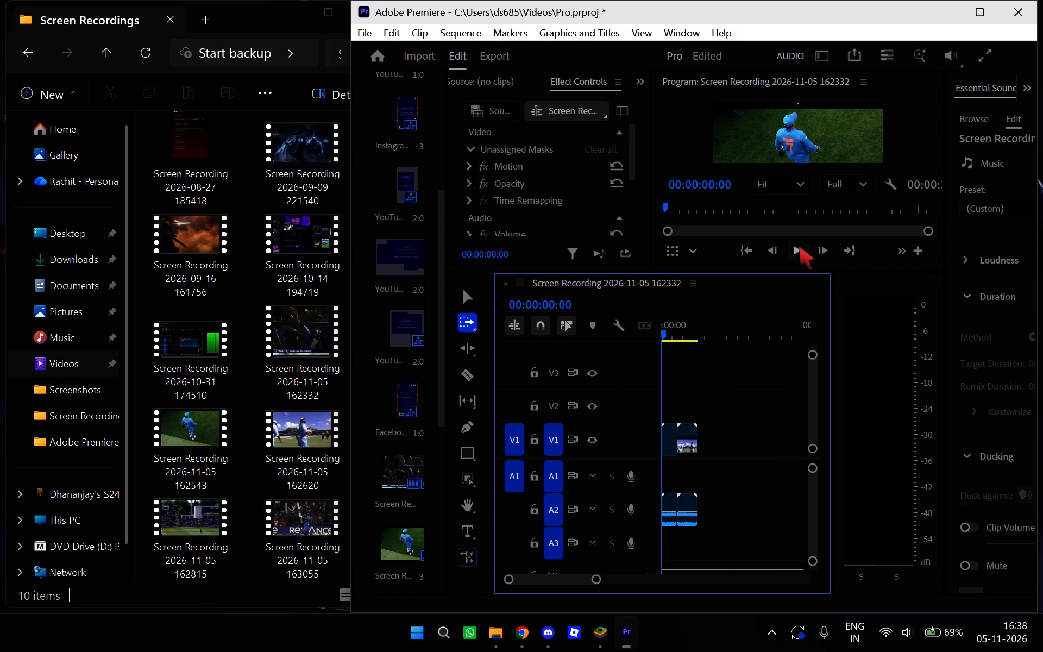
pyautogui.click(796, 244)
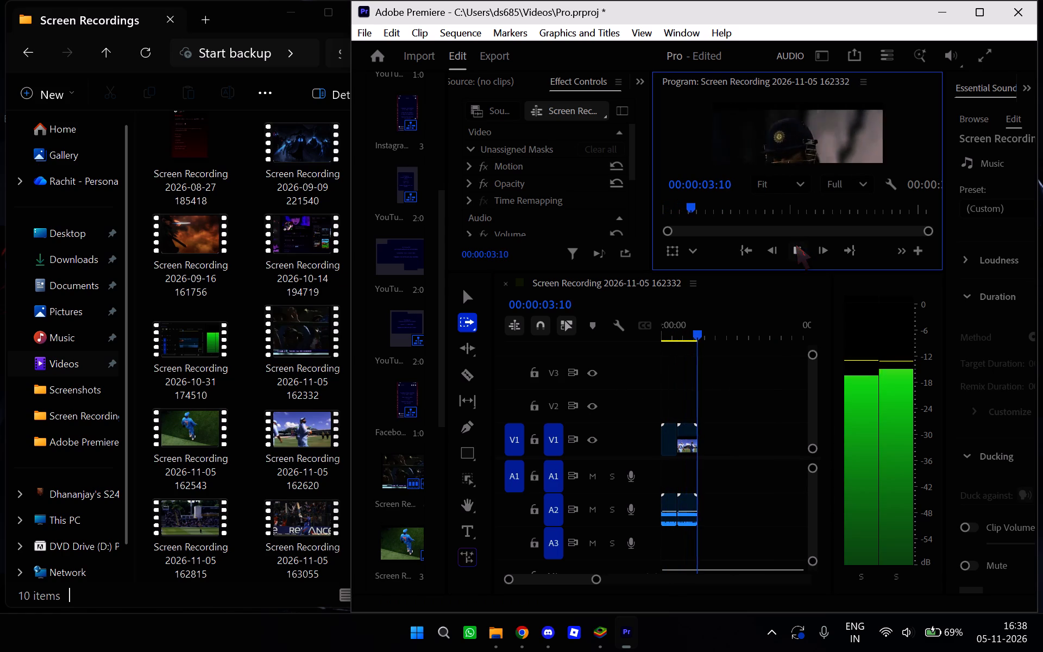
pyautogui.click(796, 244)
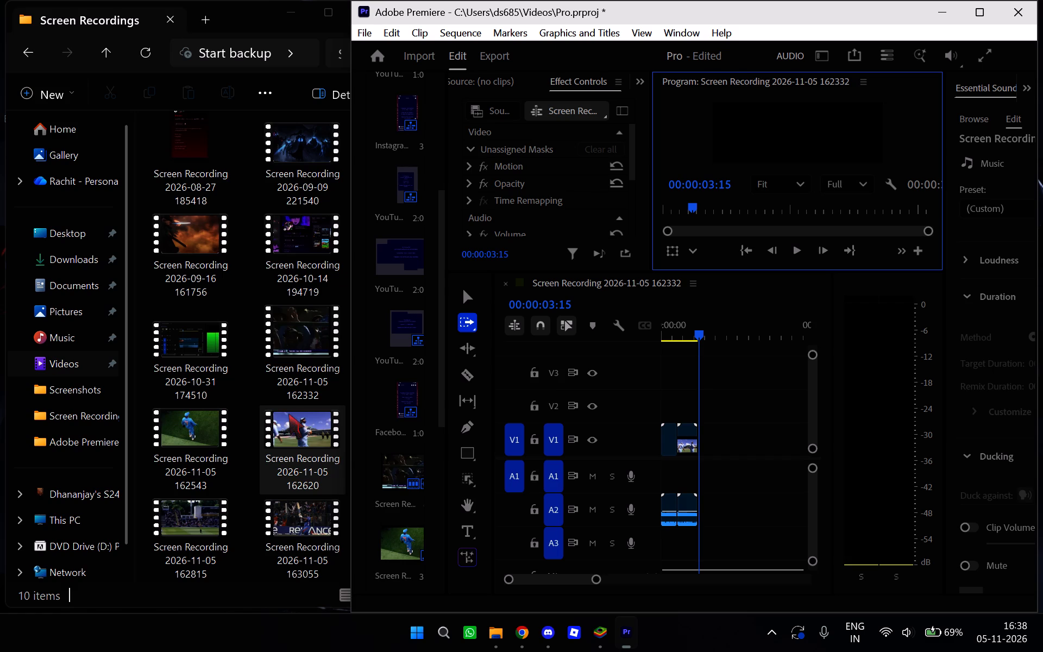
pyautogui.scroll(-1, 288, 413)
pyautogui.moveTo(199, 523); pyautogui.dragTo(672, 434)
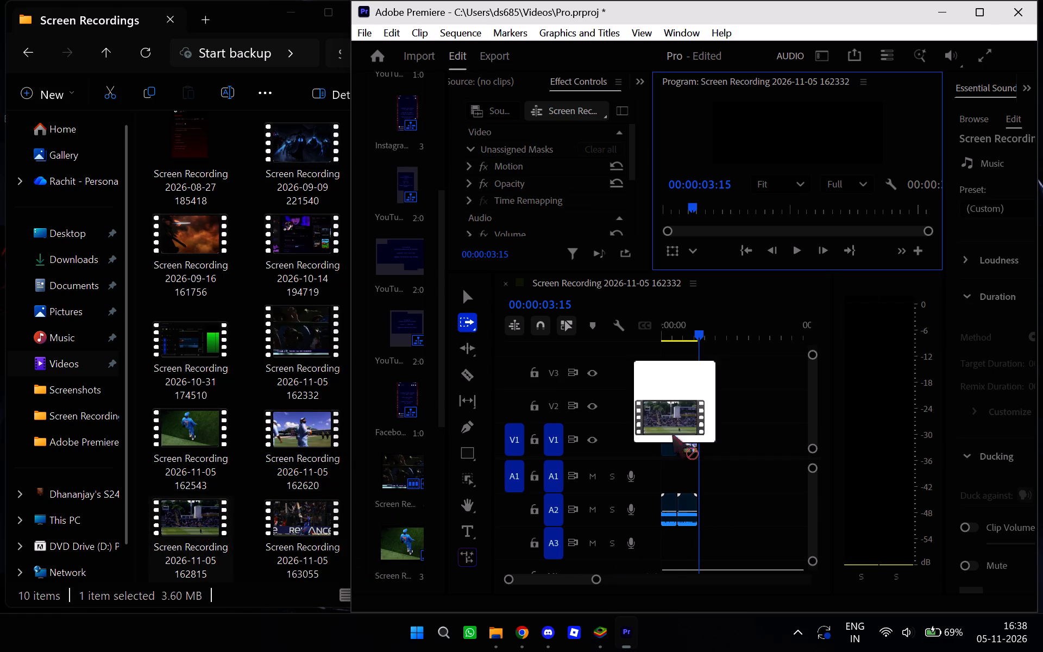
pyautogui.moveTo(672, 434); pyautogui.dragTo(709, 440)
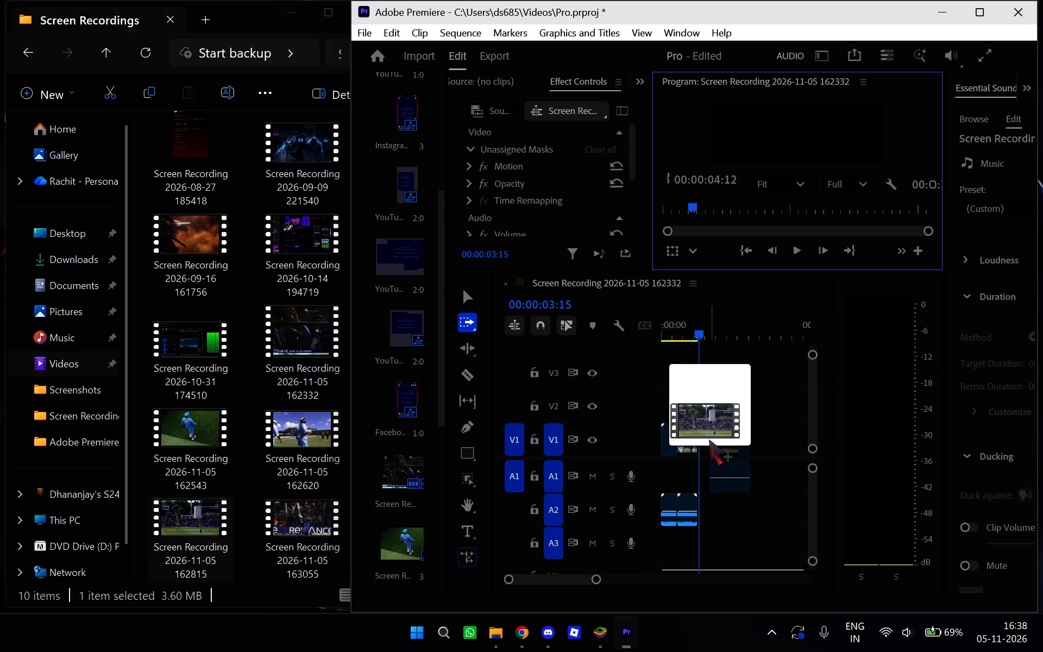
pyautogui.moveTo(709, 440); pyautogui.dragTo(729, 419)
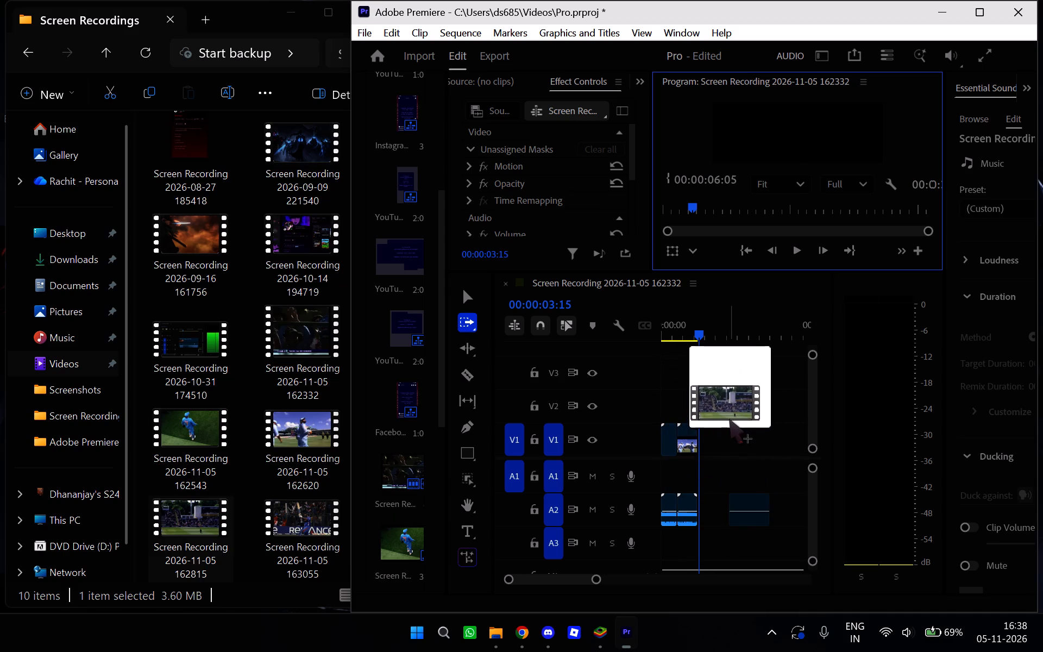
pyautogui.moveTo(729, 419); pyautogui.dragTo(721, 430)
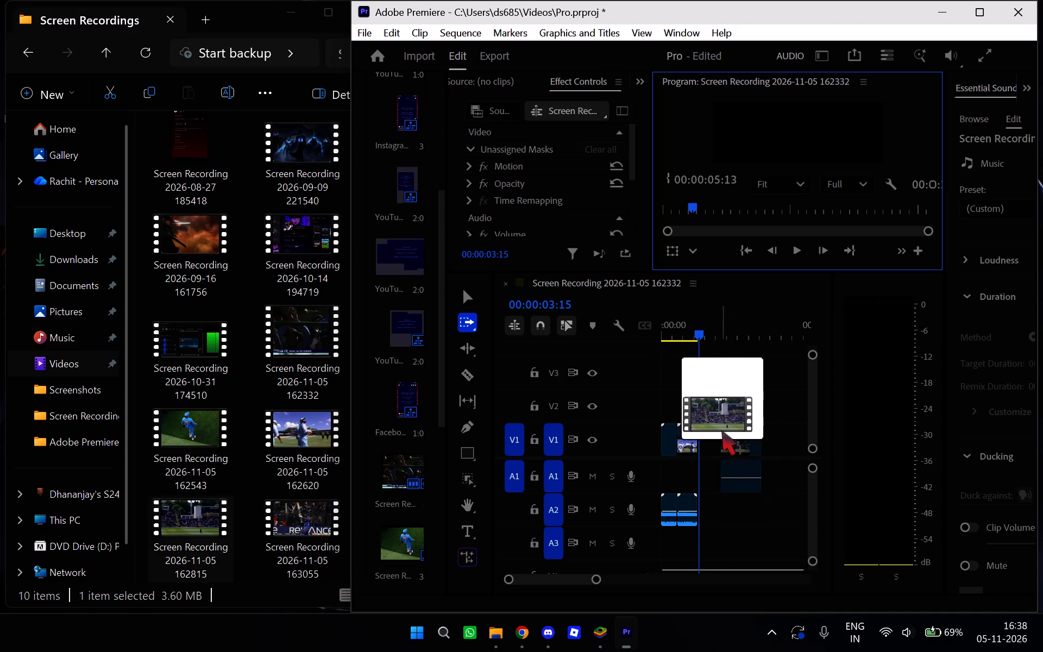
pyautogui.moveTo(721, 430); pyautogui.dragTo(702, 430)
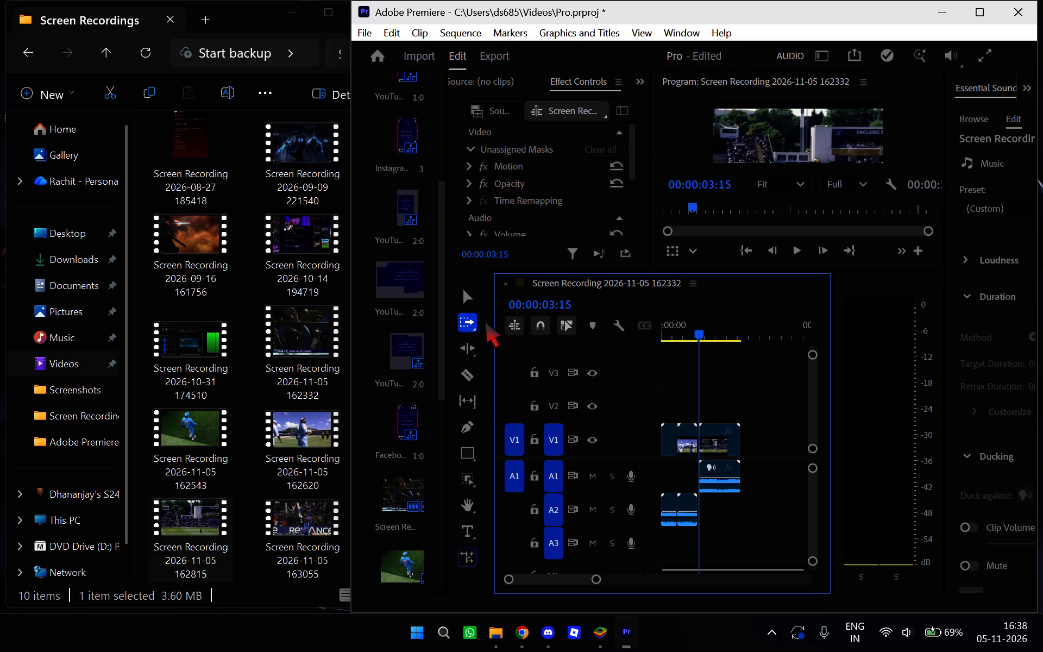
# Raise the audio level of the 162620 clip to 15.0 dB.
pyautogui.click(466, 287)
pyautogui.moveTo(688, 509); pyautogui.dragTo(683, 463)
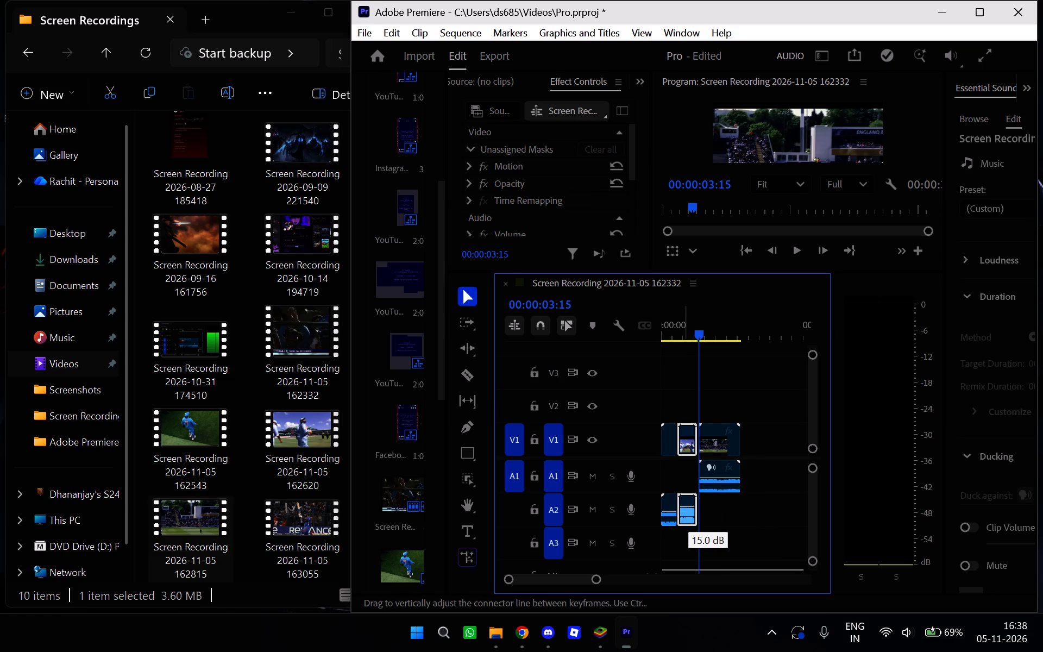
pyautogui.moveTo(683, 463); pyautogui.dragTo(700, 463)
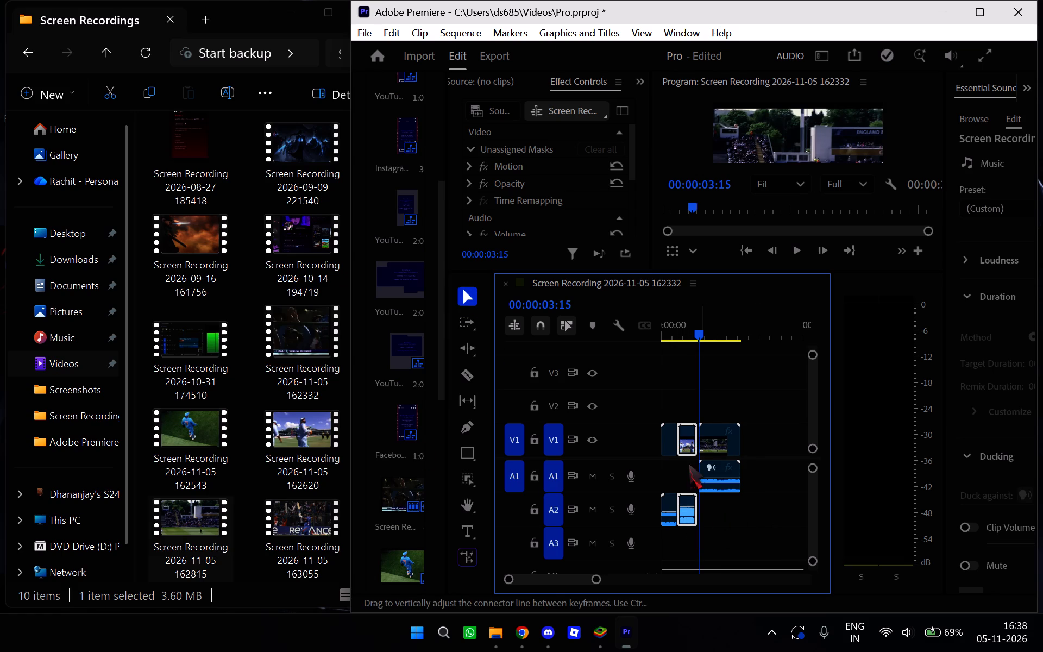
# Move the audio of the 162620 and 162543 clips from track A2 to A1, keeping their timing.
pyautogui.moveTo(686, 512); pyautogui.dragTo(688, 491)
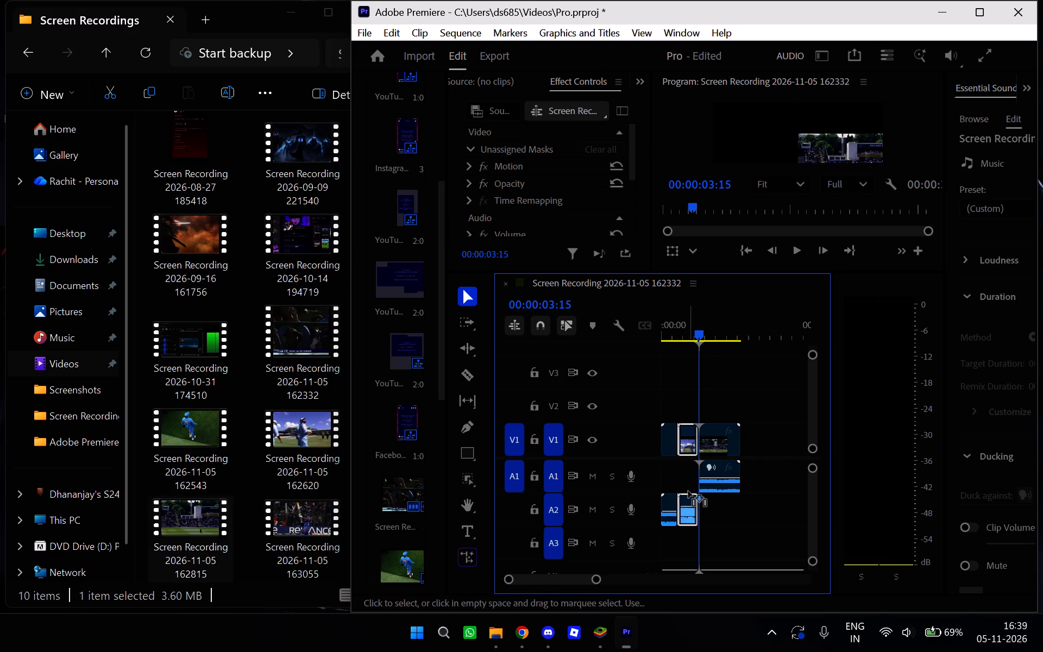
pyautogui.moveTo(688, 491); pyautogui.dragTo(687, 484)
pyautogui.moveTo(666, 518); pyautogui.dragTo(669, 477)
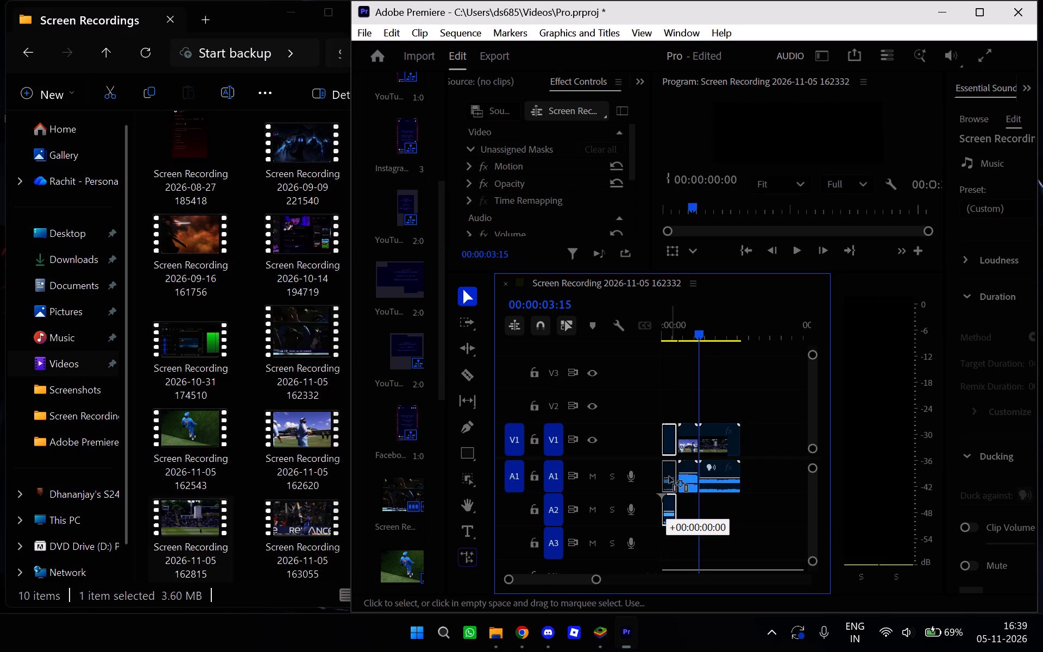
pyautogui.moveTo(669, 477); pyautogui.dragTo(668, 470)
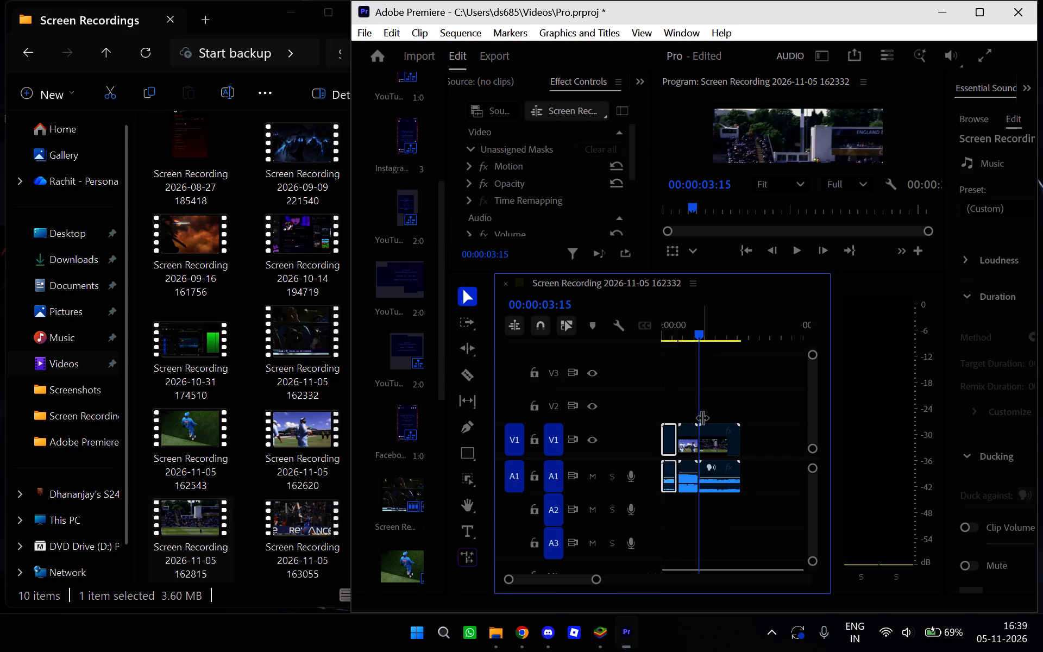
# Split the 162815 clip at 00:00:06:17 and cut away the short piece after the split.
pyautogui.click(794, 246)
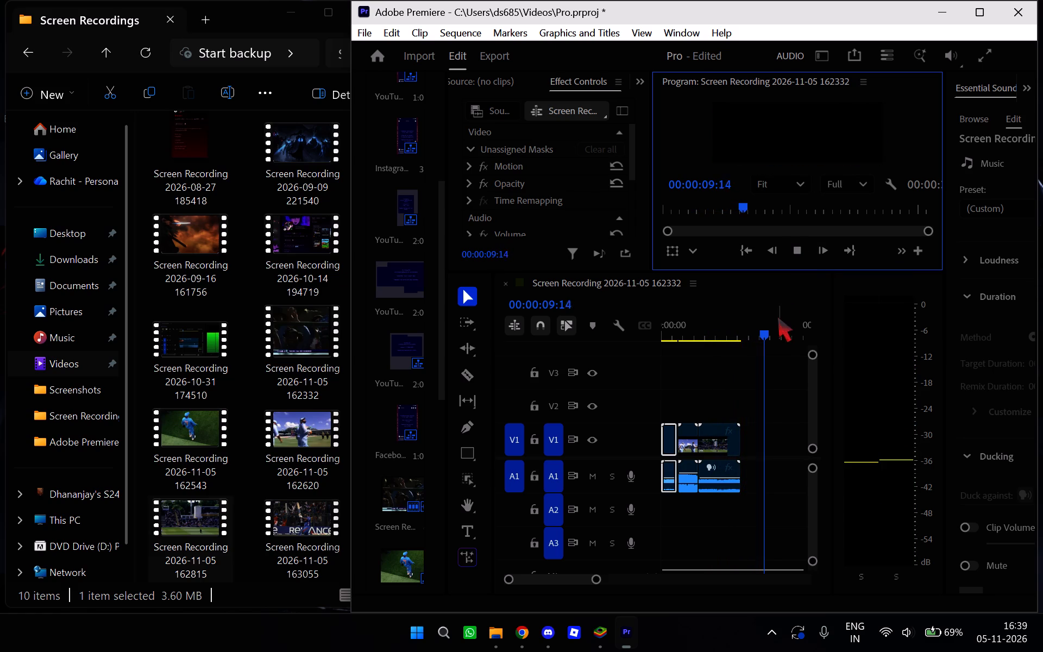
pyautogui.moveTo(765, 341); pyautogui.dragTo(756, 343)
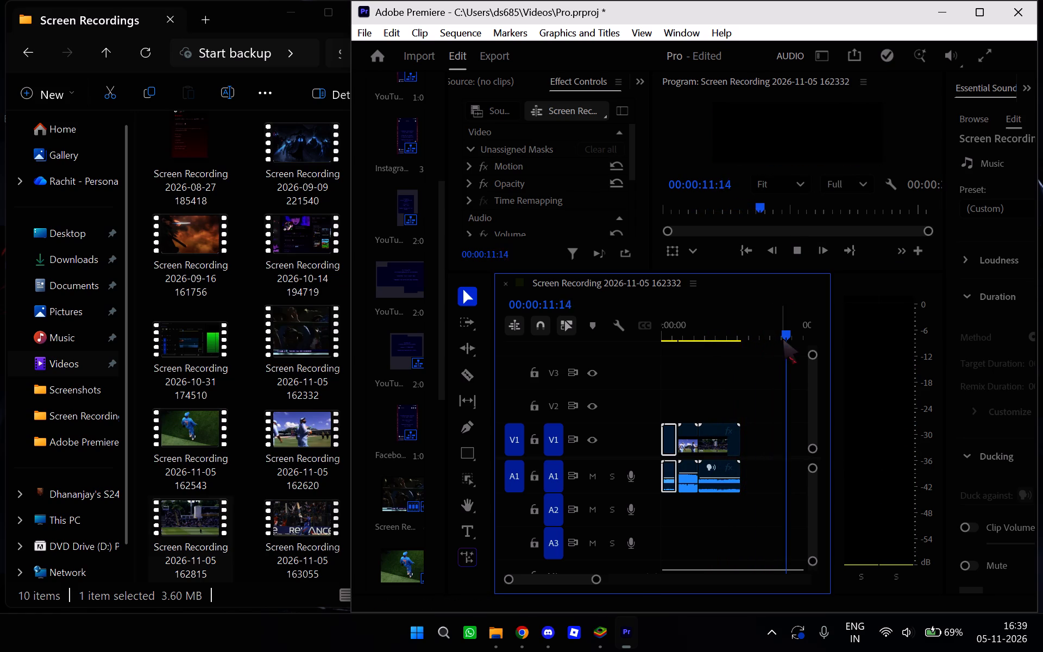
pyautogui.moveTo(791, 340); pyautogui.dragTo(732, 361)
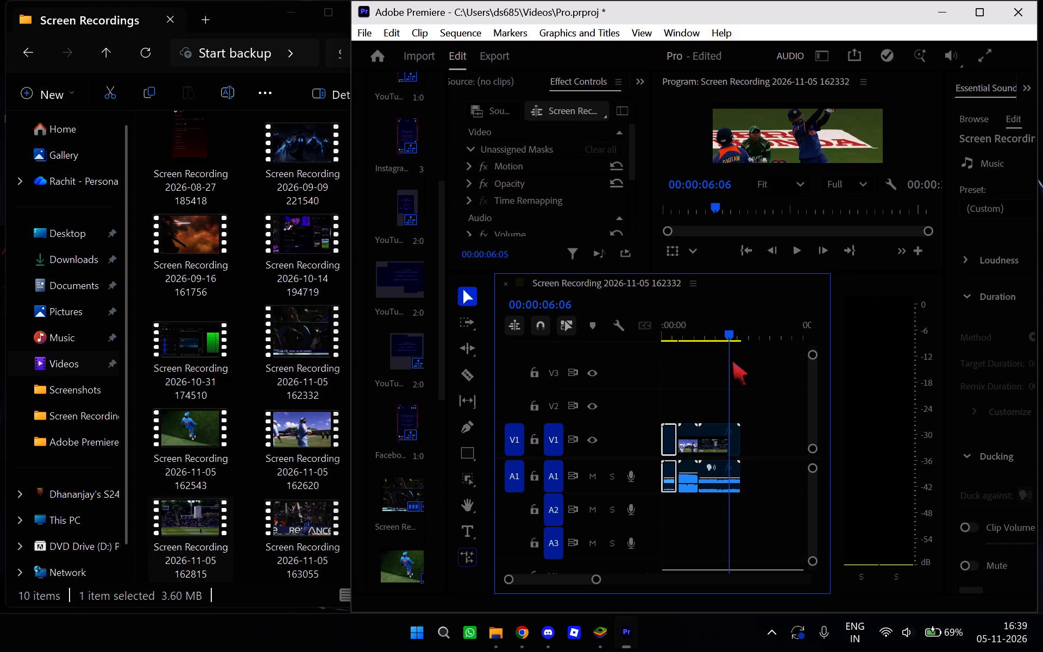
pyautogui.moveTo(732, 361); pyautogui.dragTo(733, 361)
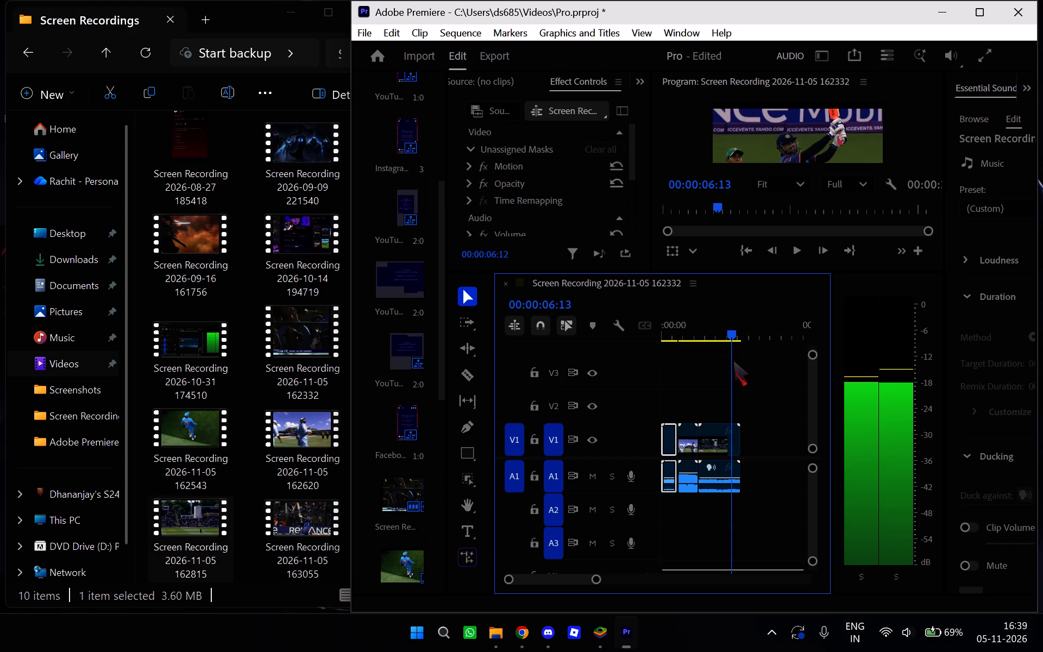
pyautogui.moveTo(733, 361); pyautogui.dragTo(738, 362)
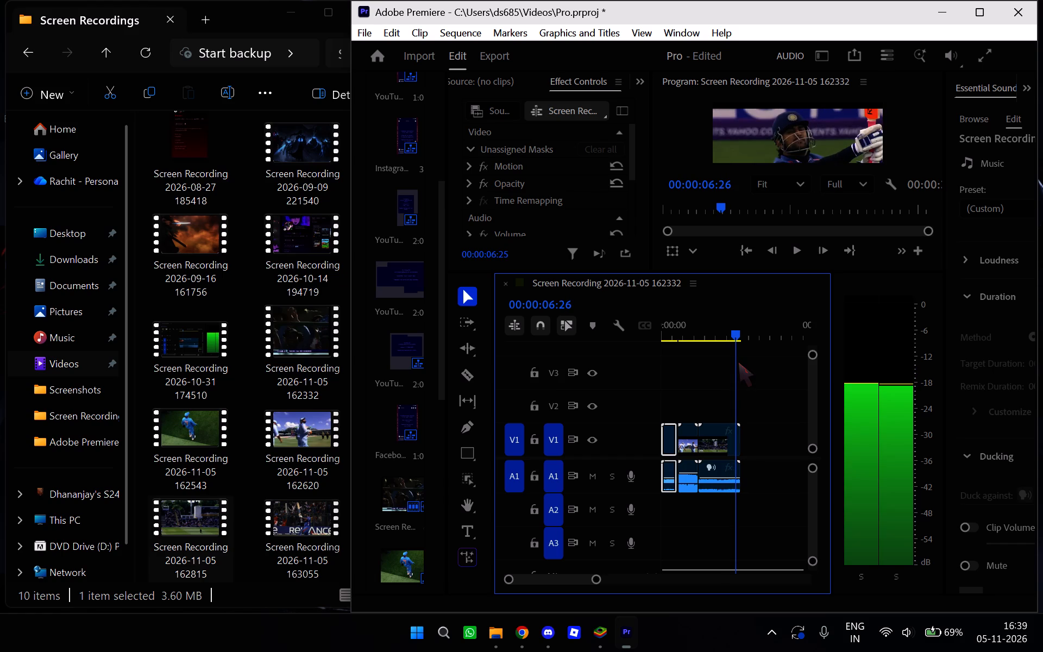
pyautogui.moveTo(738, 362); pyautogui.dragTo(742, 365)
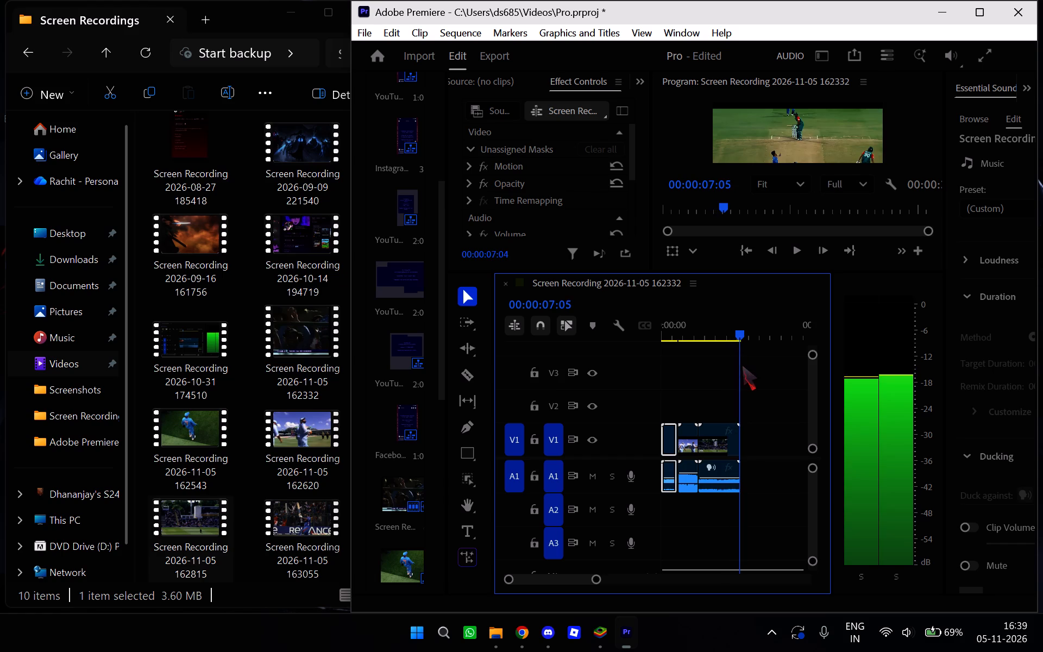
pyautogui.moveTo(742, 365); pyautogui.dragTo(736, 367)
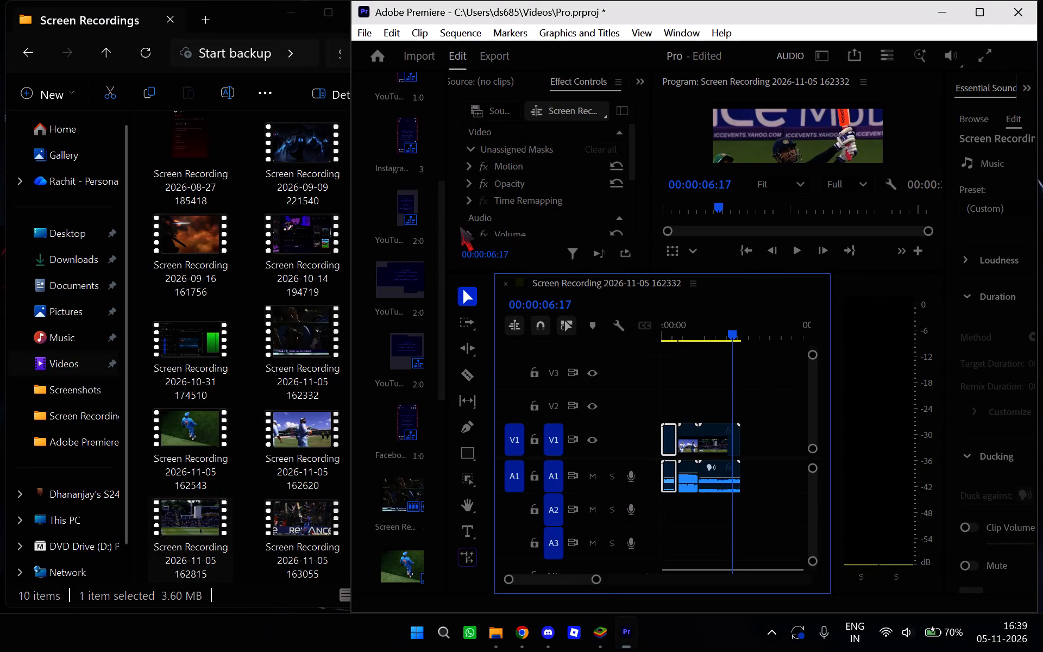
pyautogui.click(470, 375)
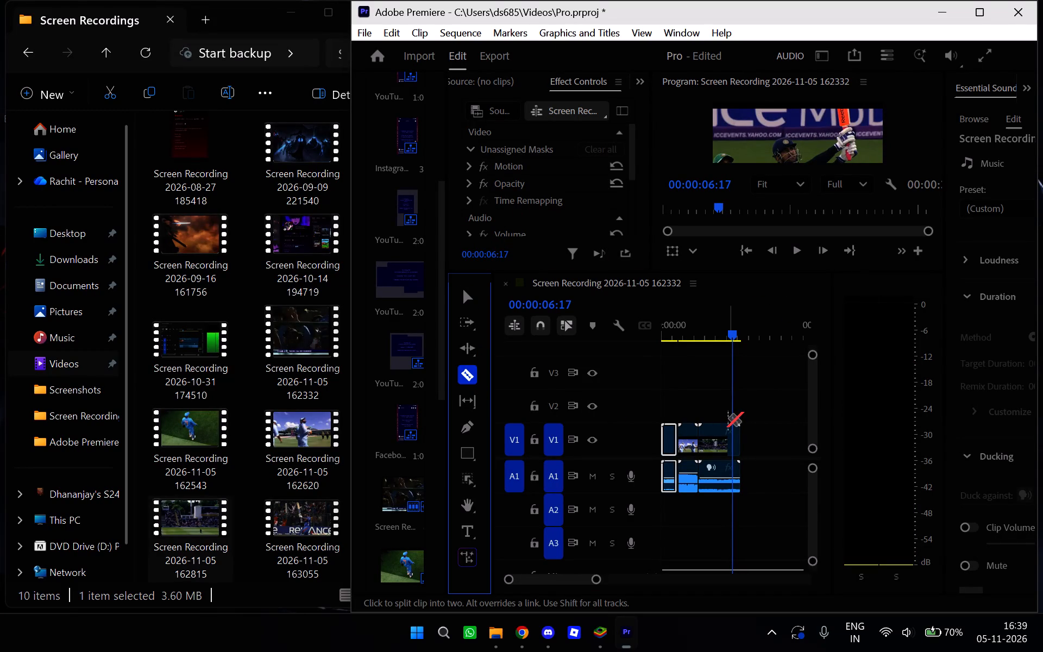
pyautogui.click(732, 424)
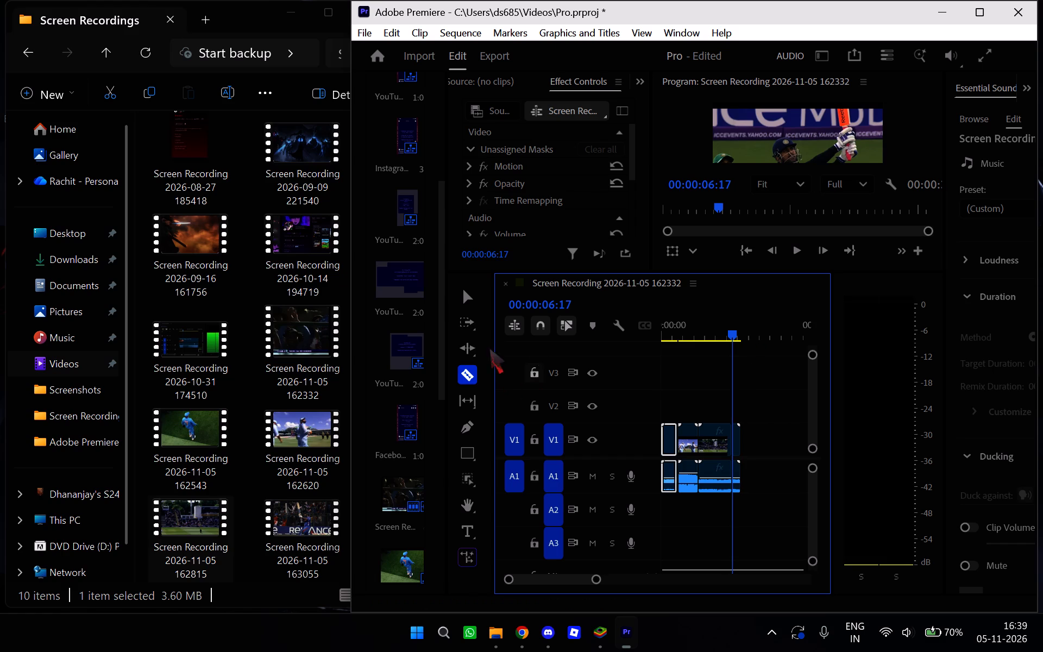
pyautogui.click(458, 290)
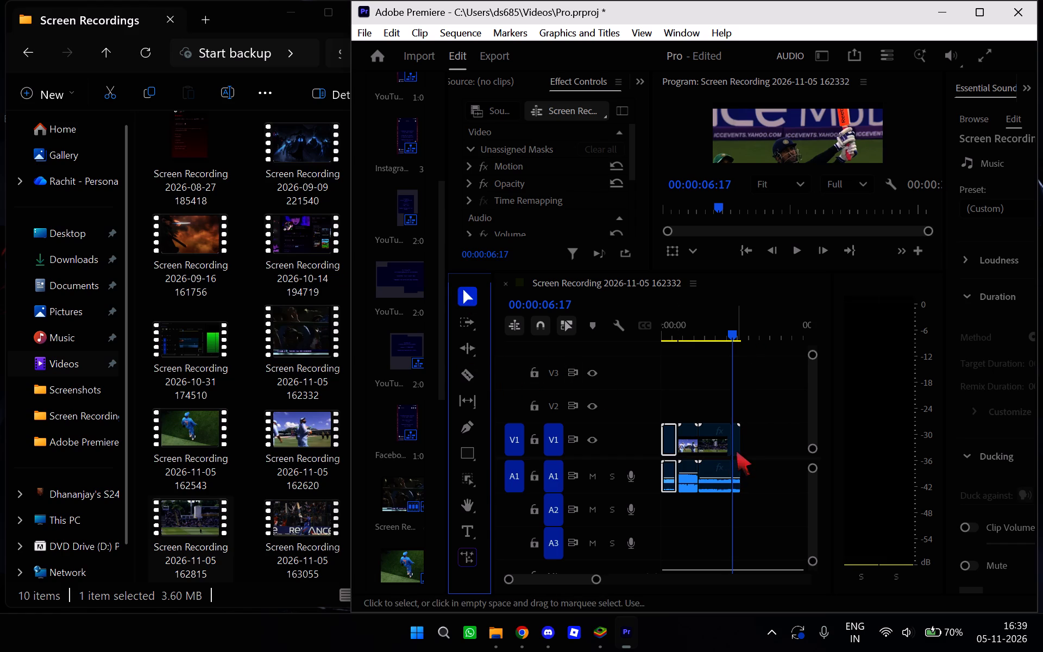
pyautogui.click(734, 436)
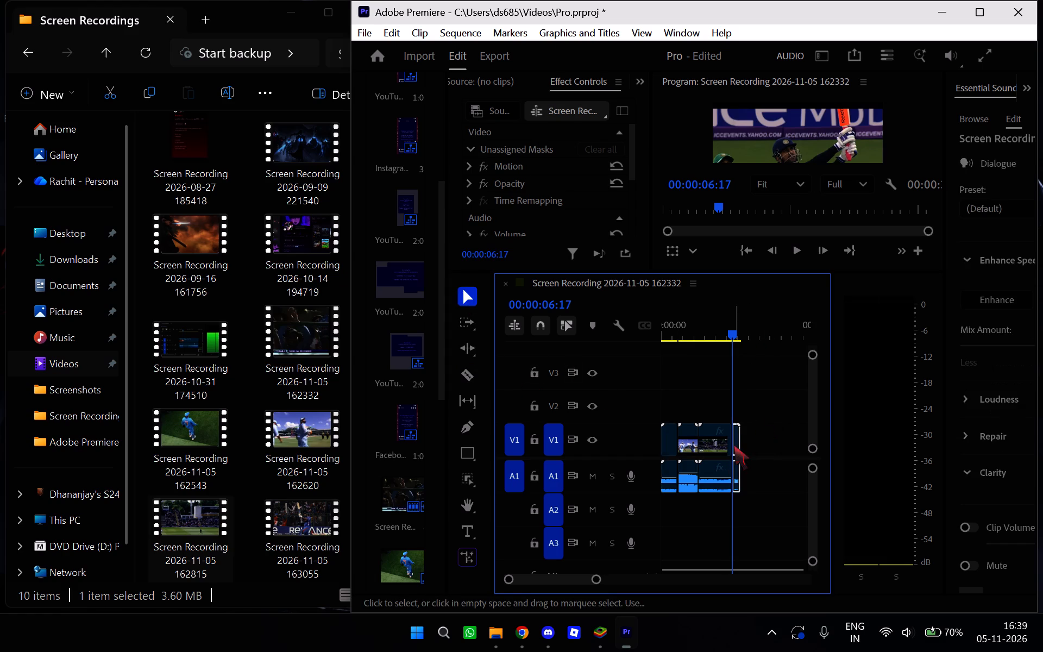
pyautogui.rightClick(734, 445)
pyautogui.click(801, 23)
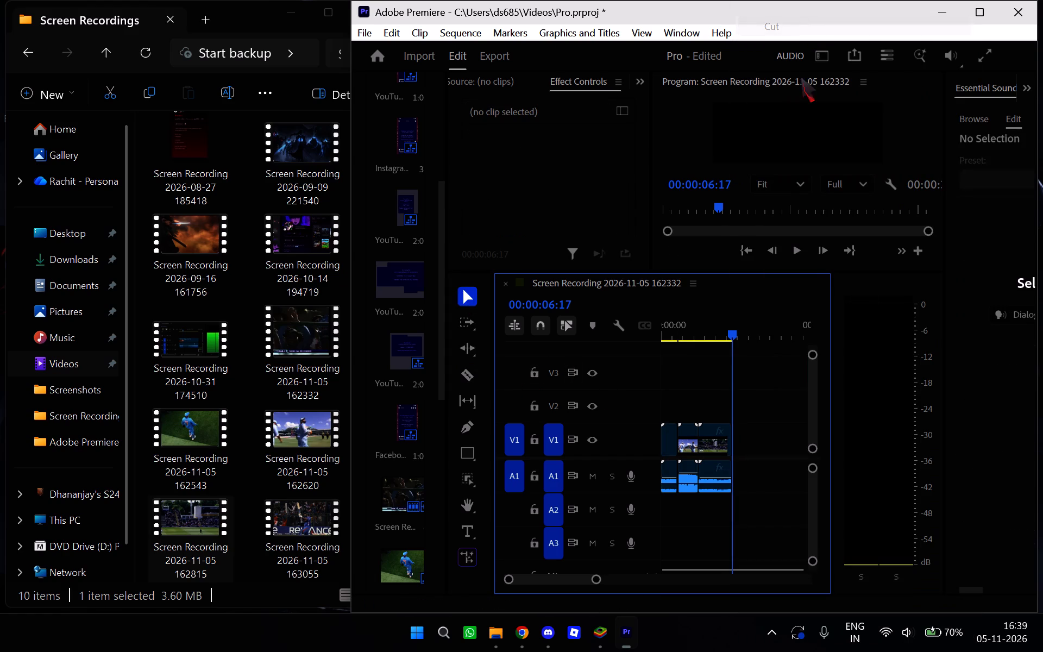
# Shift the 162620 and 162815 clips slightly earlier on V1 and A1 so each meets the clip before it.
pyautogui.scroll(-1, 772, 457)
pyautogui.scroll(2, 772, 457)
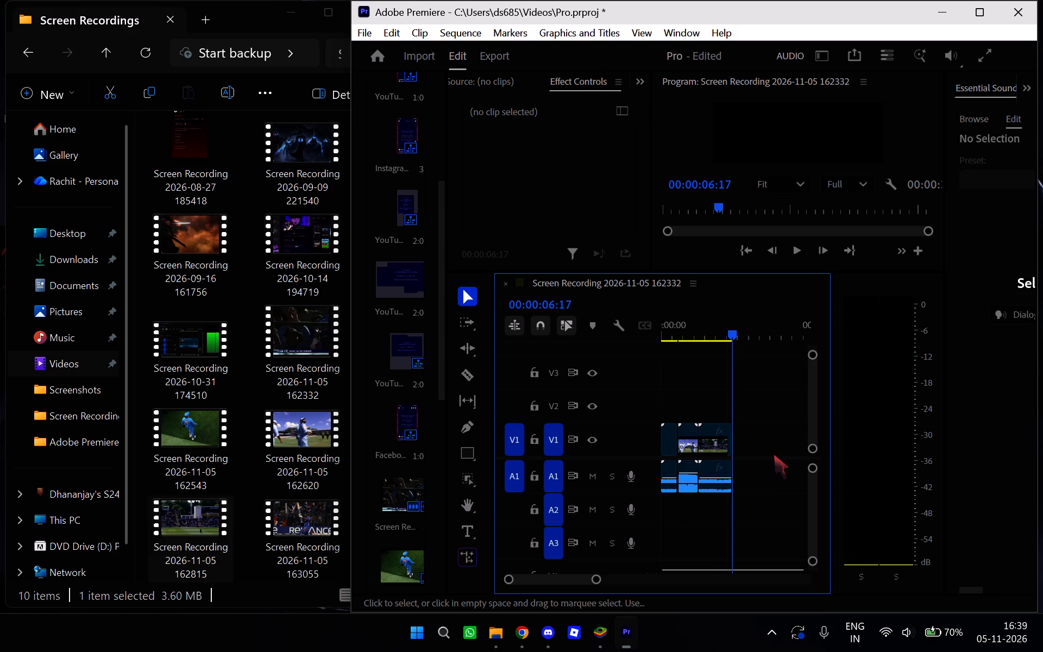
pyautogui.moveTo(686, 467); pyautogui.dragTo(680, 468)
pyautogui.moveTo(713, 475); pyautogui.dragTo(684, 483)
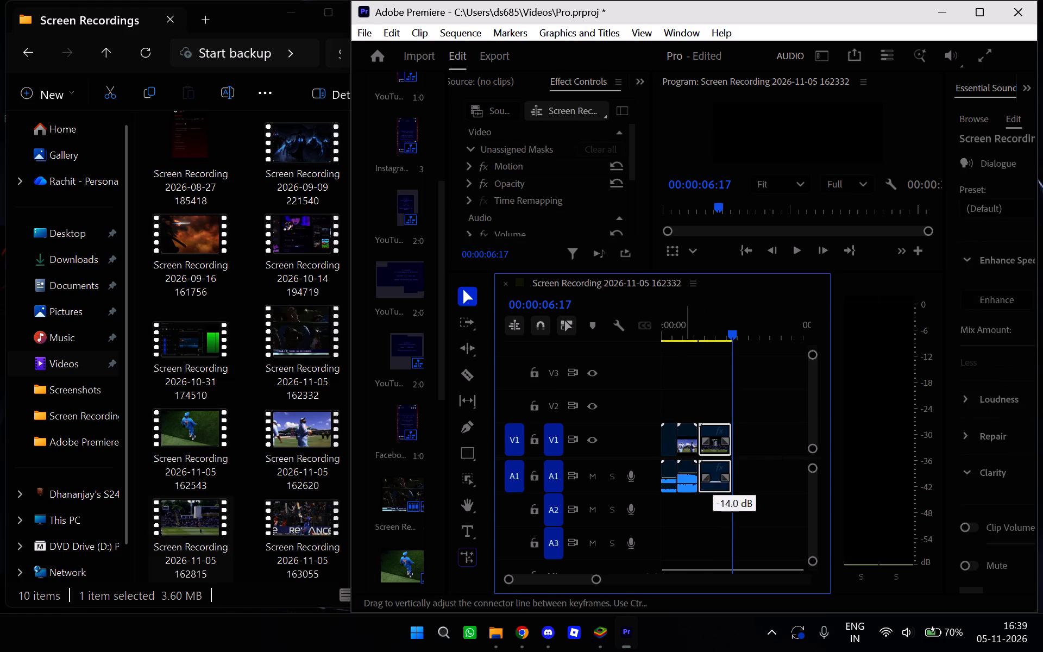
pyautogui.moveTo(684, 483); pyautogui.dragTo(669, 486)
pyautogui.moveTo(719, 470); pyautogui.dragTo(699, 475)
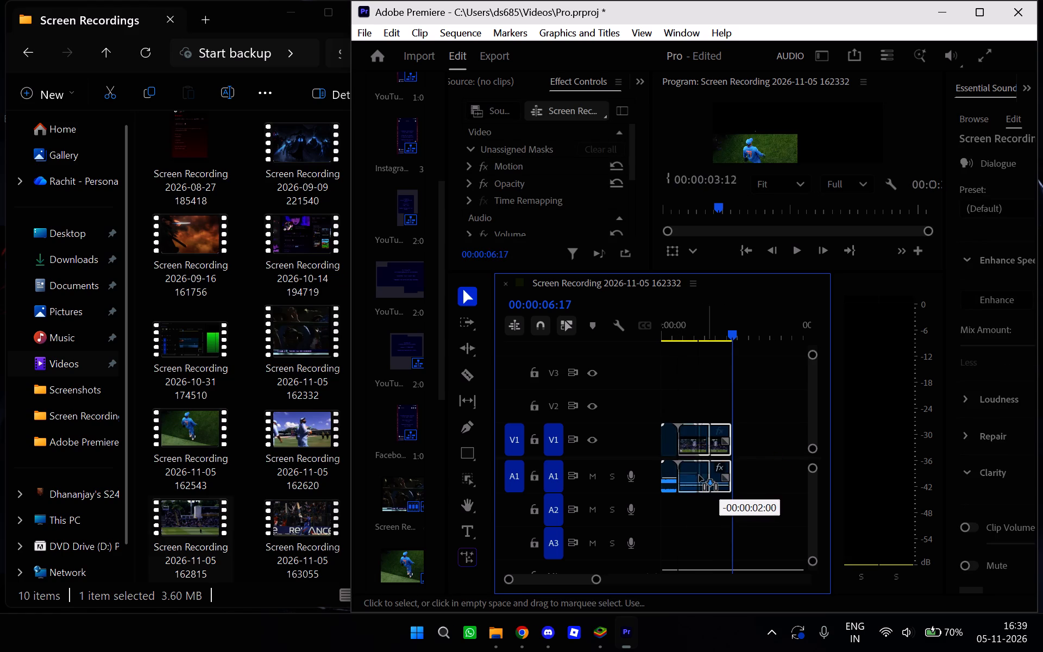
pyautogui.moveTo(699, 475); pyautogui.dragTo(712, 480)
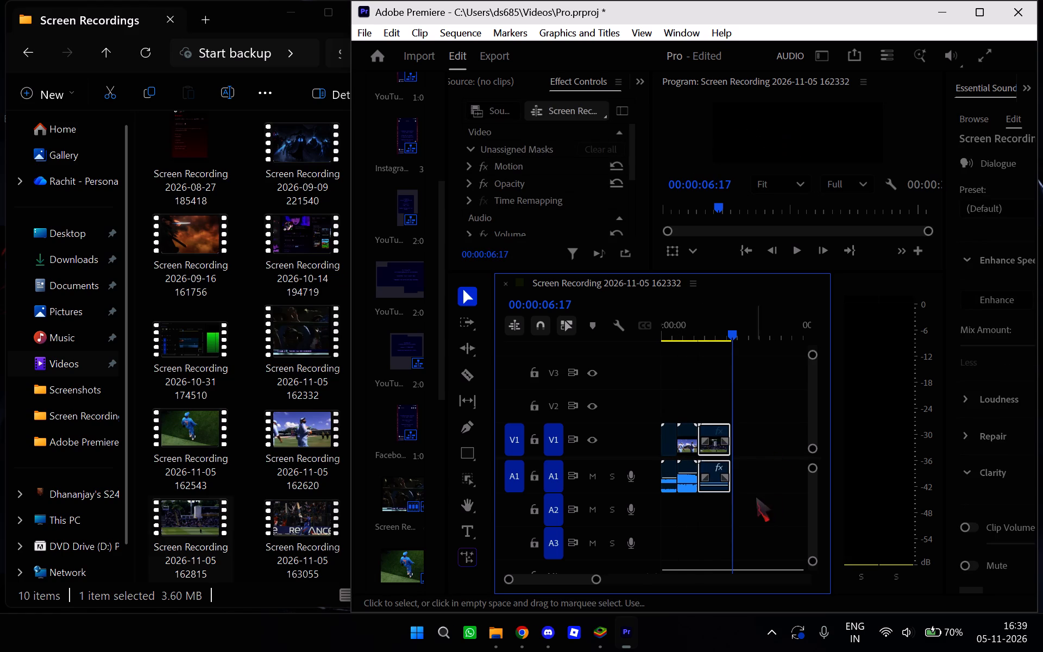
# Raise the audio level of the 162815 clip on track A1.
pyautogui.moveTo(718, 485); pyautogui.dragTo(715, 483)
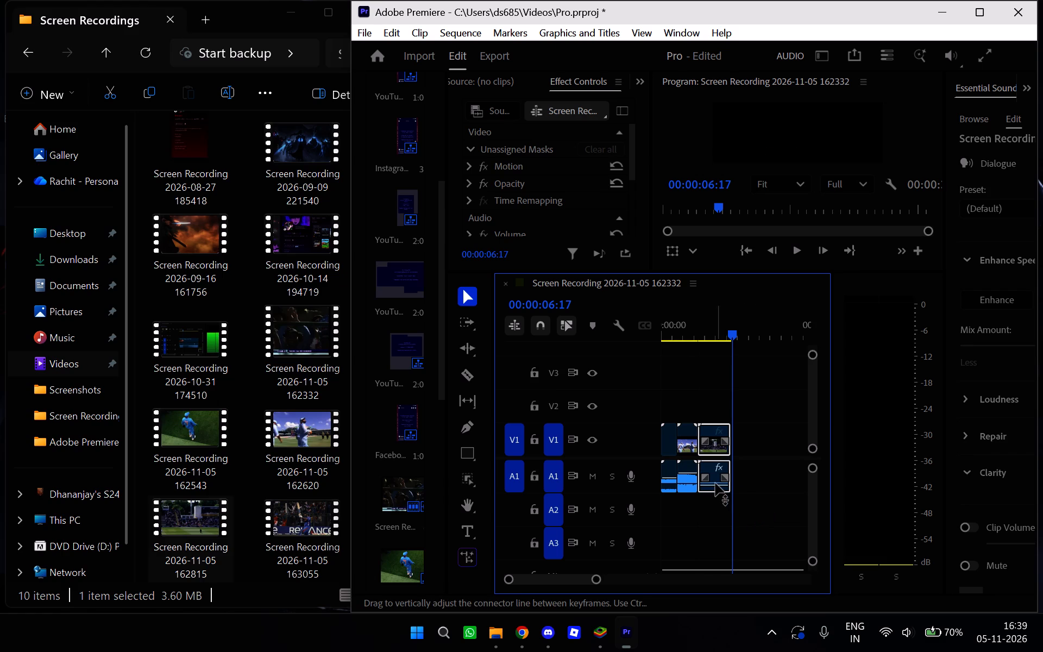
pyautogui.moveTo(715, 483); pyautogui.dragTo(714, 479)
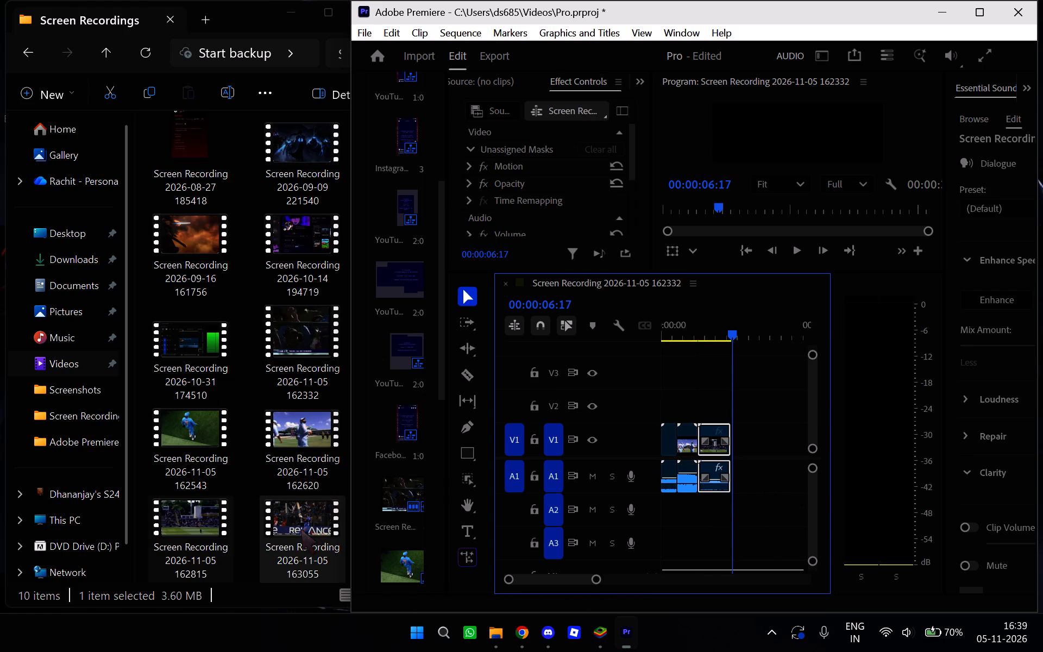
pyautogui.moveTo(301, 528); pyautogui.dragTo(739, 453)
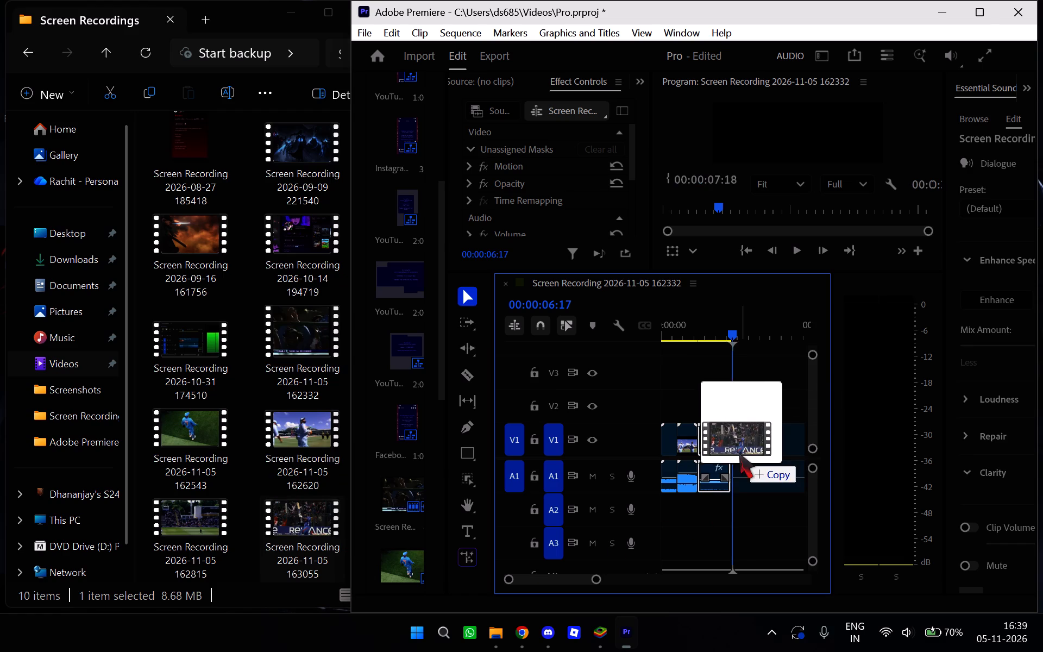
pyautogui.moveTo(739, 453); pyautogui.dragTo(741, 443)
pyautogui.scroll(-3, 802, 526)
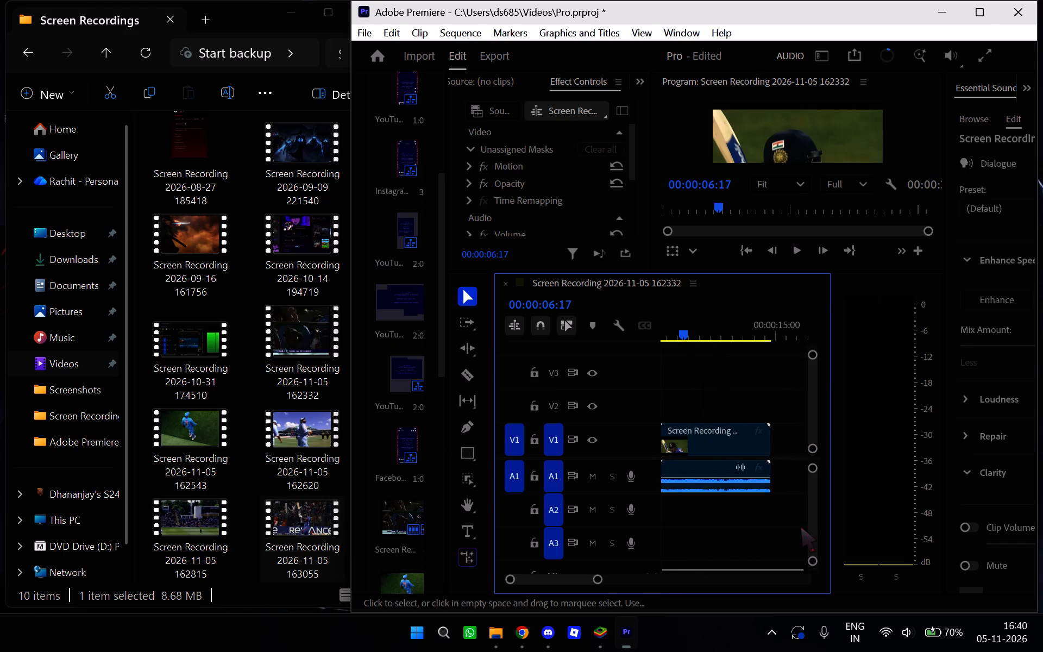
pyautogui.scroll(2, 800, 526)
# Move the last clip on V1 directly after the 163055 clip and bring its audio from track A3 to A1.
pyautogui.click(801, 245)
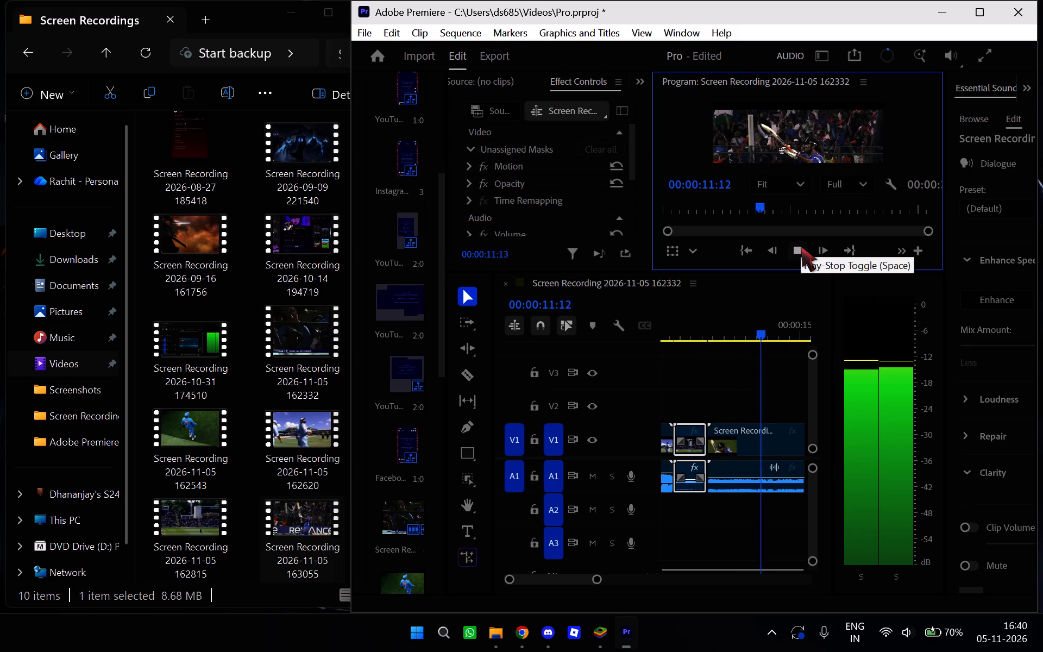
pyautogui.scroll(-1, 742, 400)
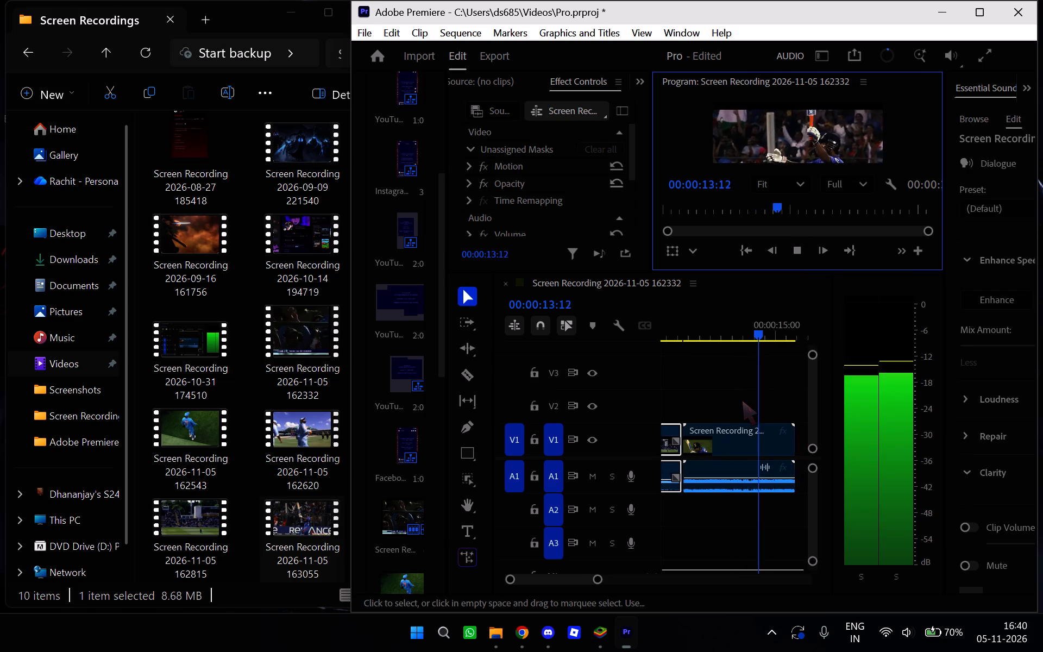
pyautogui.scroll(-5, 742, 400)
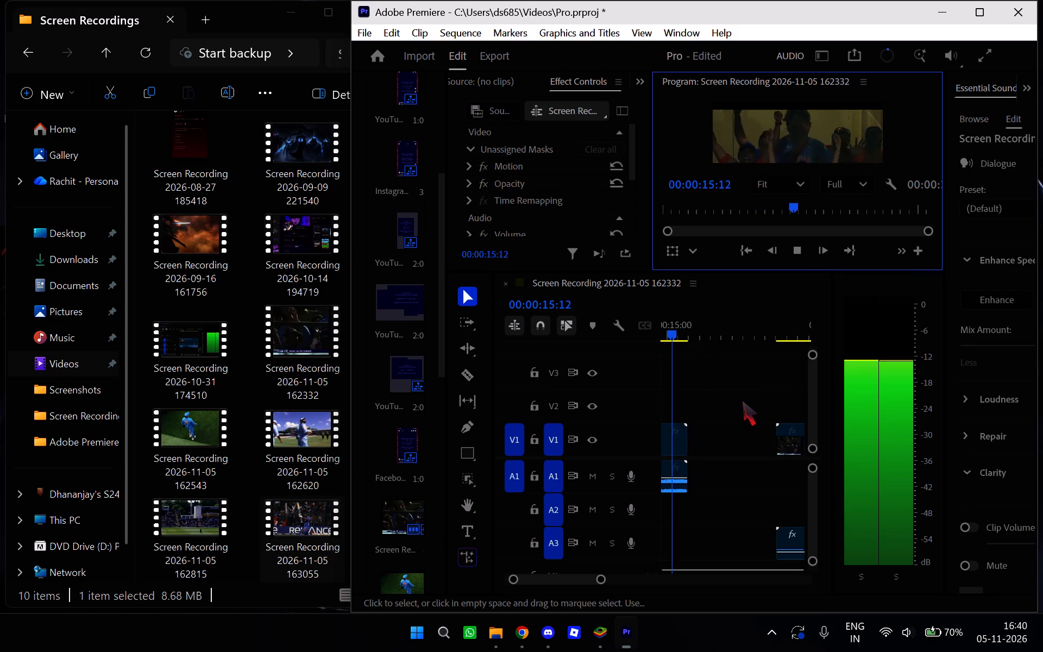
pyautogui.moveTo(793, 434); pyautogui.dragTo(709, 440)
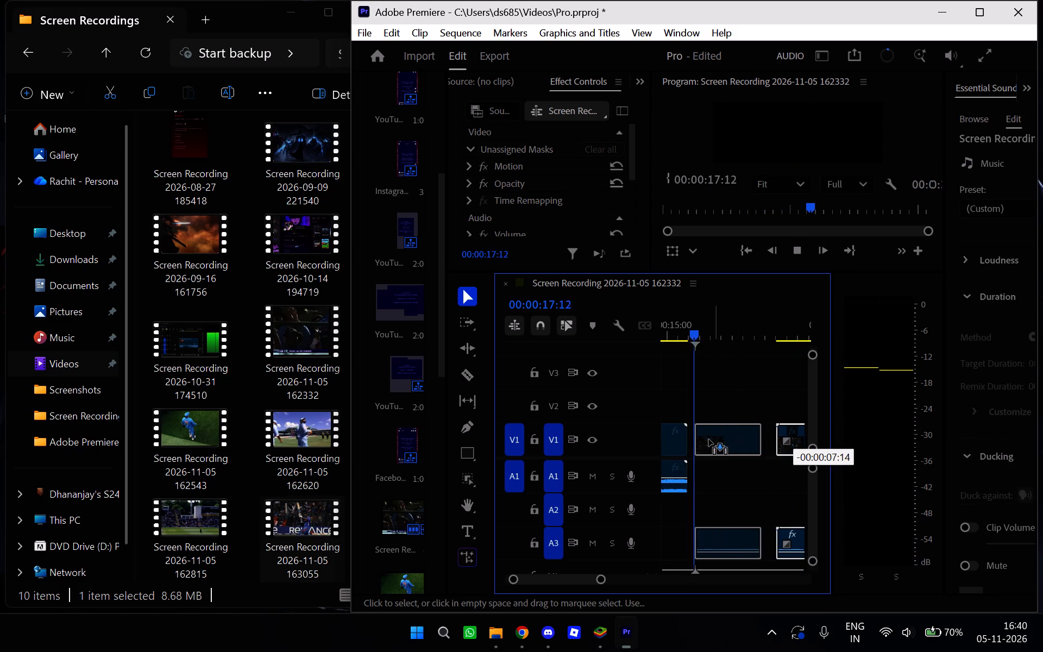
pyautogui.moveTo(709, 440); pyautogui.dragTo(707, 440)
pyautogui.moveTo(731, 546); pyautogui.dragTo(717, 499)
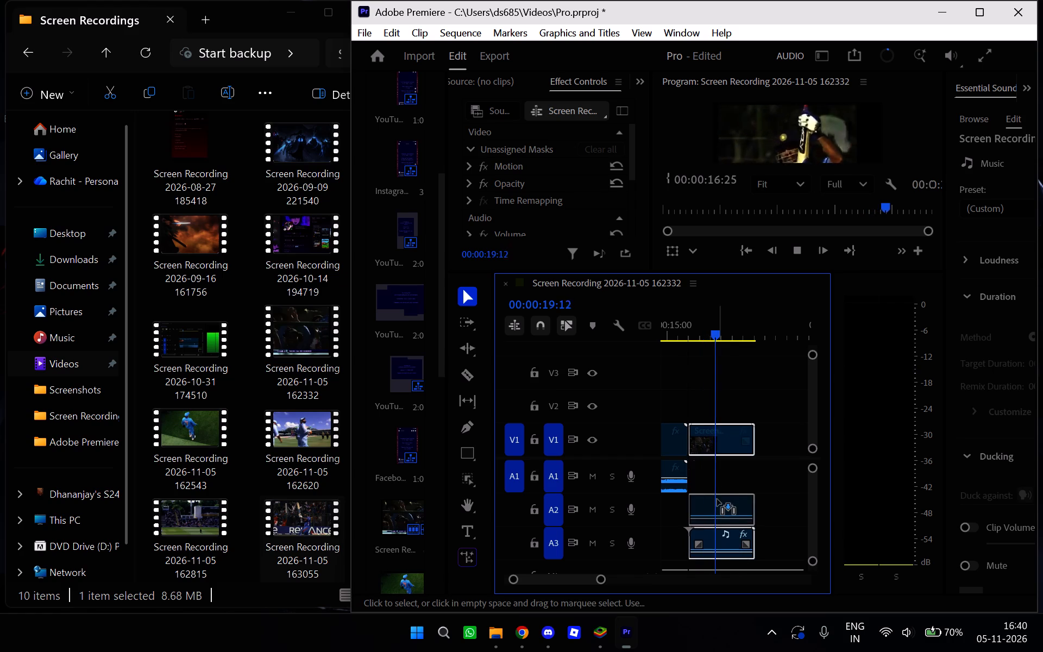
pyautogui.moveTo(717, 499); pyautogui.dragTo(720, 471)
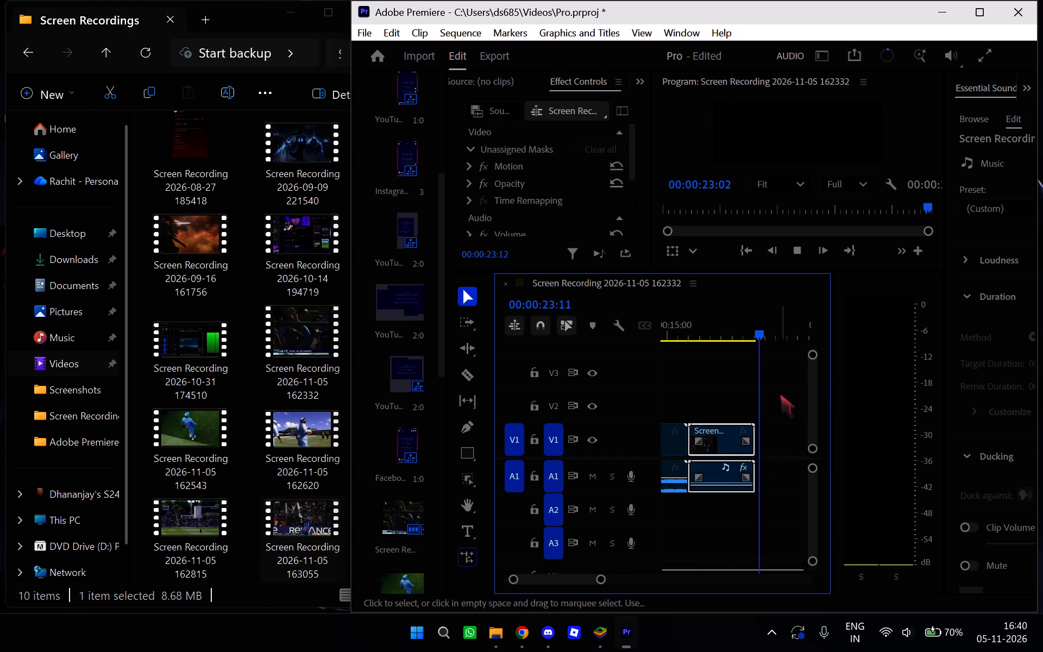
pyautogui.click(796, 251)
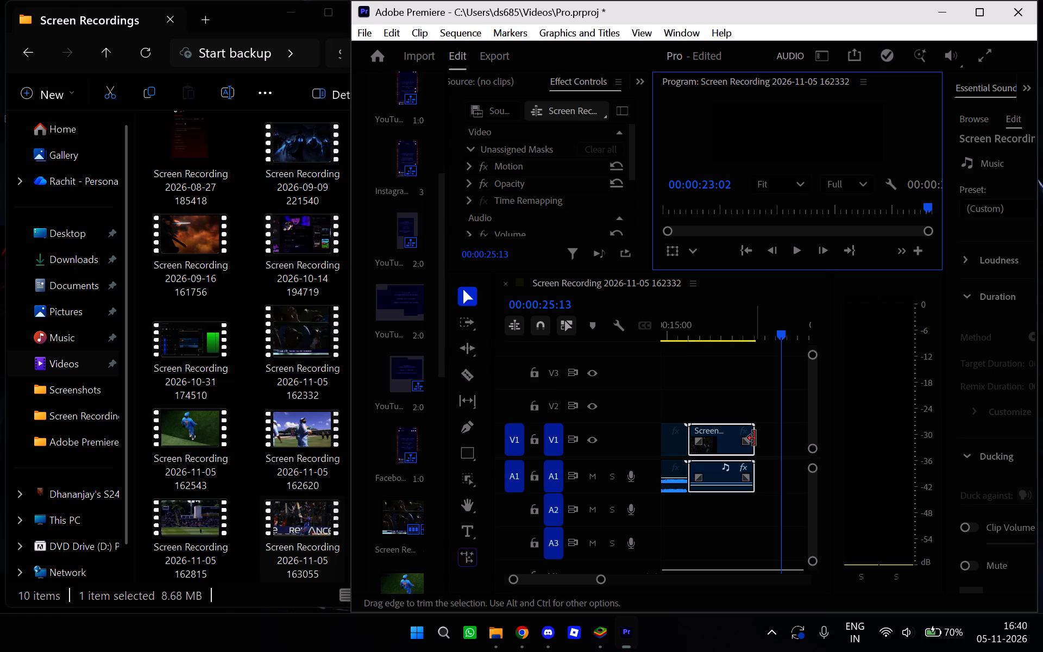
# Return the playhead to the start of the sequence at 00:00:00:00.
pyautogui.moveTo(783, 332); pyautogui.dragTo(739, 341)
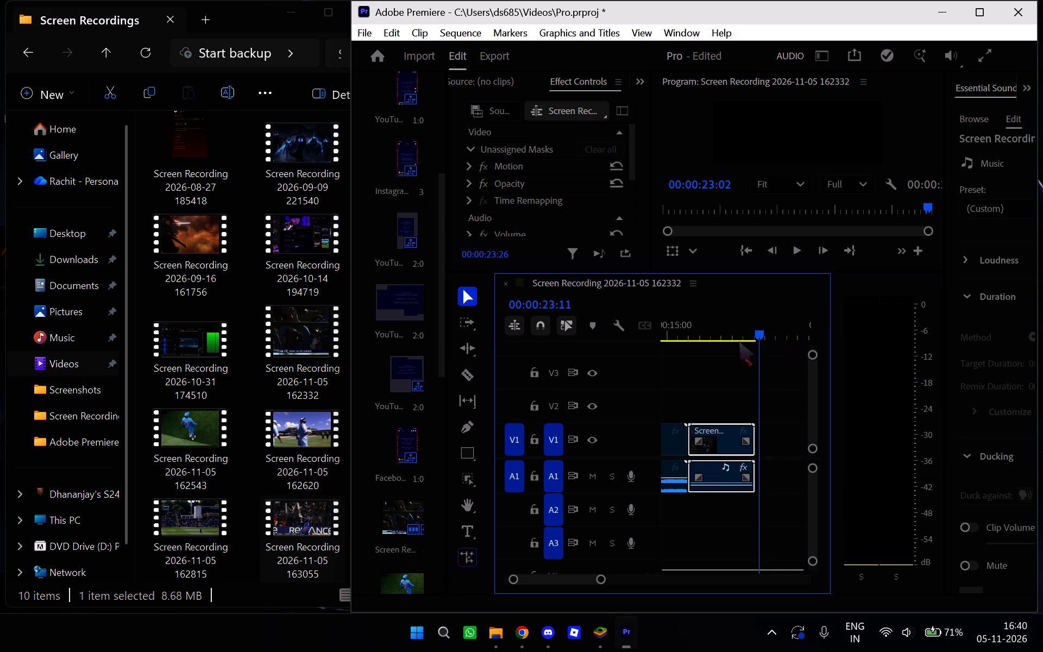
pyautogui.moveTo(739, 341); pyautogui.dragTo(345, 463)
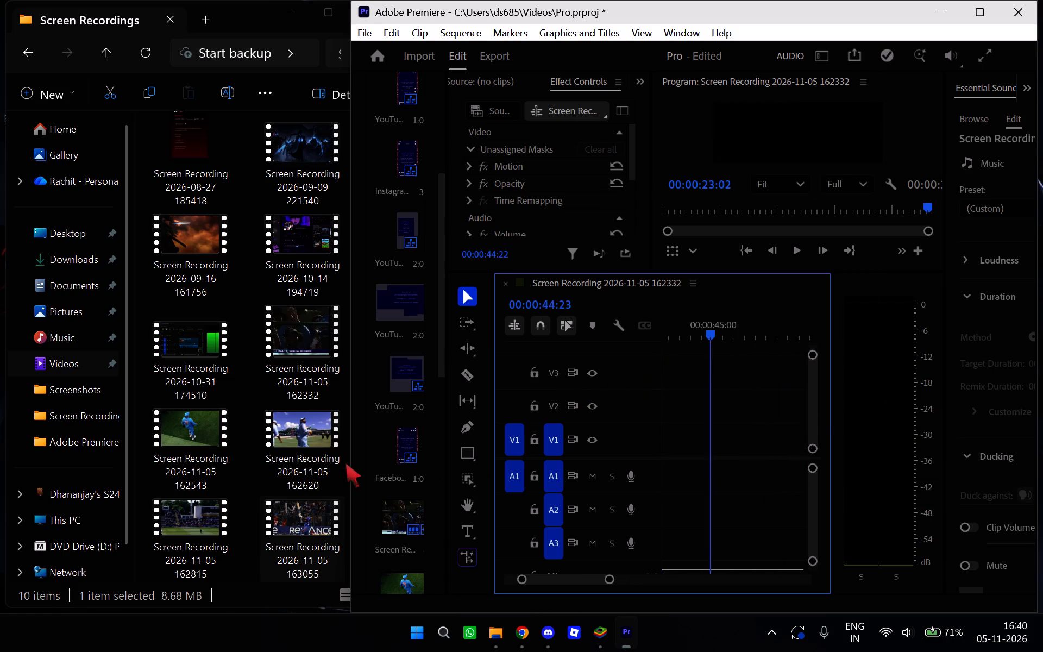
pyautogui.moveTo(345, 463); pyautogui.dragTo(529, 446)
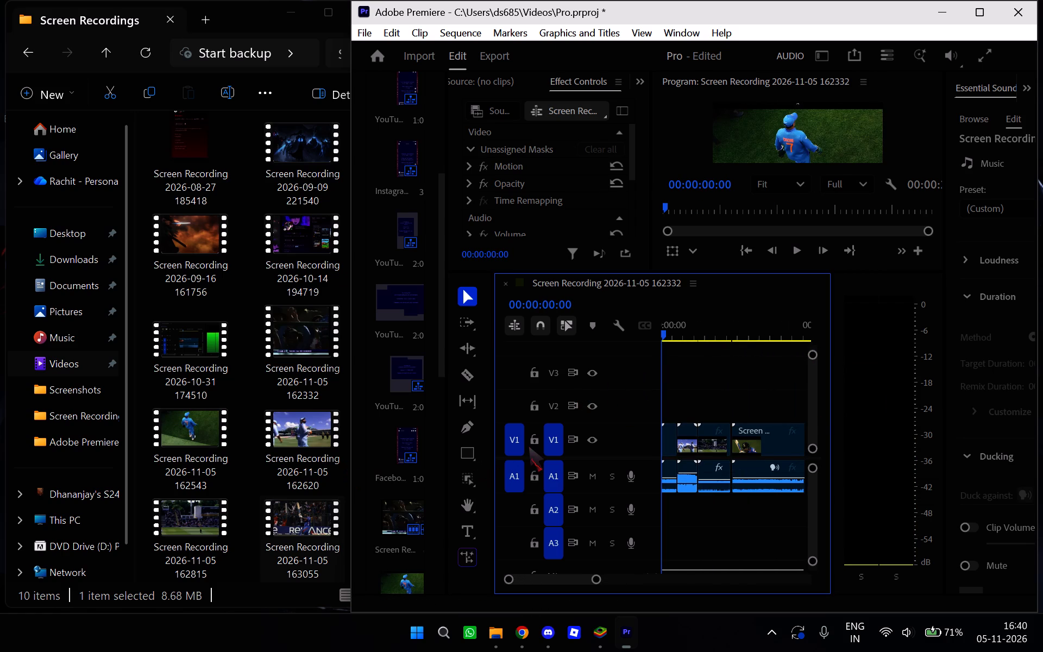
pyautogui.moveTo(529, 446); pyautogui.dragTo(610, 449)
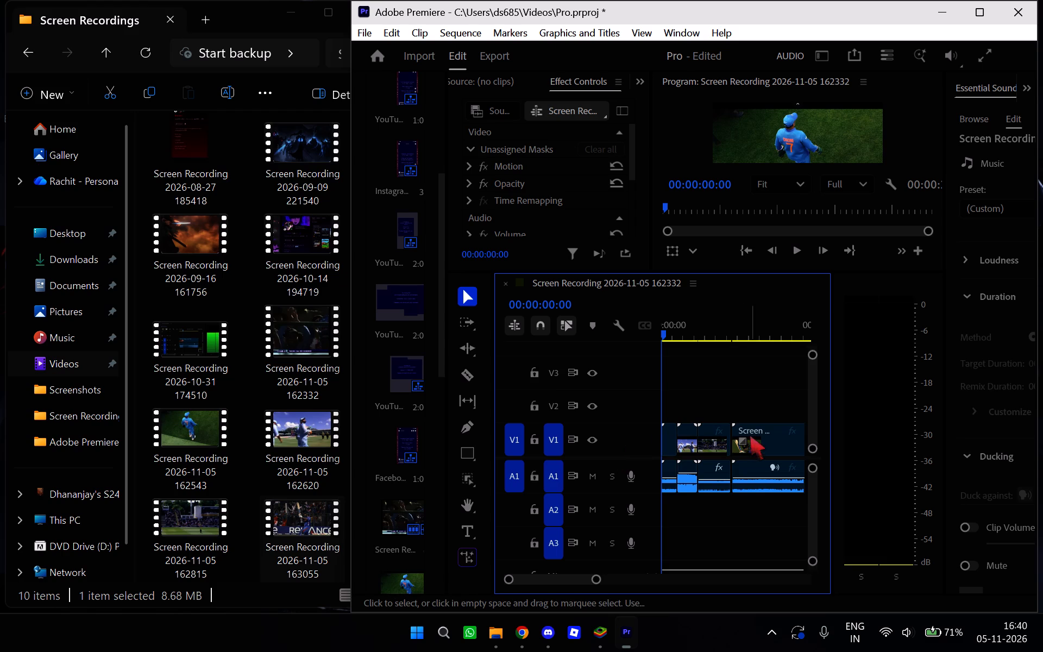
# Nudge the 163055 clip slightly earlier on V1 and A1 so it sits against the 162815 clip.
pyautogui.moveTo(750, 435); pyautogui.dragTo(743, 438)
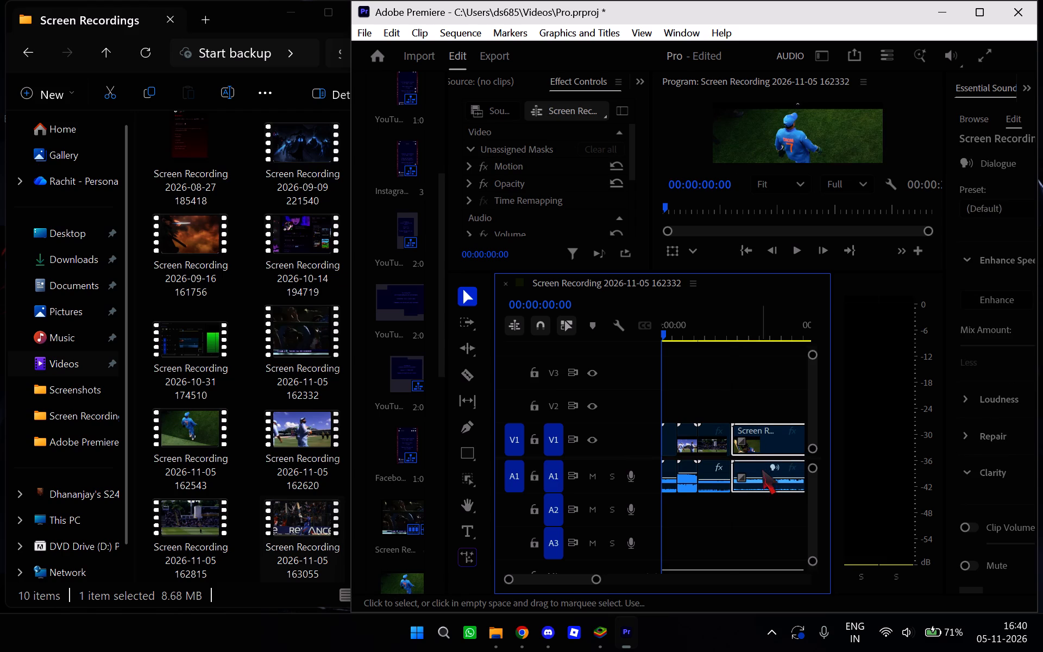
# Move the last clip on V1 and A1 earlier so it starts directly at the end of the 163055 clip.
pyautogui.scroll(-3, 762, 469)
pyautogui.moveTo(781, 434); pyautogui.dragTo(765, 434)
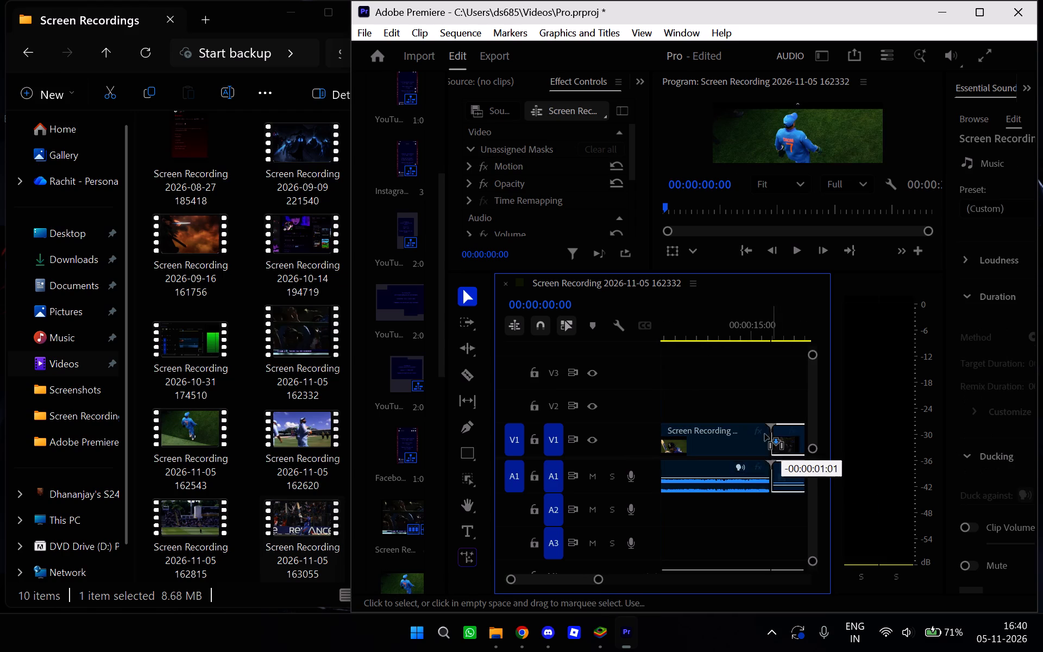
pyautogui.moveTo(765, 434); pyautogui.dragTo(763, 435)
pyautogui.moveTo(763, 435); pyautogui.dragTo(757, 440)
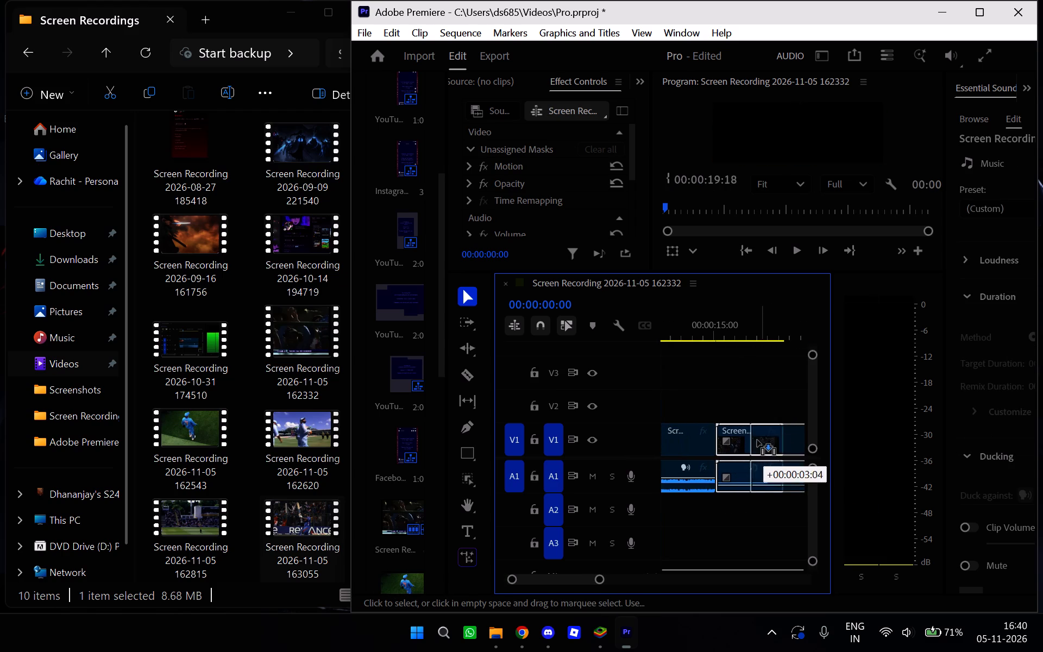
pyautogui.moveTo(757, 440); pyautogui.dragTo(669, 477)
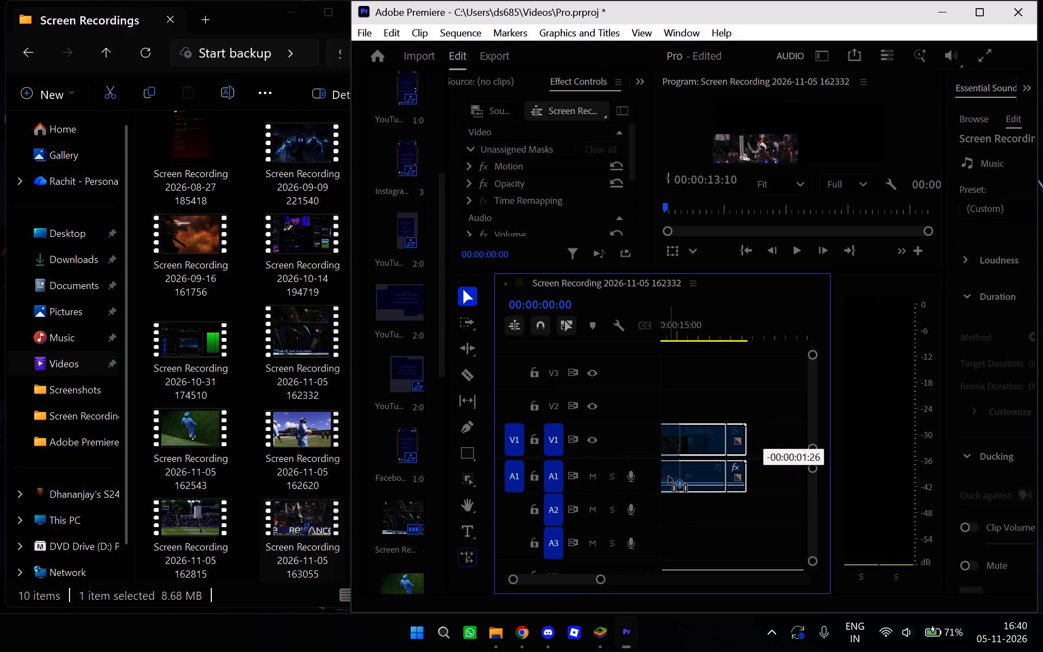
pyautogui.moveTo(669, 477); pyautogui.dragTo(713, 467)
pyautogui.moveTo(727, 448); pyautogui.dragTo(725, 448)
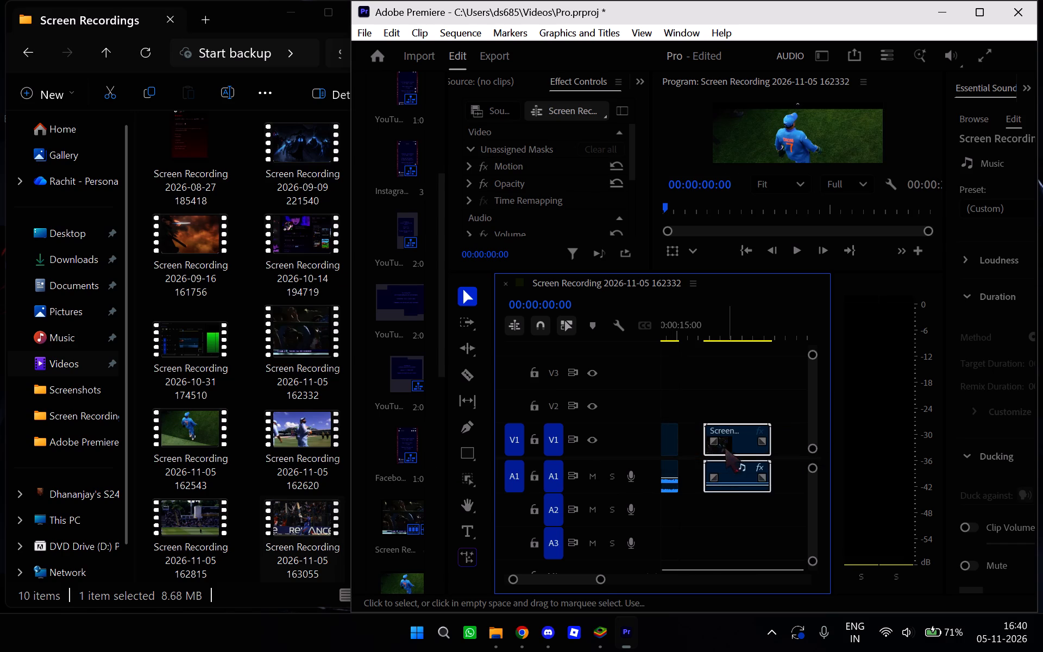
pyautogui.moveTo(725, 448); pyautogui.dragTo(700, 454)
# Play the sequence from the start through to its end to review the assembled clips.
pyautogui.scroll(-1, 801, 364)
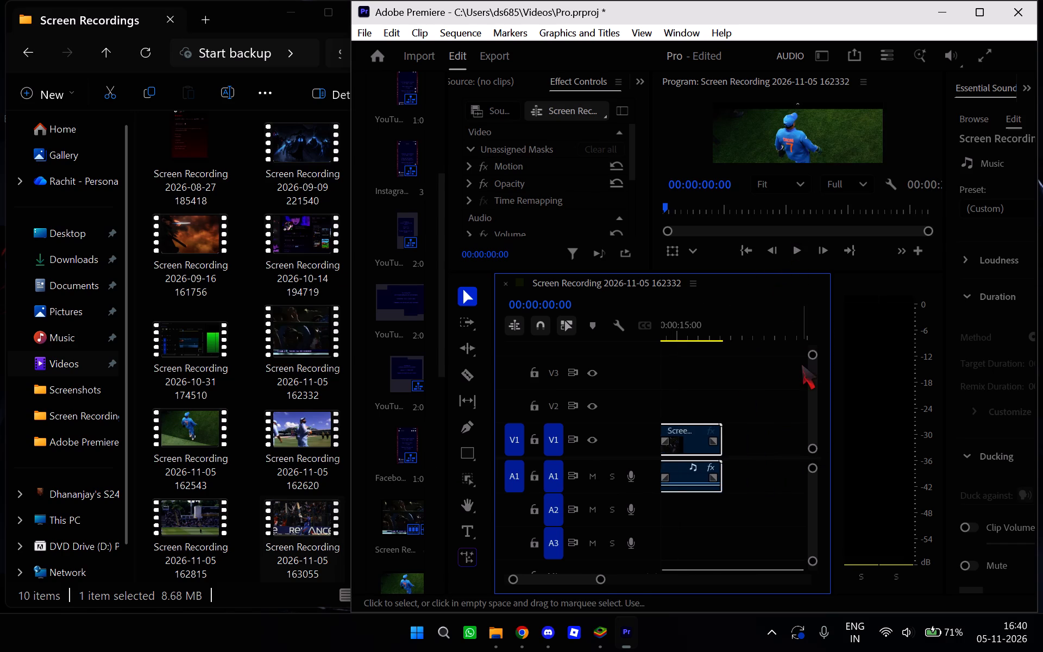
pyautogui.scroll(-2, 801, 364)
pyautogui.scroll(4, 801, 364)
pyautogui.click(795, 256)
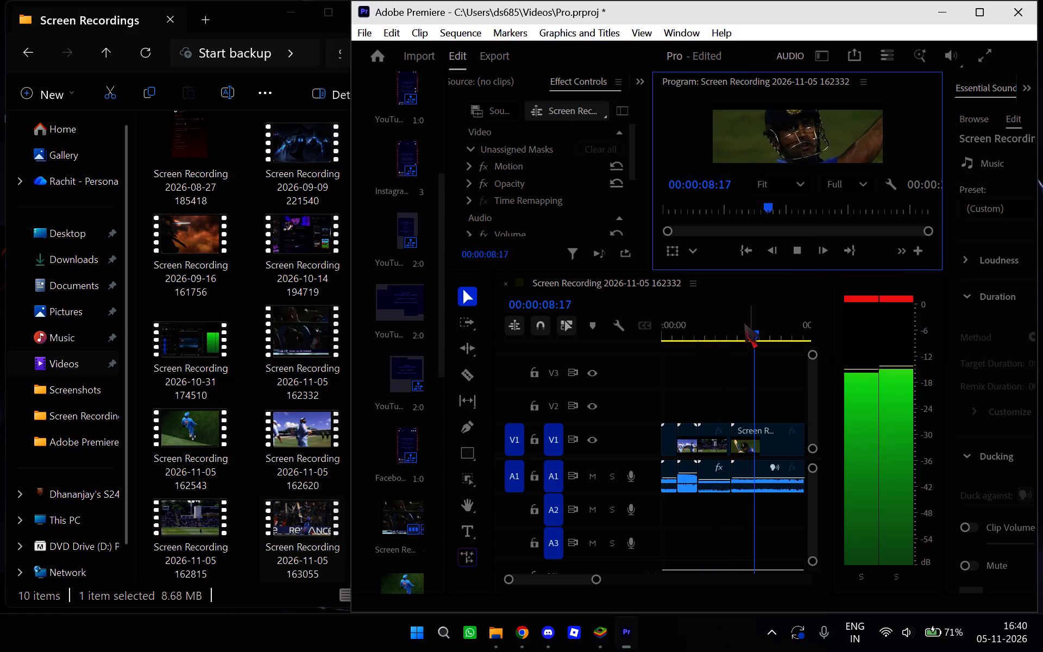
pyautogui.scroll(-3, 725, 391)
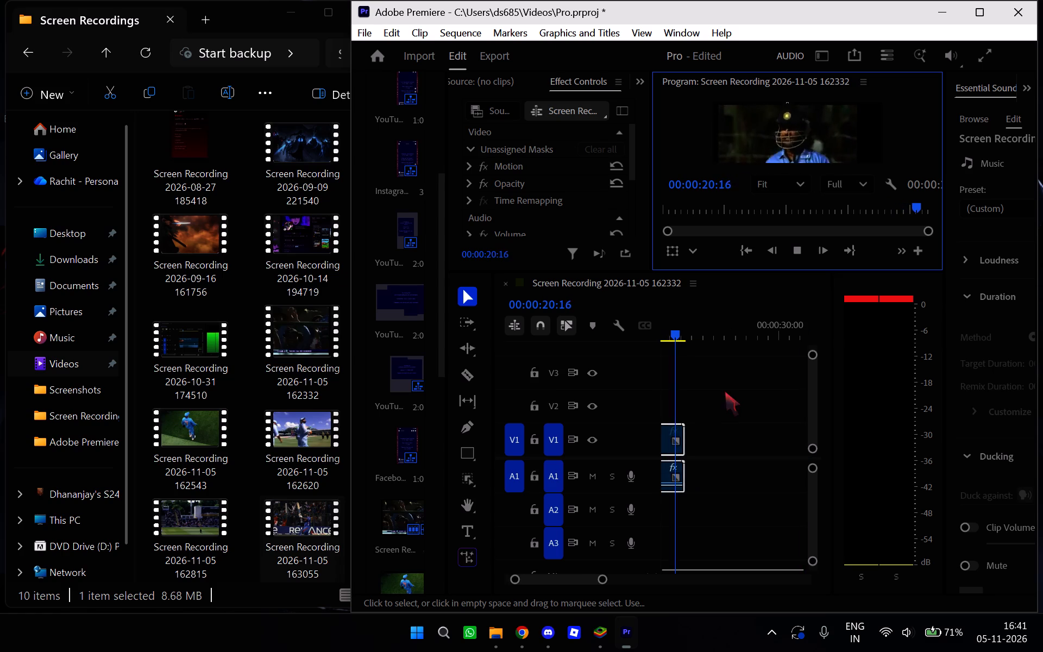
pyautogui.scroll(-4, 724, 417)
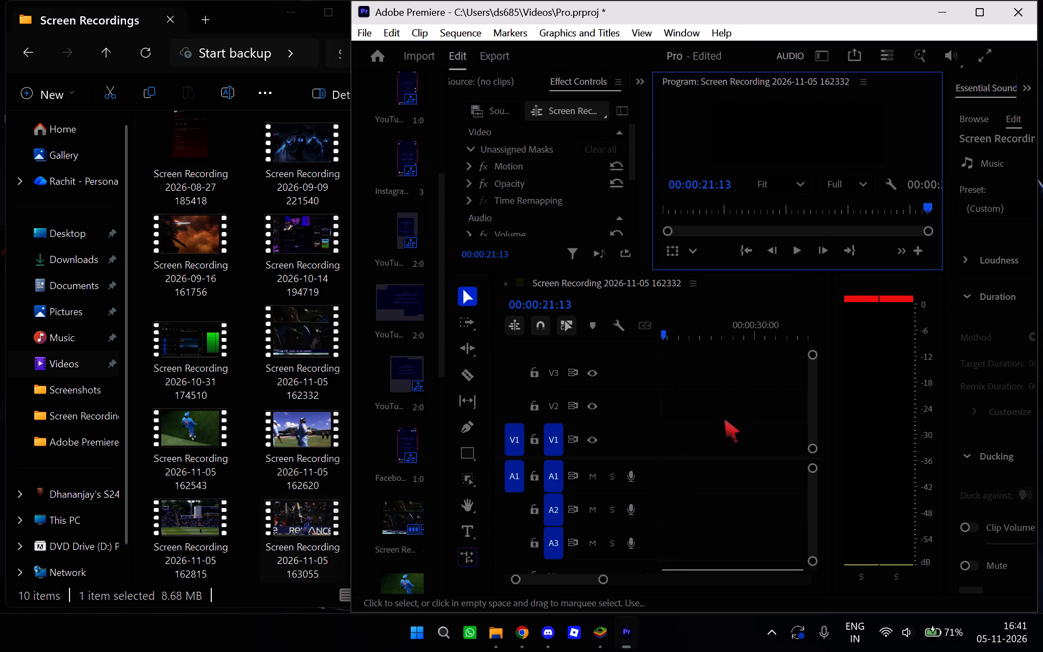
pyautogui.scroll(20, 724, 418)
pyautogui.scroll(1, 724, 418)
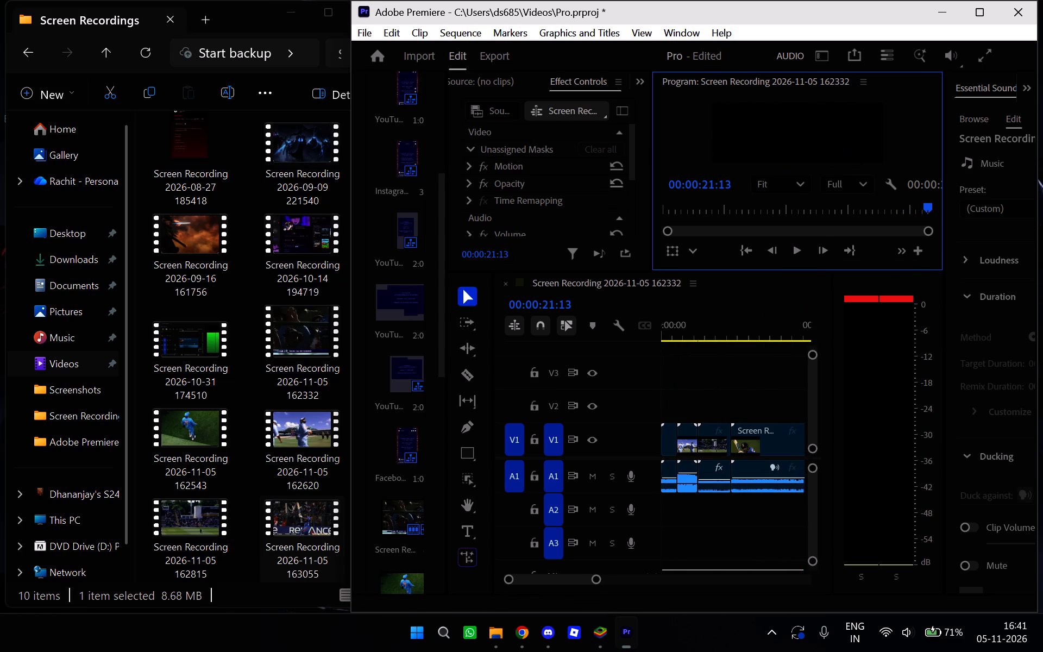
# Scrub the final frames of the sequence, around 00:00:21:01, to examine how the last clip ends.
pyautogui.click(625, 630)
pyautogui.click(627, 635)
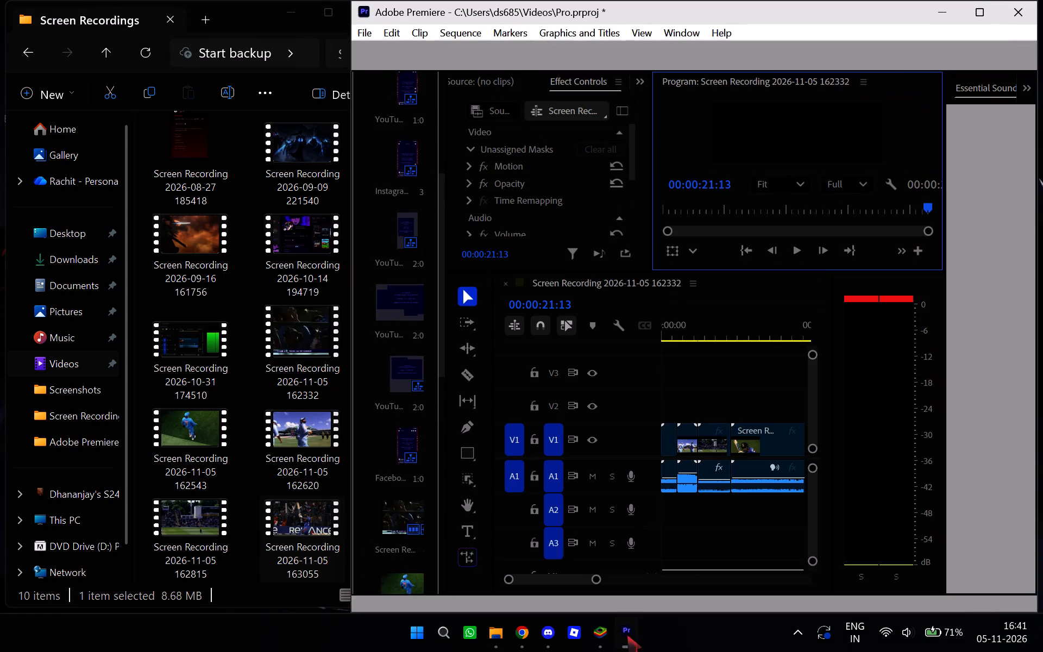
pyautogui.scroll(-3, 781, 376)
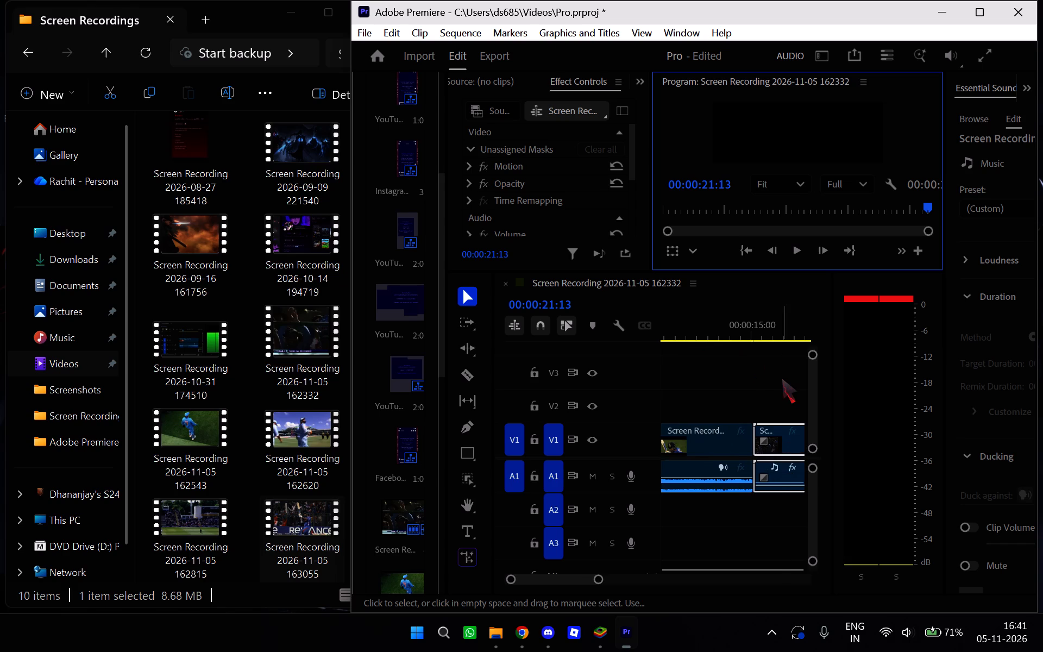
pyautogui.scroll(-1, 782, 378)
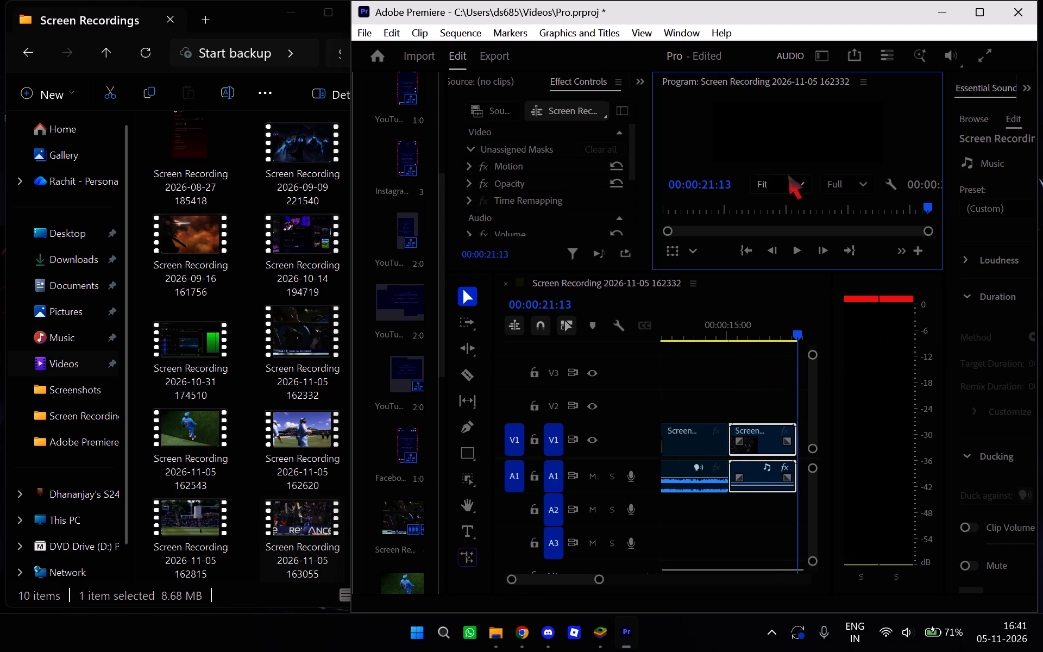
pyautogui.scroll(-2, 818, 204)
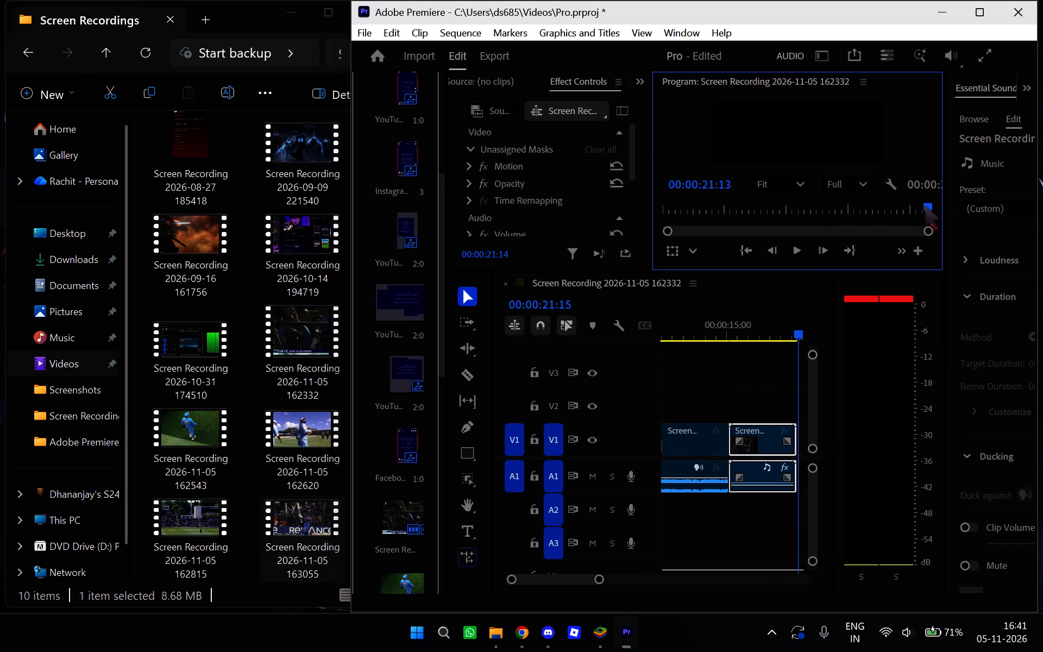
pyautogui.moveTo(925, 205); pyautogui.dragTo(937, 207)
pyautogui.moveTo(903, 205); pyautogui.dragTo(983, 221)
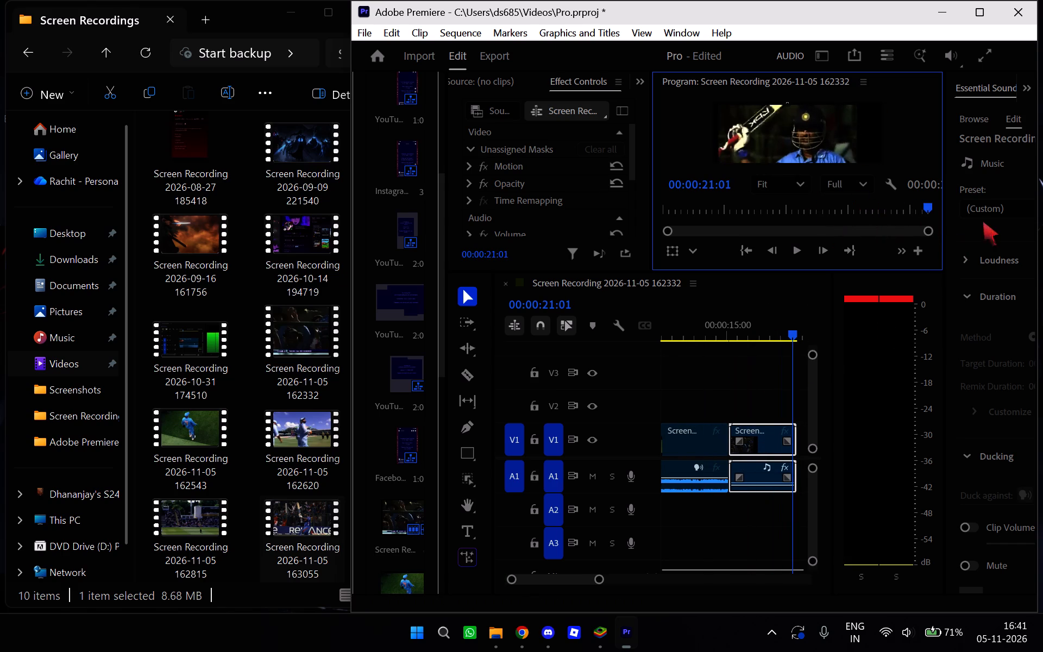
pyautogui.moveTo(983, 221); pyautogui.dragTo(1017, 222)
# Switch to Chrome and open the recommended Short in which MS Dhoni shares his funny moment.
pyautogui.click(617, 632)
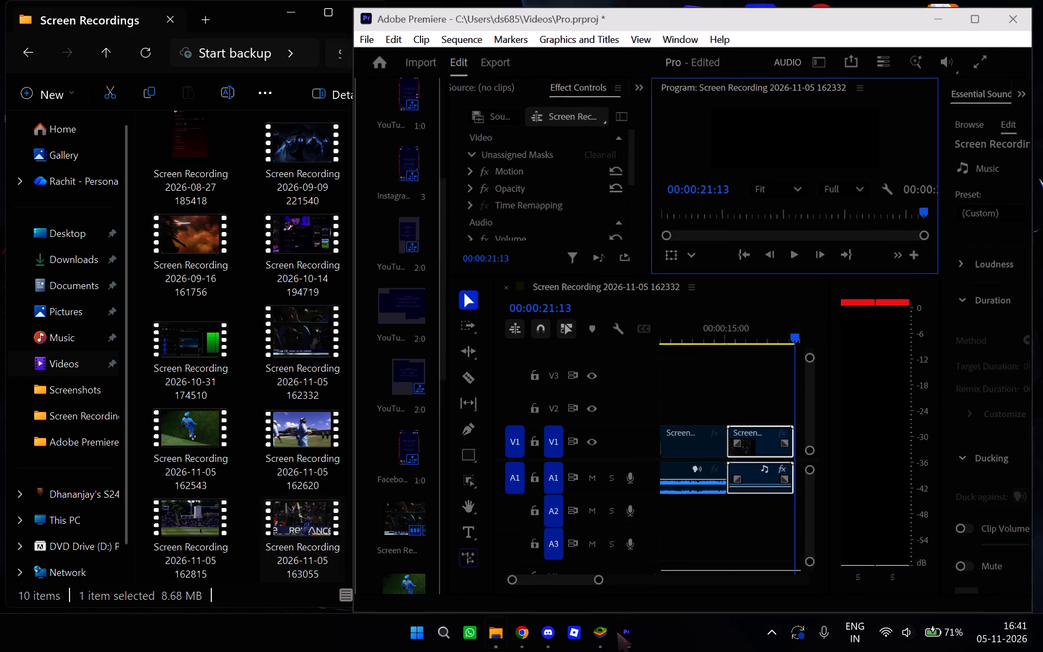
pyautogui.click(523, 638)
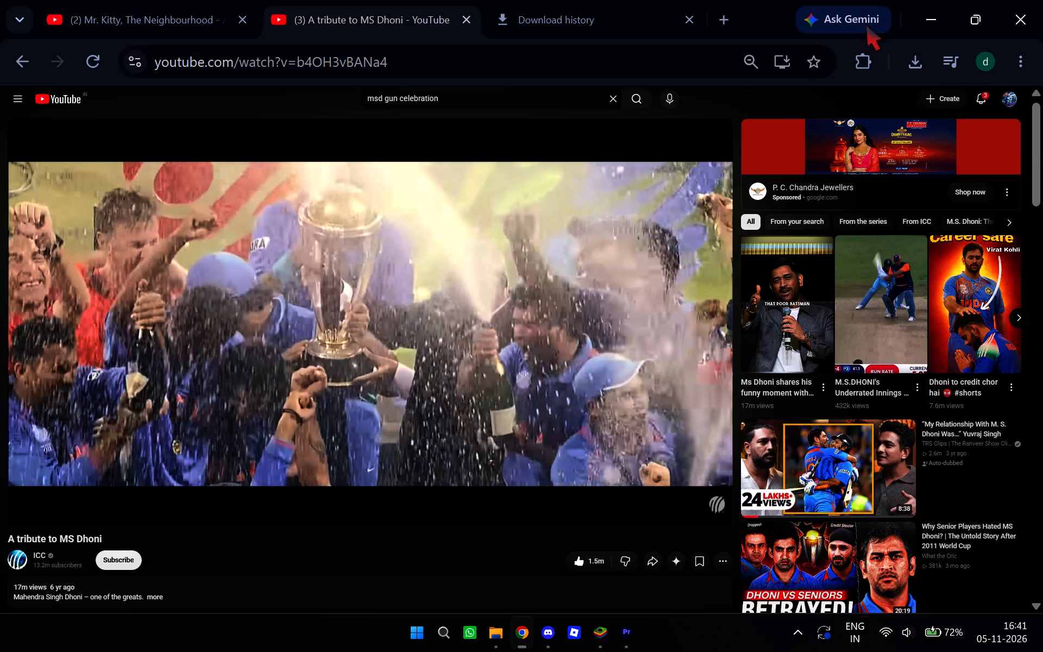
pyautogui.click(813, 315)
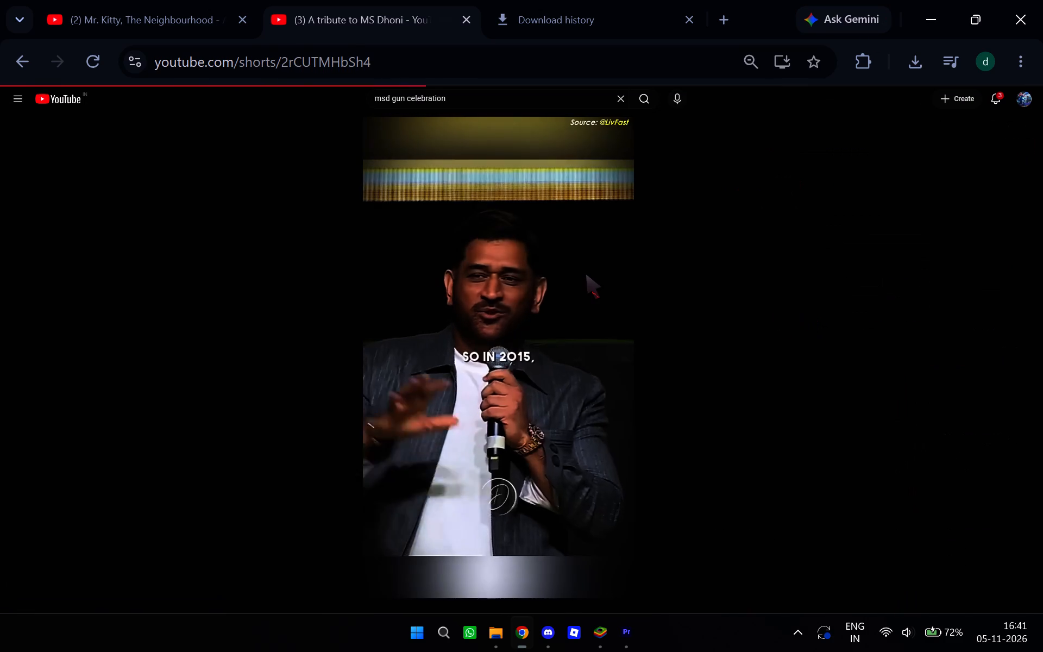